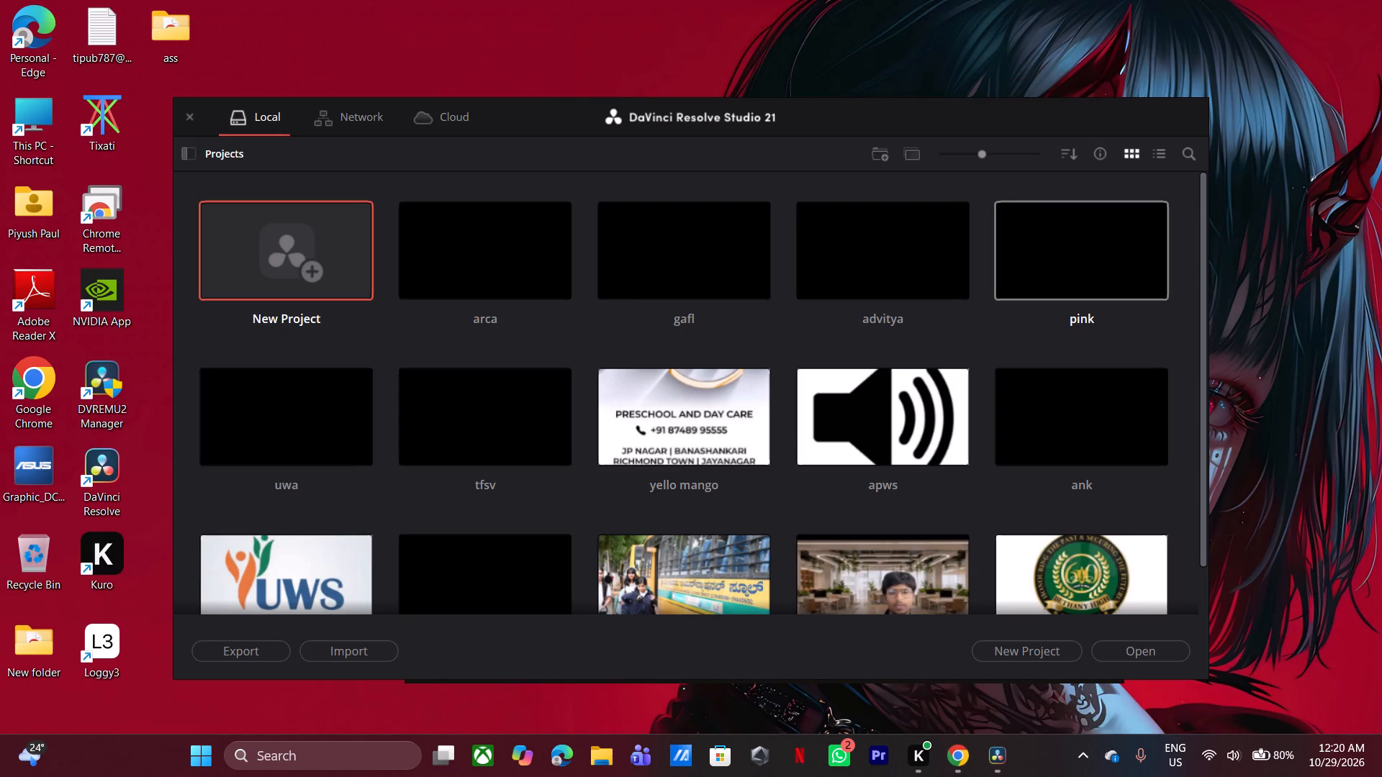
Start a new project from the local project library in DaVinci Resolve.
{"action": "scroll", "coordinate": [1062, 423], "scroll_direction": "down", "scroll_amount": 4}
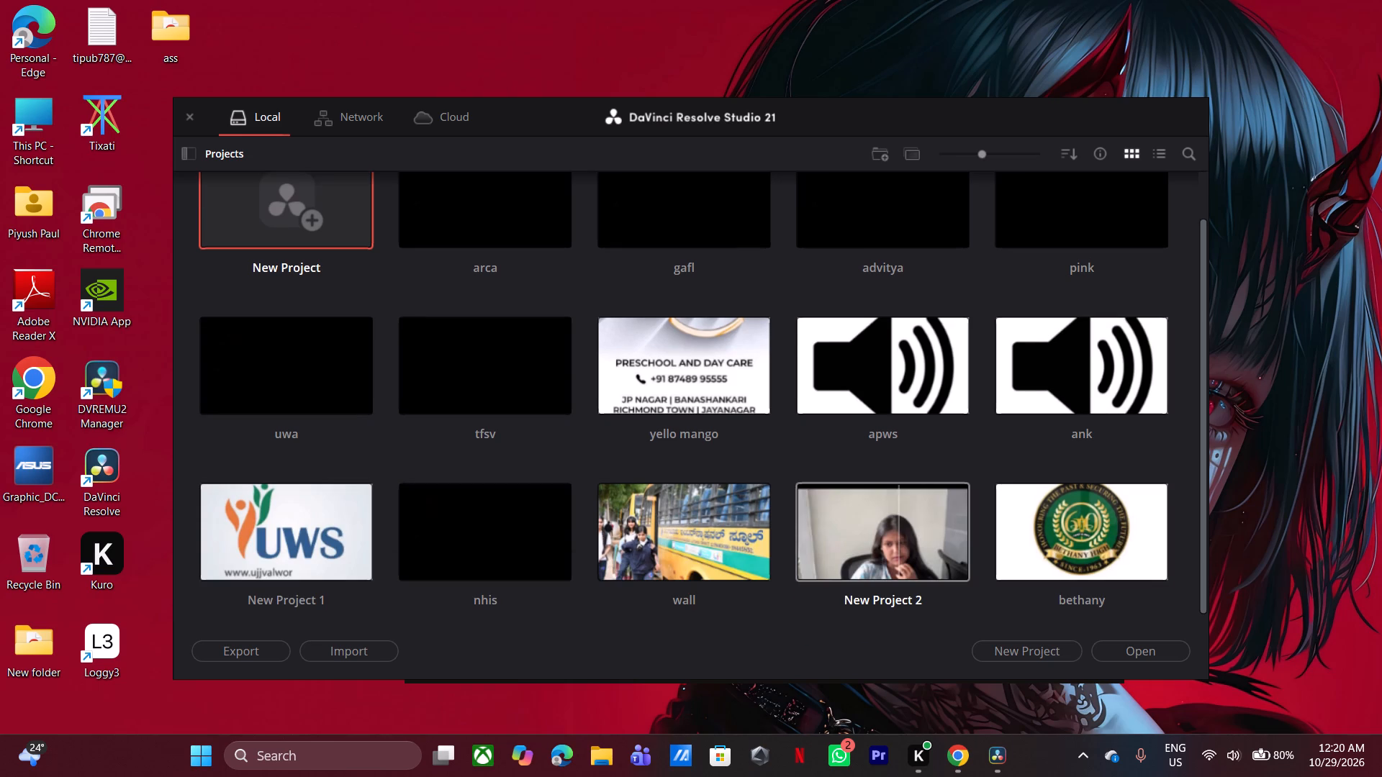
{"action": "left_click", "coordinate": [305, 209]}
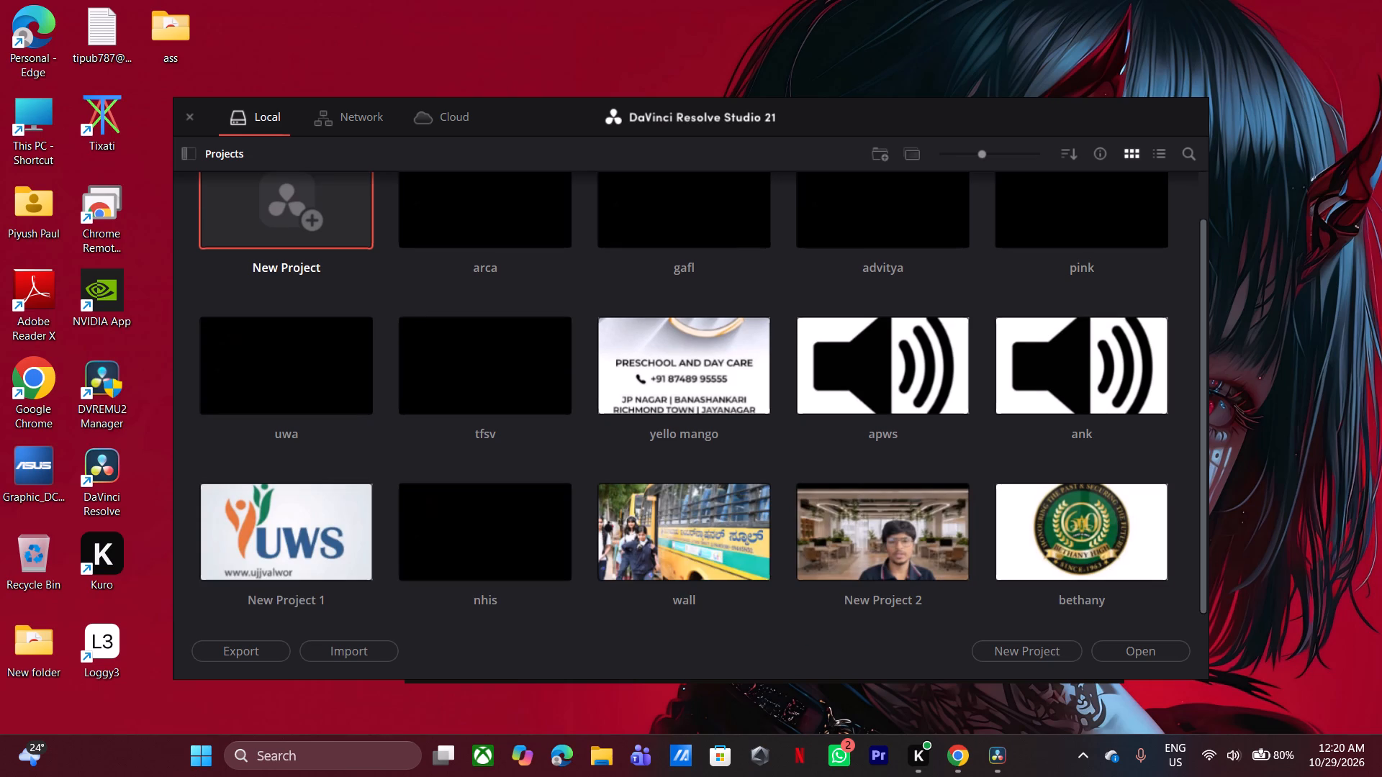
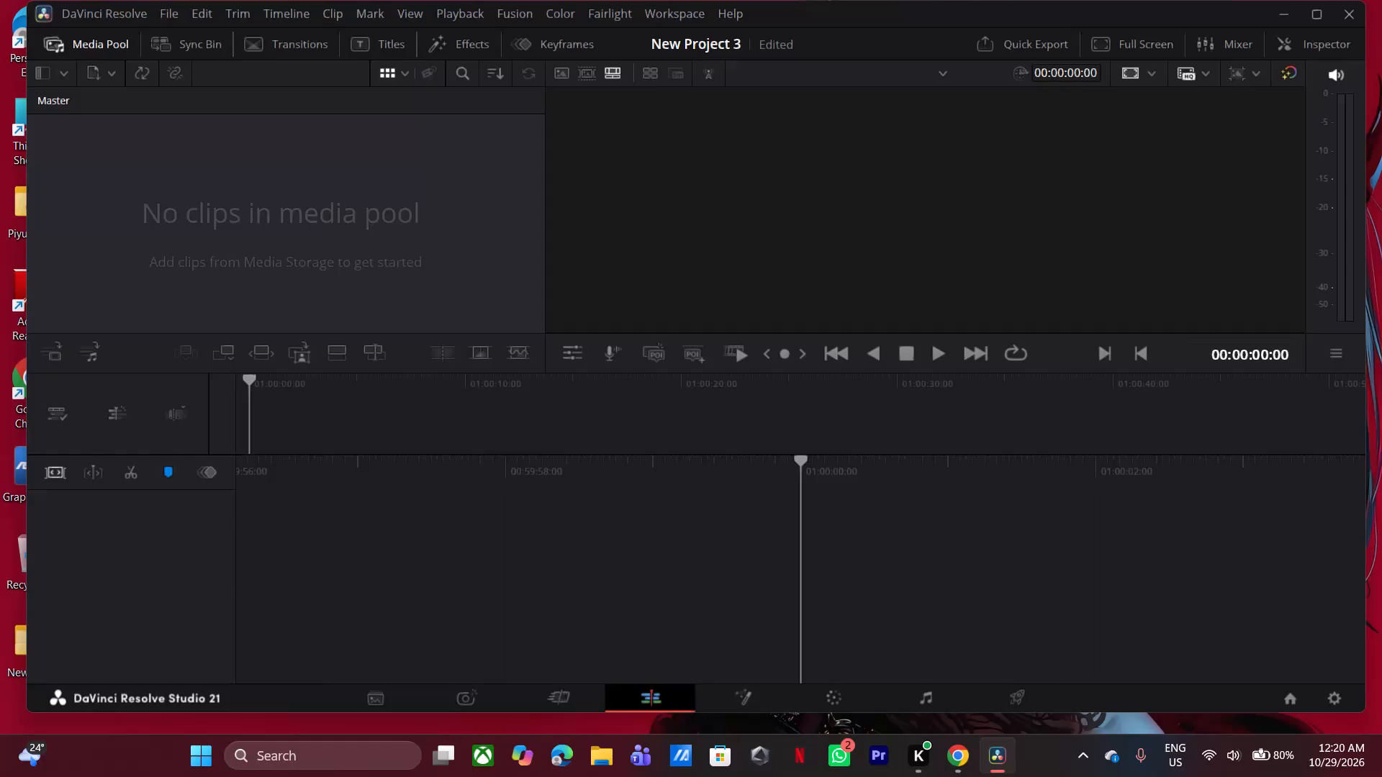
Import the gwr Cat_turning_to_screen video, both Hand_holding_glasses videos and the Rockets_colliding video from the tsai folder into the media pool.
{"action": "left_click", "coordinate": [155, 38]}
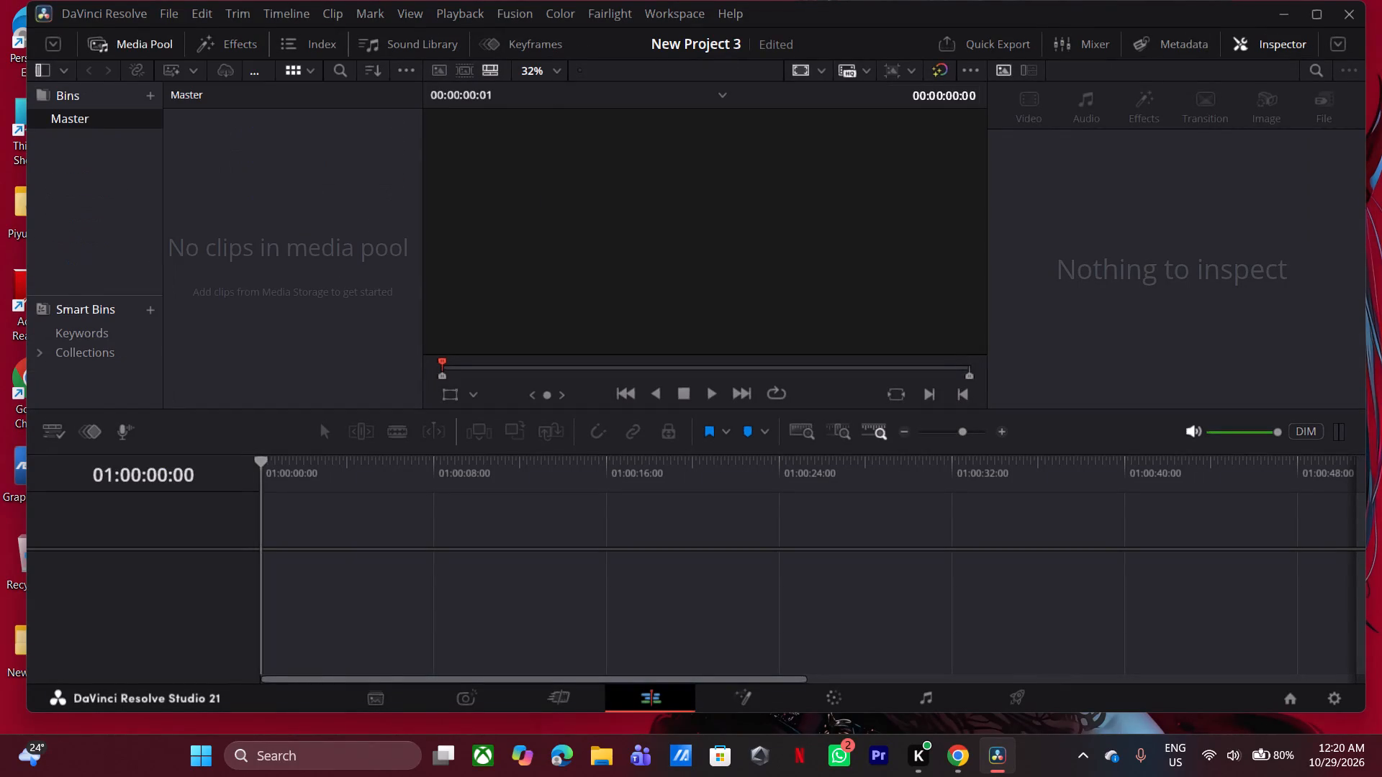
{"action": "left_click", "coordinate": [260, 206]}
{"action": "key", "text": "ctrl+i"}
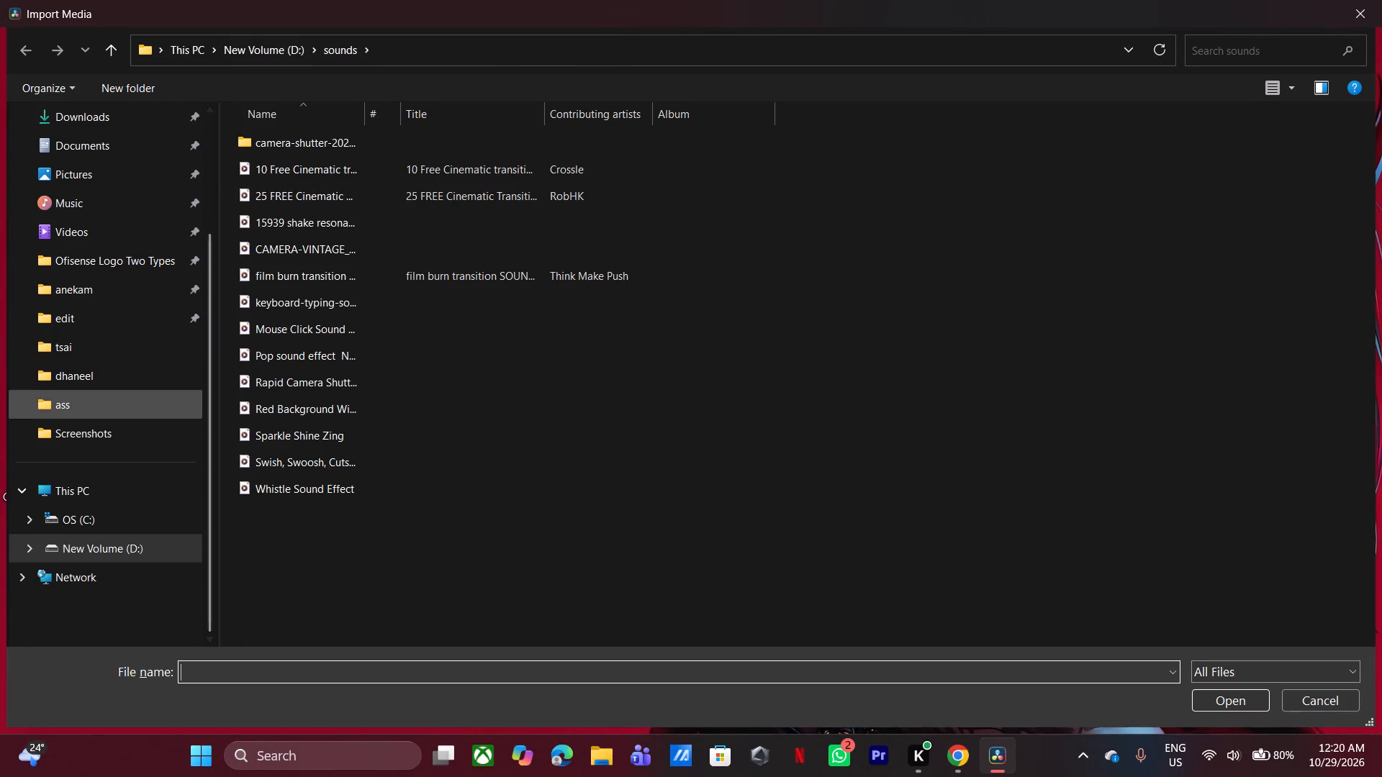
{"action": "double_click", "coordinate": [85, 337]}
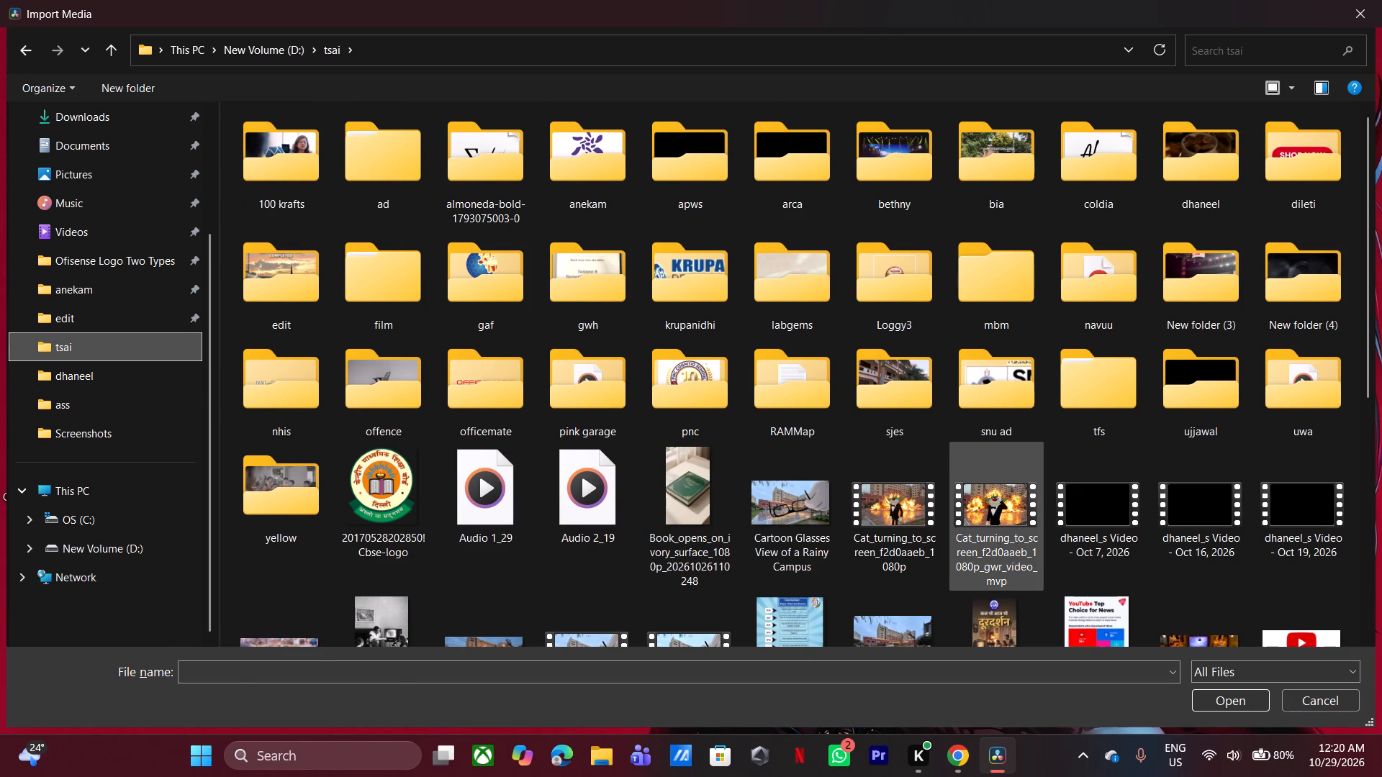
{"action": "left_click", "coordinate": [980, 522]}
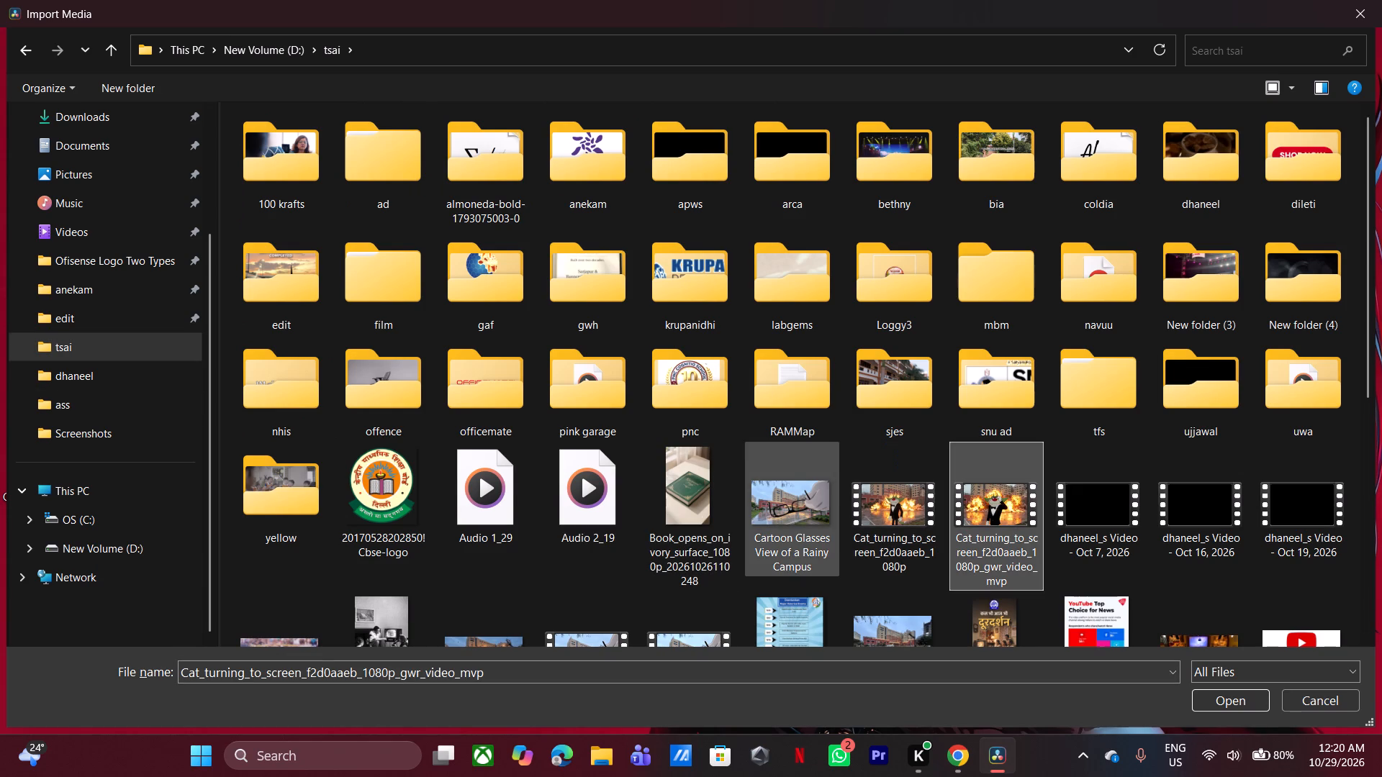
{"action": "scroll", "coordinate": [821, 549], "scroll_direction": "down", "scroll_amount": 1}
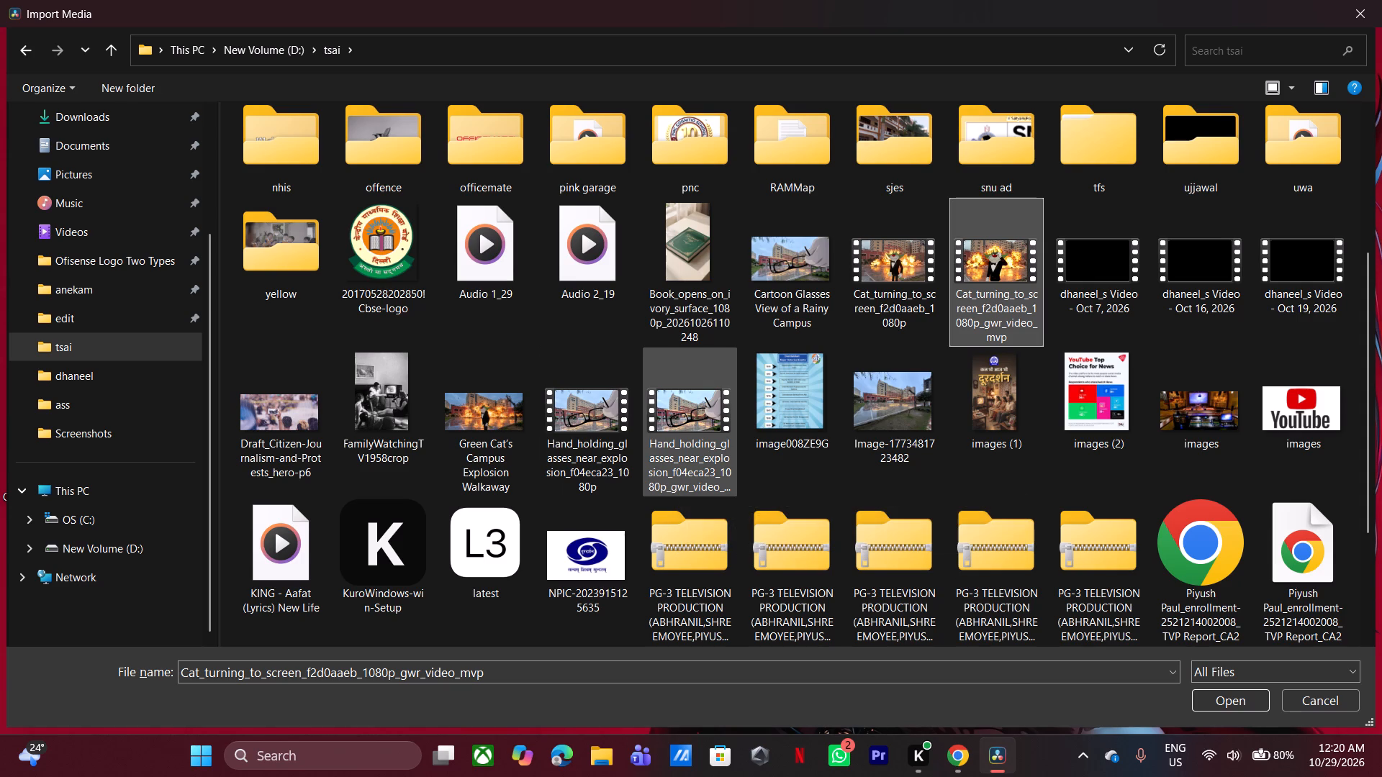
{"action": "left_click", "coordinate": [677, 480], "text": "ctrl"}
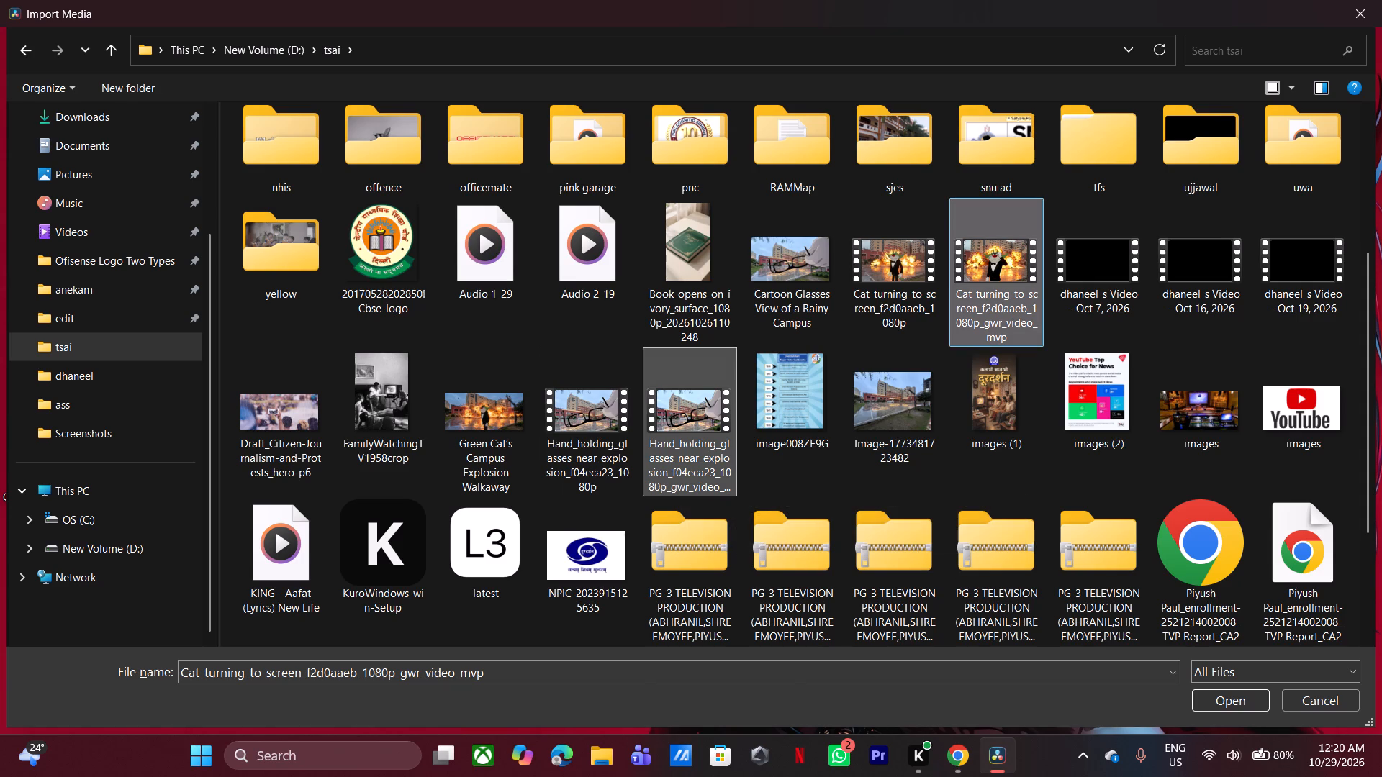
{"action": "left_click", "coordinate": [582, 465], "text": "ctrl"}
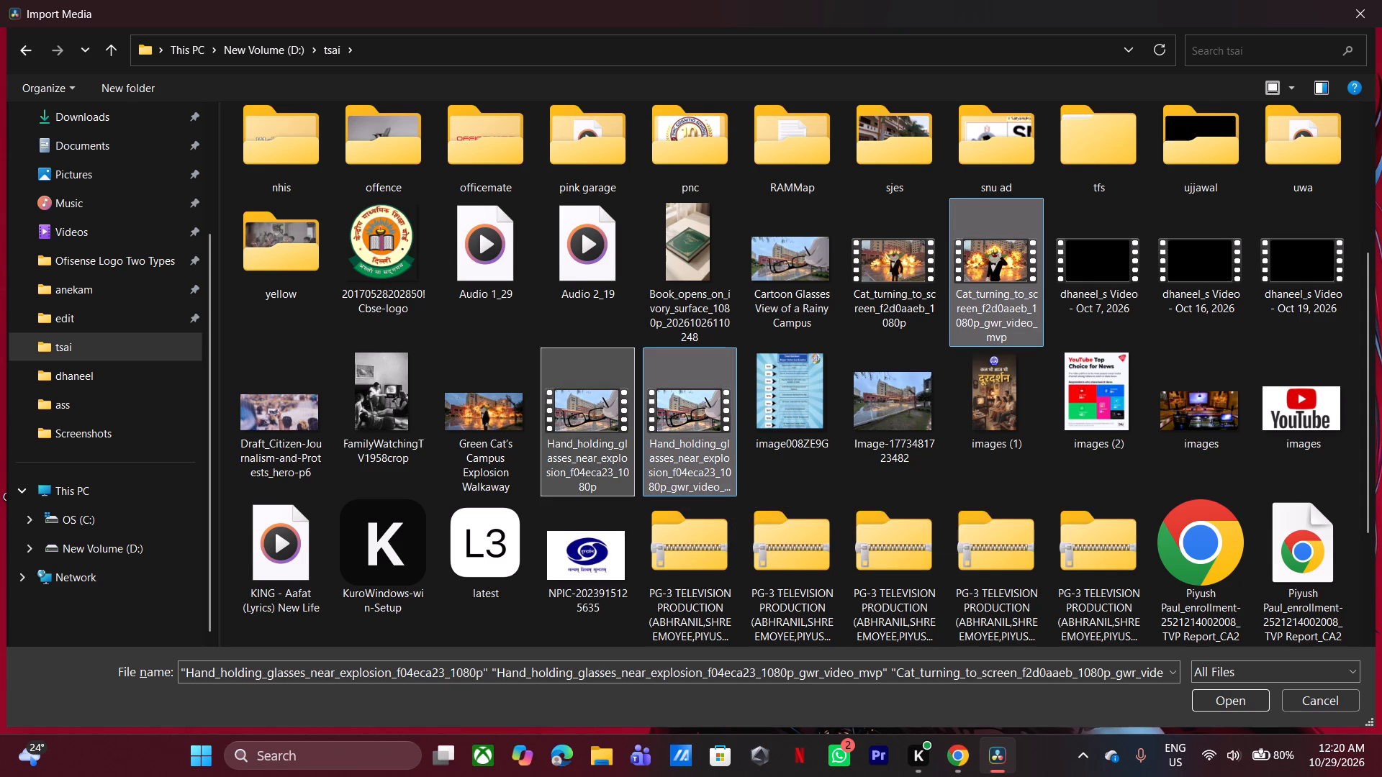
{"action": "scroll", "coordinate": [949, 465], "scroll_direction": "down", "scroll_amount": 2}
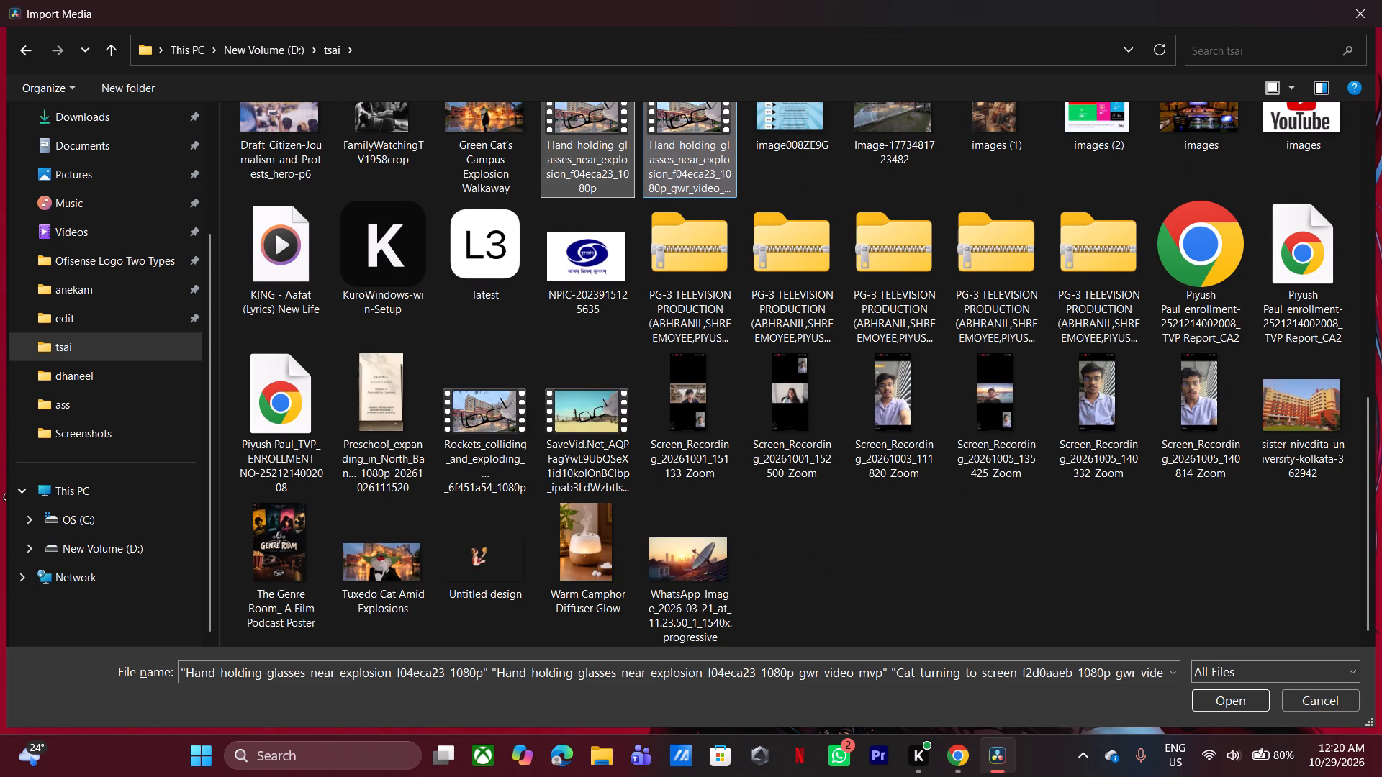
{"action": "double_click", "coordinate": [500, 465], "text": "ctrl"}
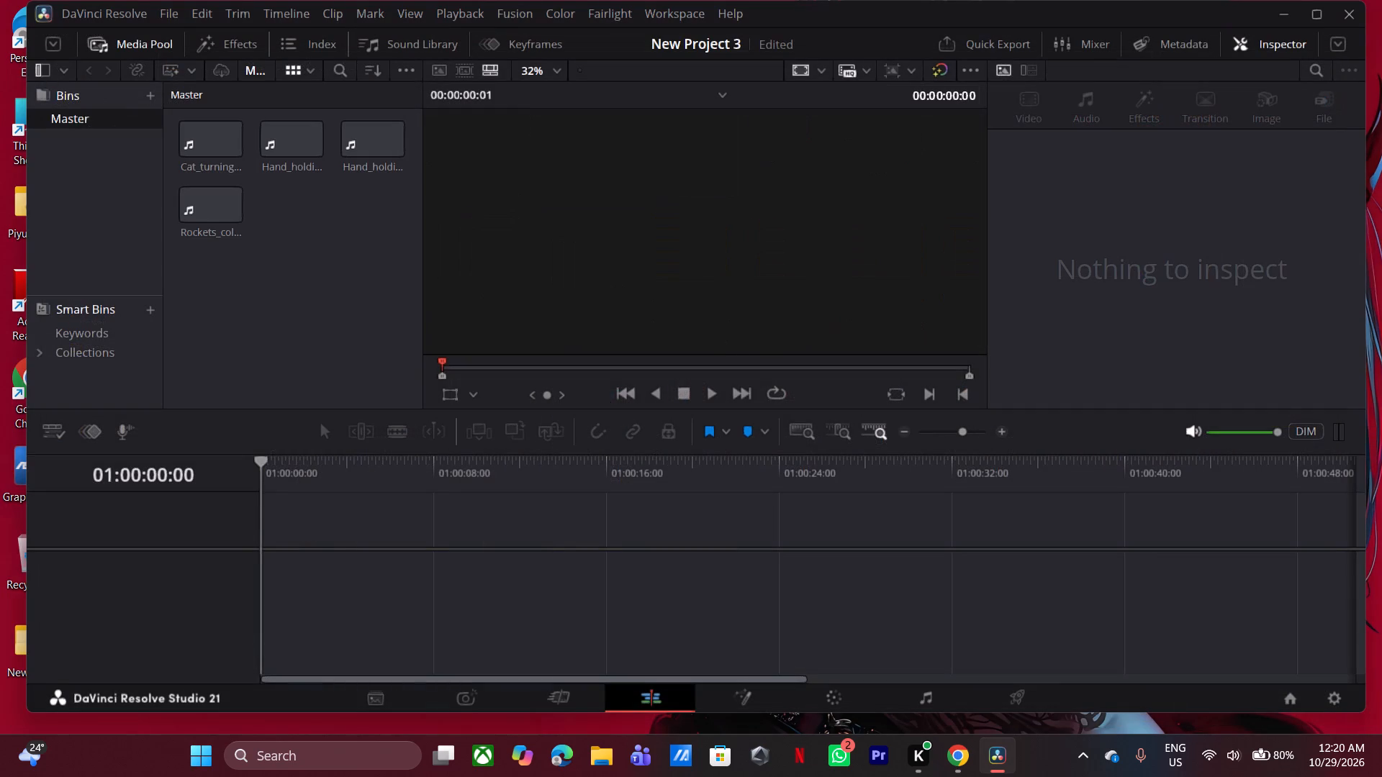
Import the SaveVid.Net video and the original 1080p Cat_turning_to_screen video from the tsai folder into the media pool.
{"action": "left_click", "coordinate": [328, 309]}
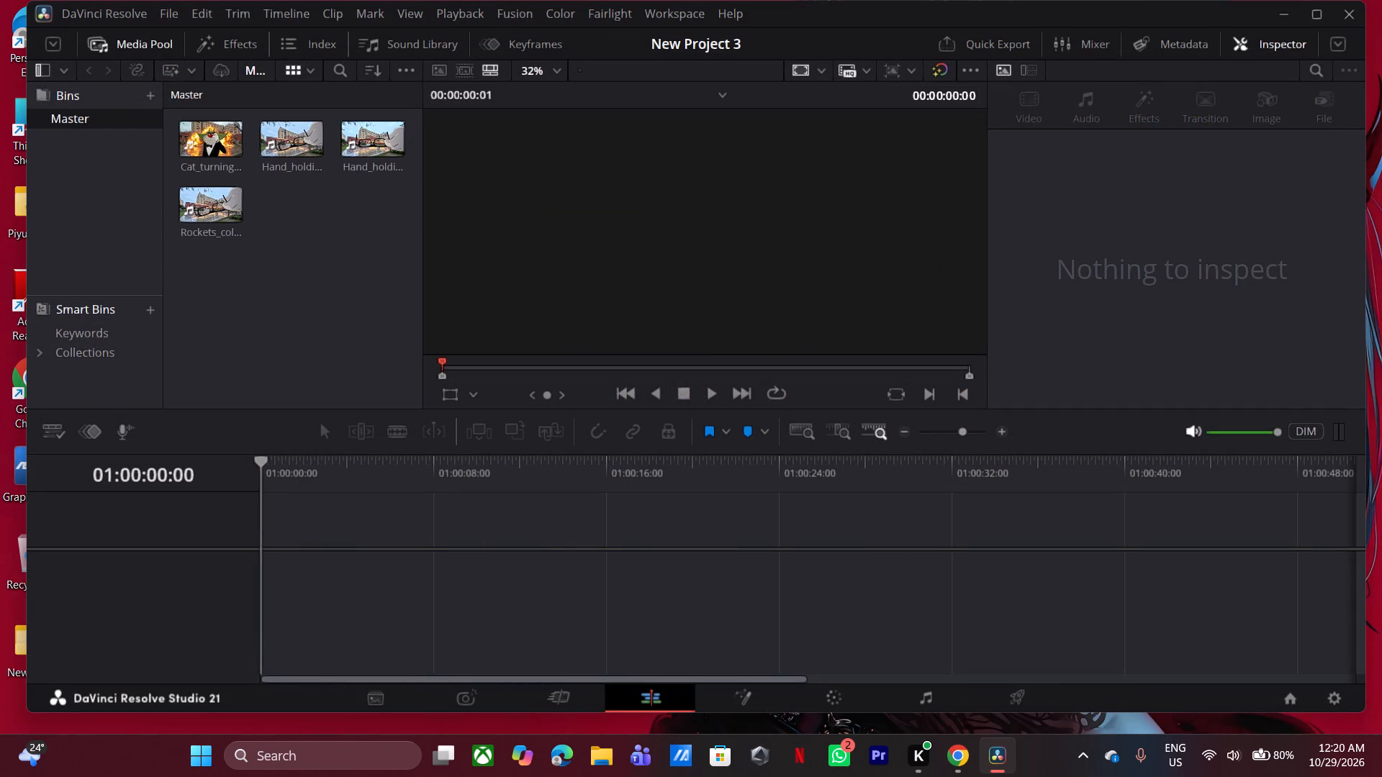
{"action": "key", "text": "ctrl+i"}
{"action": "scroll", "coordinate": [600, 480], "scroll_direction": "down", "scroll_amount": 6}
{"action": "left_click", "coordinate": [597, 432], "text": "ctrl"}
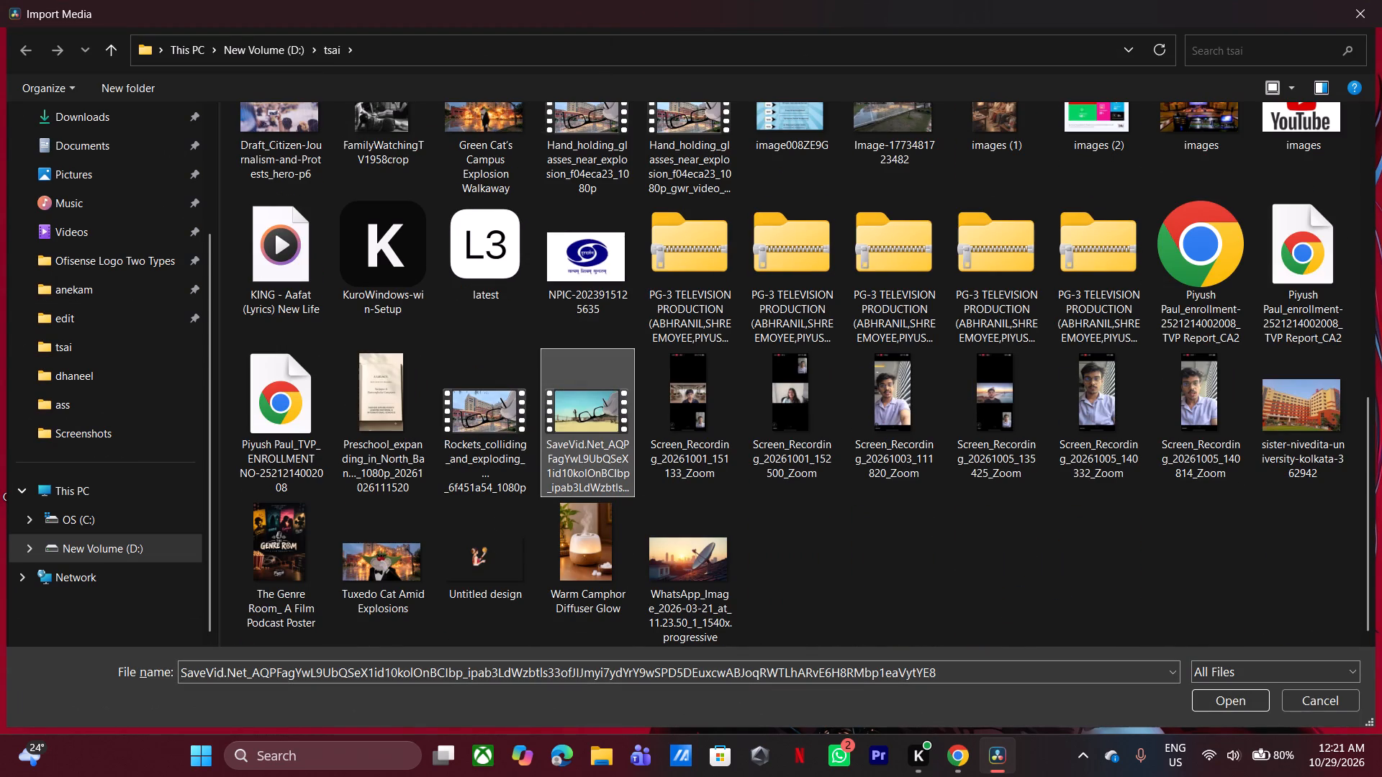
{"action": "scroll", "coordinate": [754, 559], "scroll_direction": "up", "scroll_amount": 2}
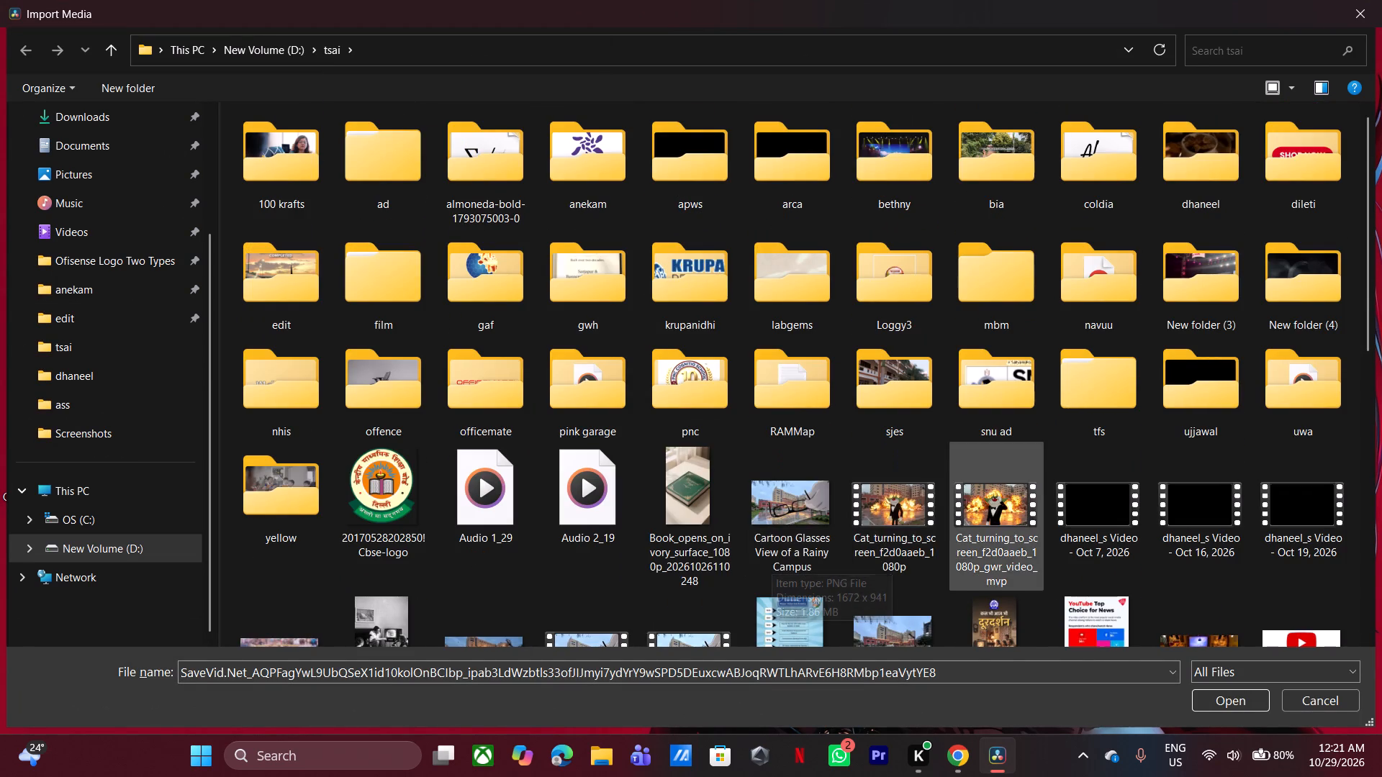
{"action": "left_click", "coordinate": [905, 522], "text": "ctrl"}
{"action": "double_click", "coordinate": [962, 526], "text": "ctrl"}
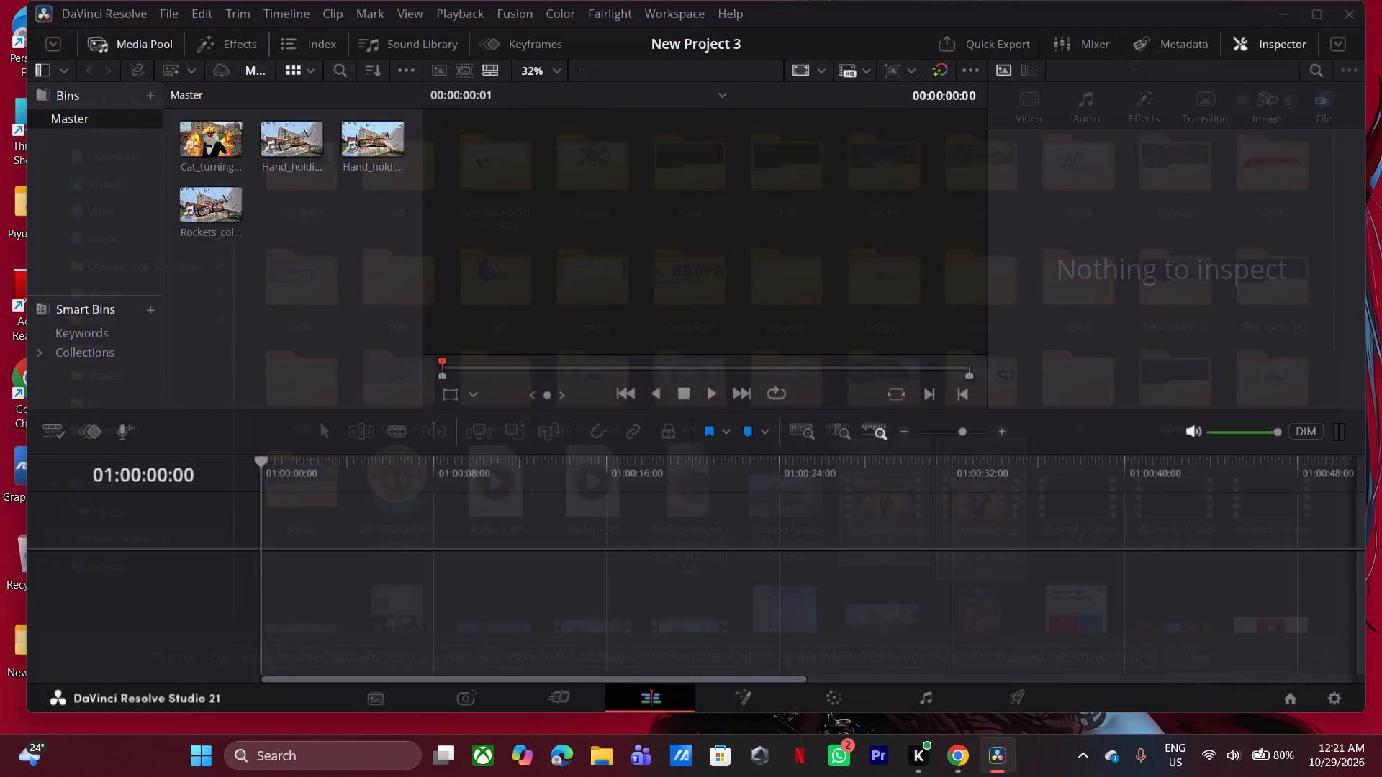
{"action": "left_click", "coordinate": [369, 321]}
Place only the audio of the SaveVid.Net clip at the start of Audio 1 in a new timeline.
{"action": "double_click", "coordinate": [375, 200]}
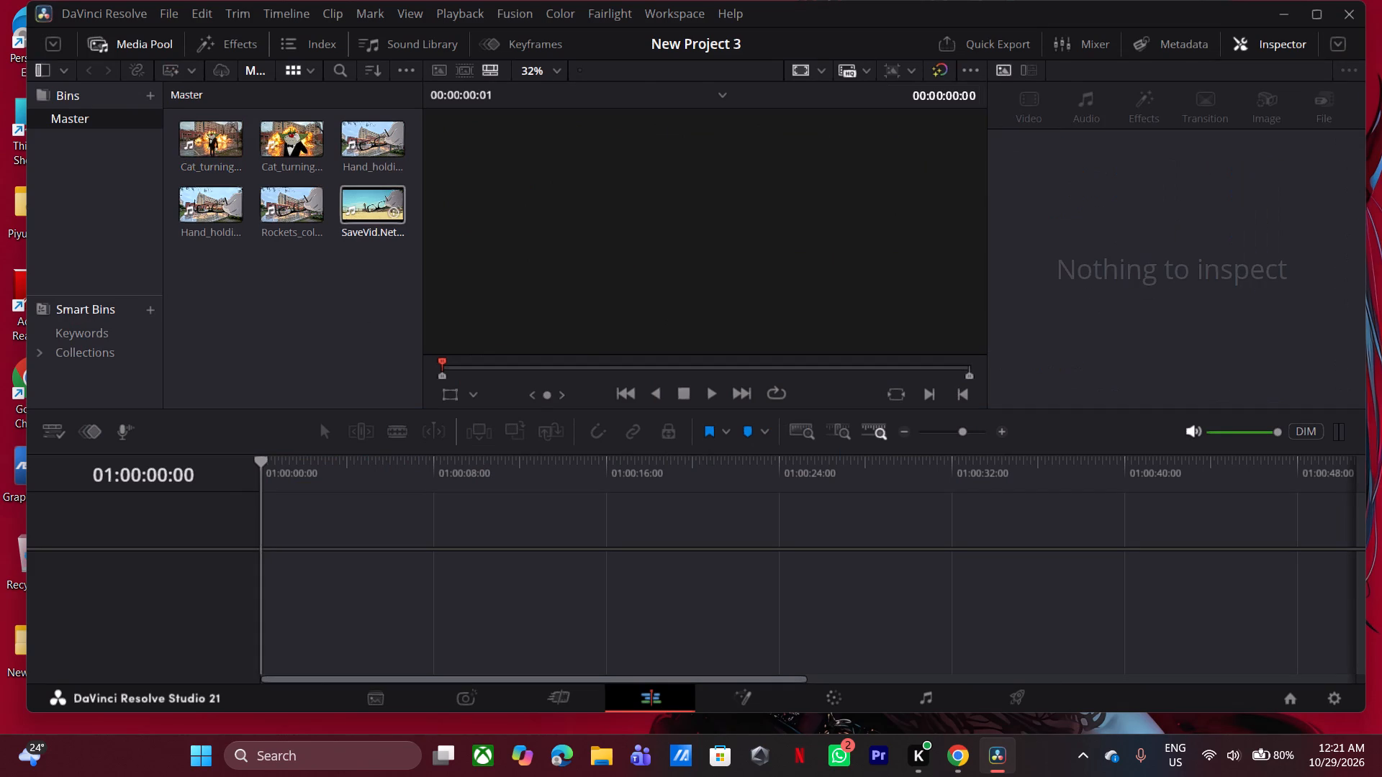
{"action": "left_click_drag", "start_coordinate": [729, 338], "coordinate": [243, 589]}
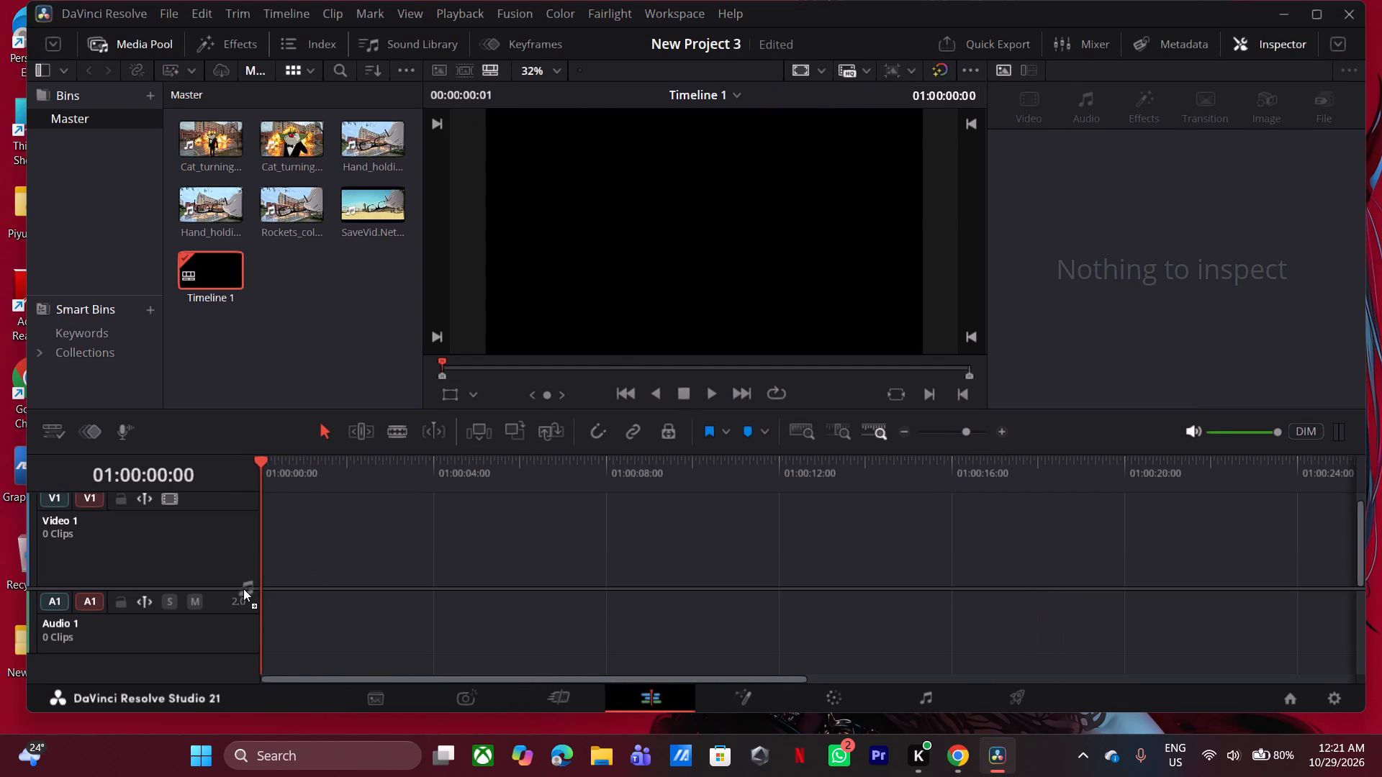
{"action": "left_click_drag", "start_coordinate": [243, 589], "coordinate": [257, 593]}
{"action": "left_click_drag", "start_coordinate": [320, 628], "coordinate": [277, 630]}
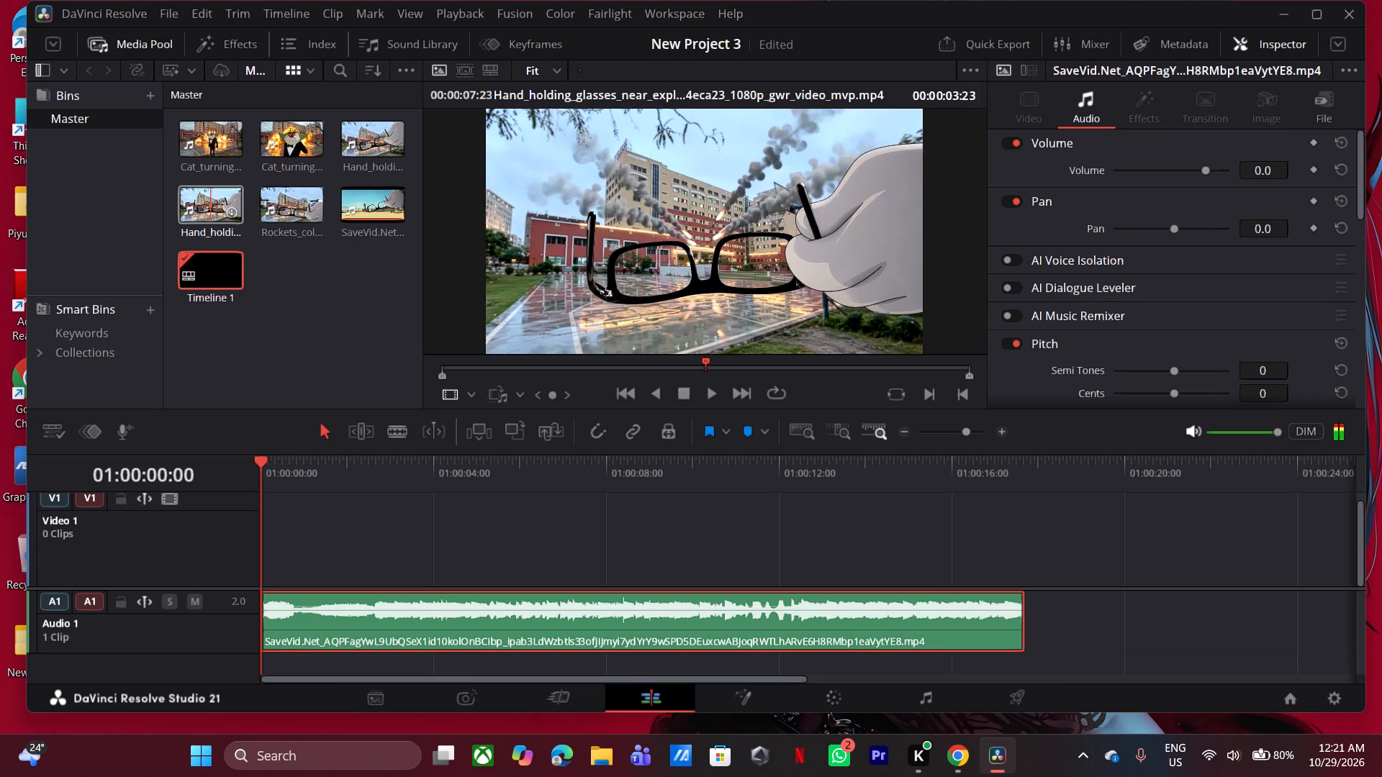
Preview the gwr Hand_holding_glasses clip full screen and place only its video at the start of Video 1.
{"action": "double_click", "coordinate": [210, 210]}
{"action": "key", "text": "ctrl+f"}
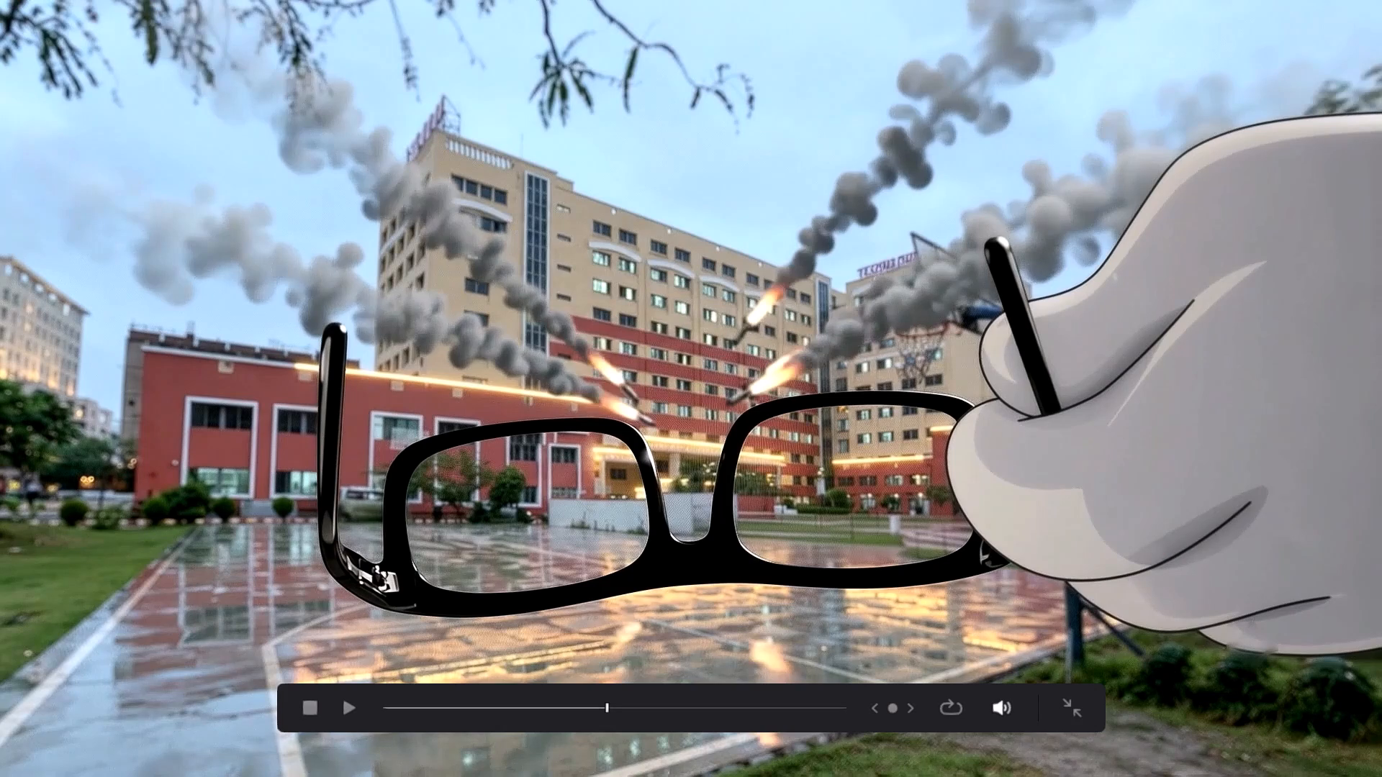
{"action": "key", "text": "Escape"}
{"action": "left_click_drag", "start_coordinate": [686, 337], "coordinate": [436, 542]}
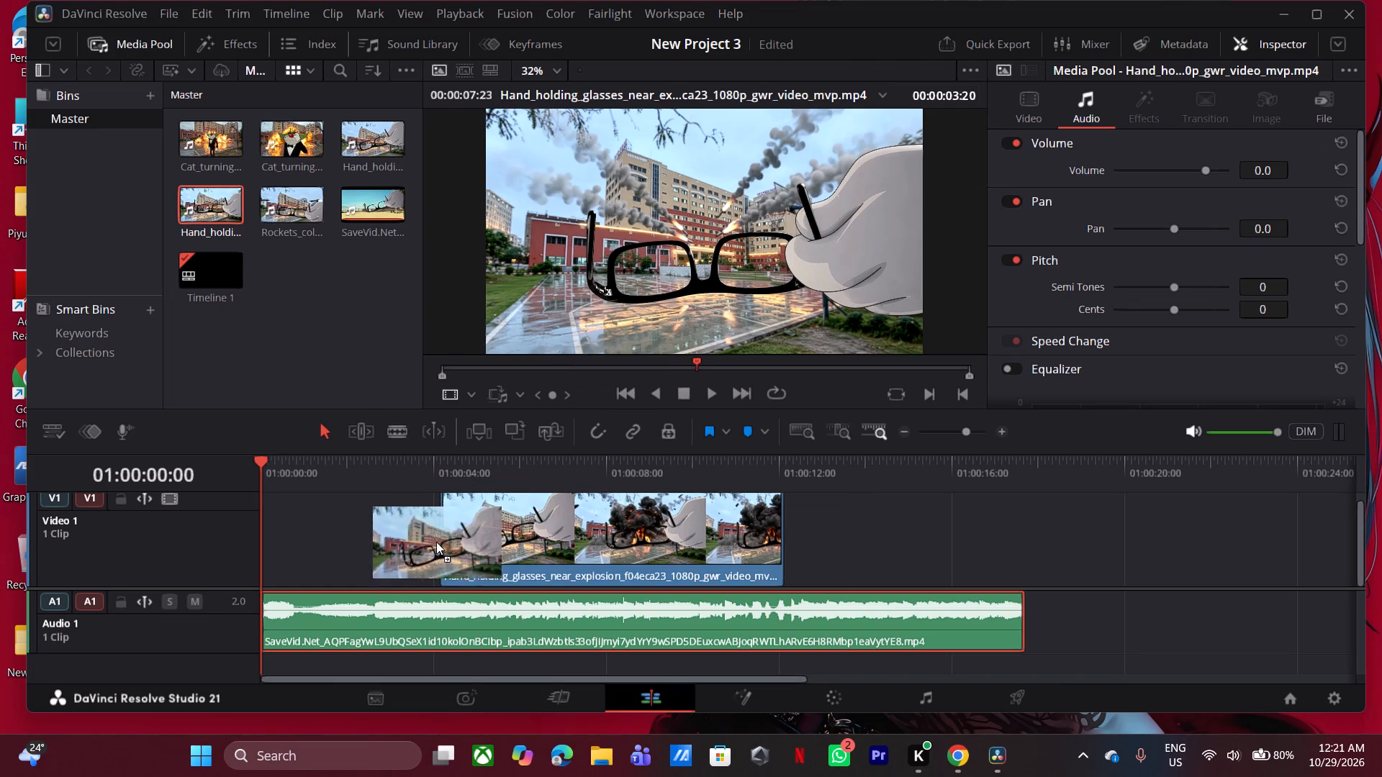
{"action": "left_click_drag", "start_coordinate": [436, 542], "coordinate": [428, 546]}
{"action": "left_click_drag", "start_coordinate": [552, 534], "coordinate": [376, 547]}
Play the opening seconds of the timeline to check how the glasses clip lines up with the SaveVid.Net audio.
{"action": "key", "text": "space"}
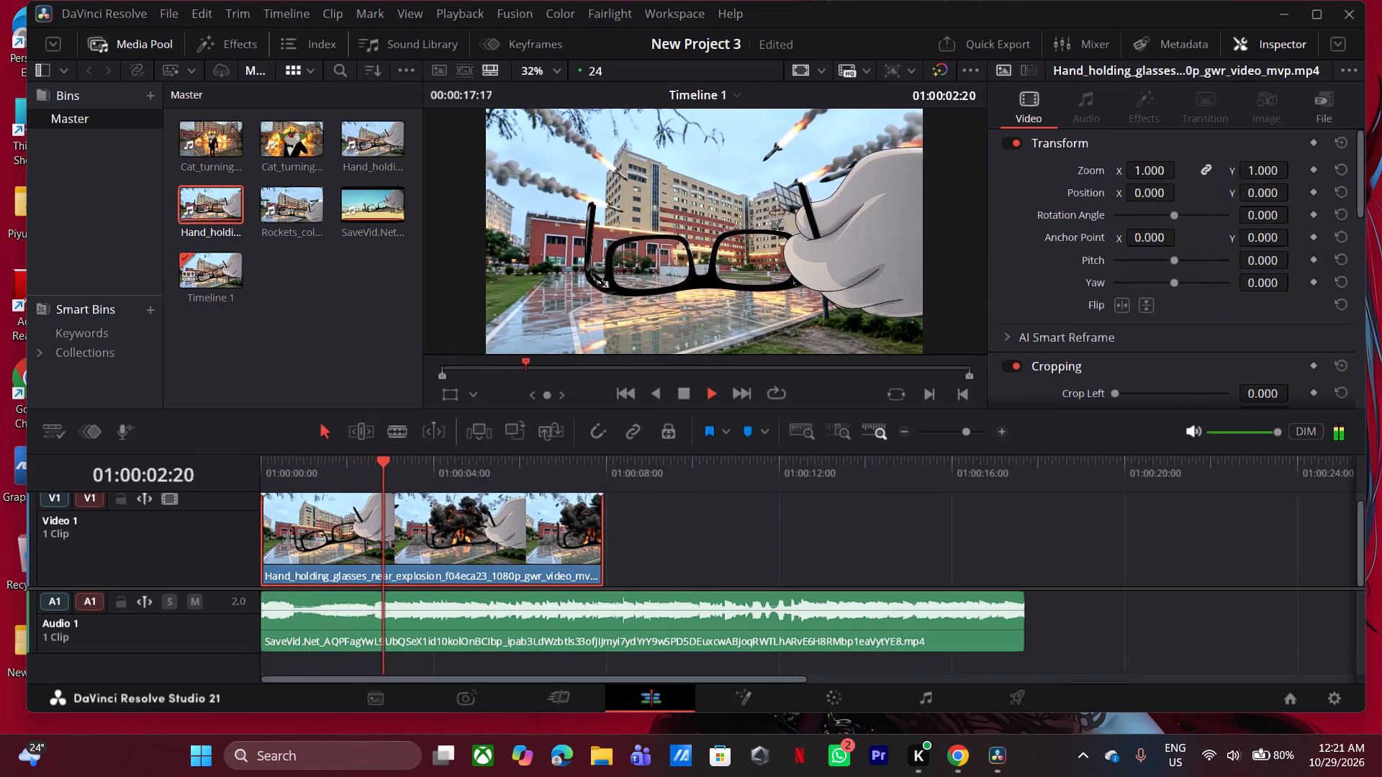
{"action": "key", "text": "space"}
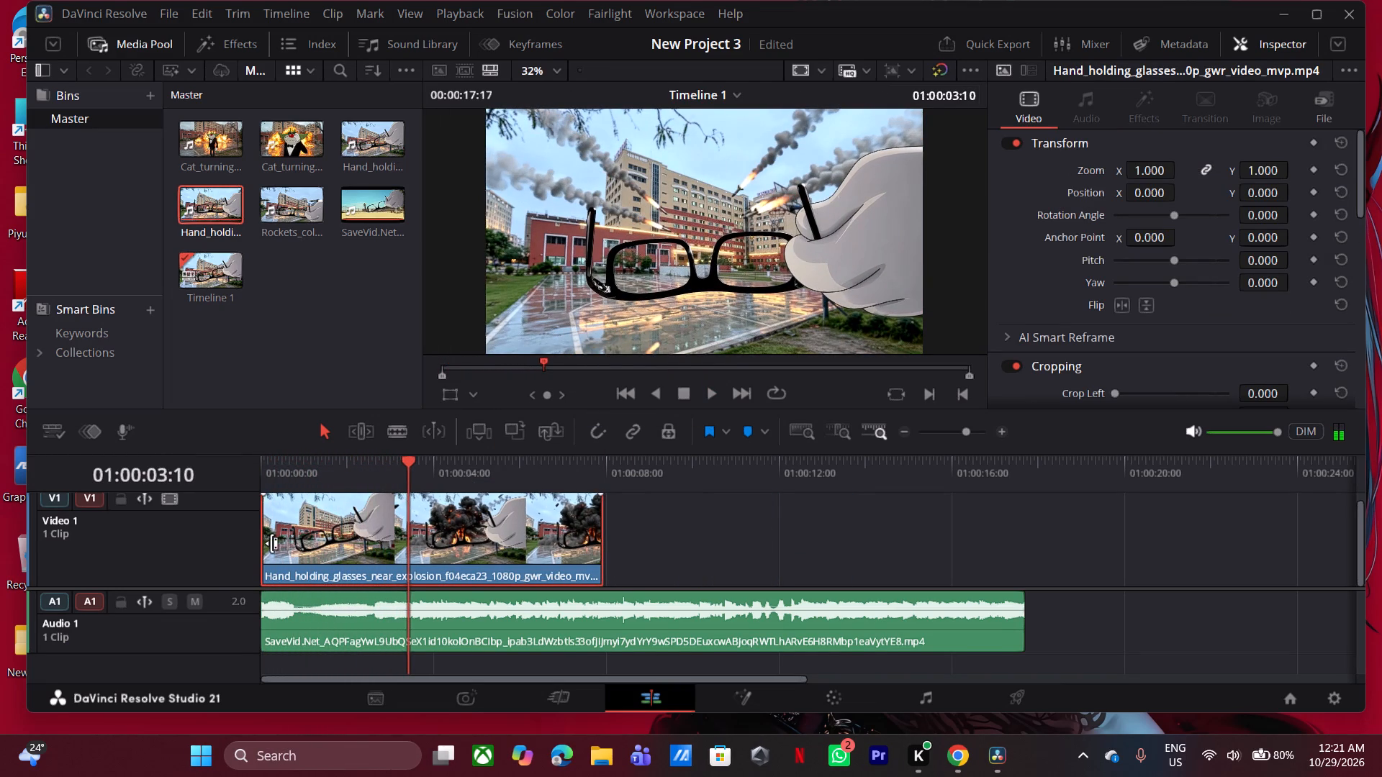
{"action": "left_click", "coordinate": [270, 543]}
{"action": "left_click", "coordinate": [270, 543]}
{"action": "left_click", "coordinate": [314, 479]}
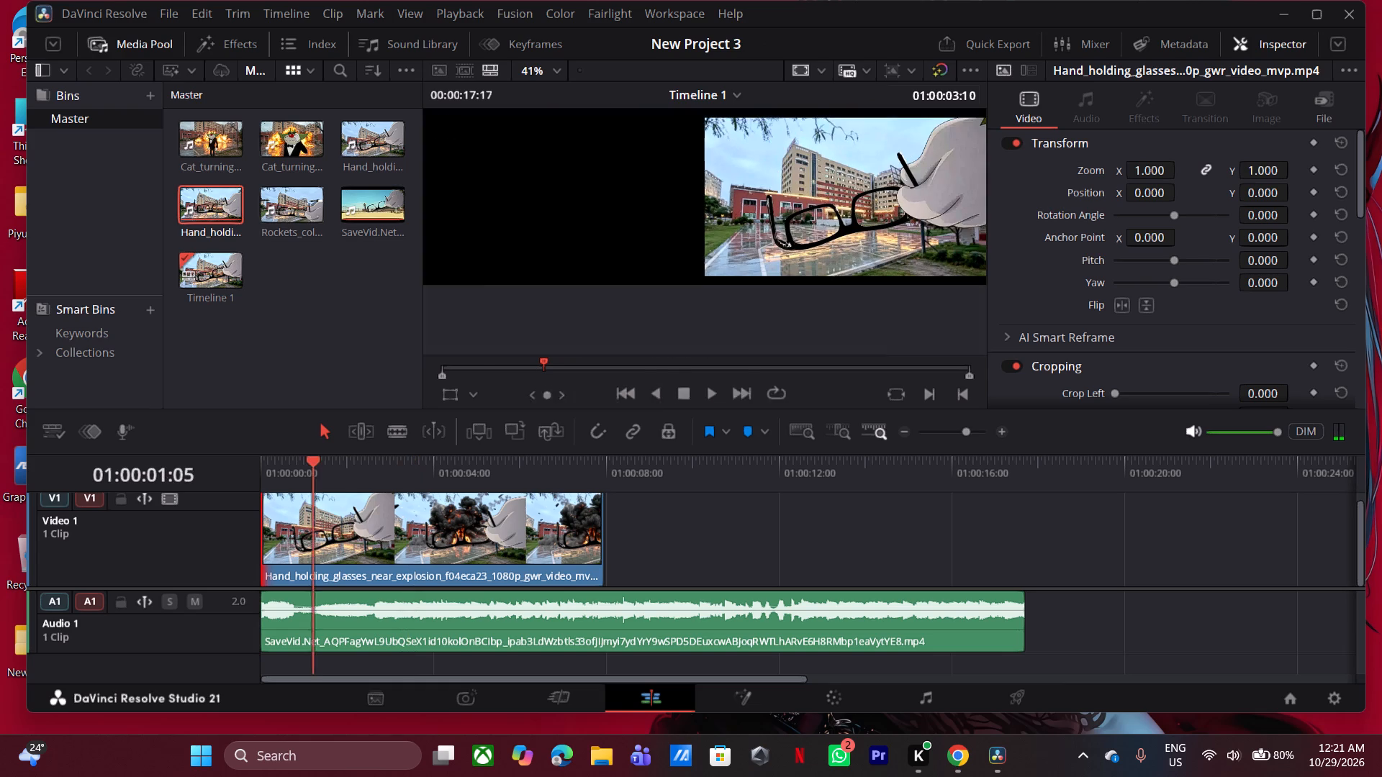
{"action": "key", "text": "space"}
{"action": "key", "text": "space"}
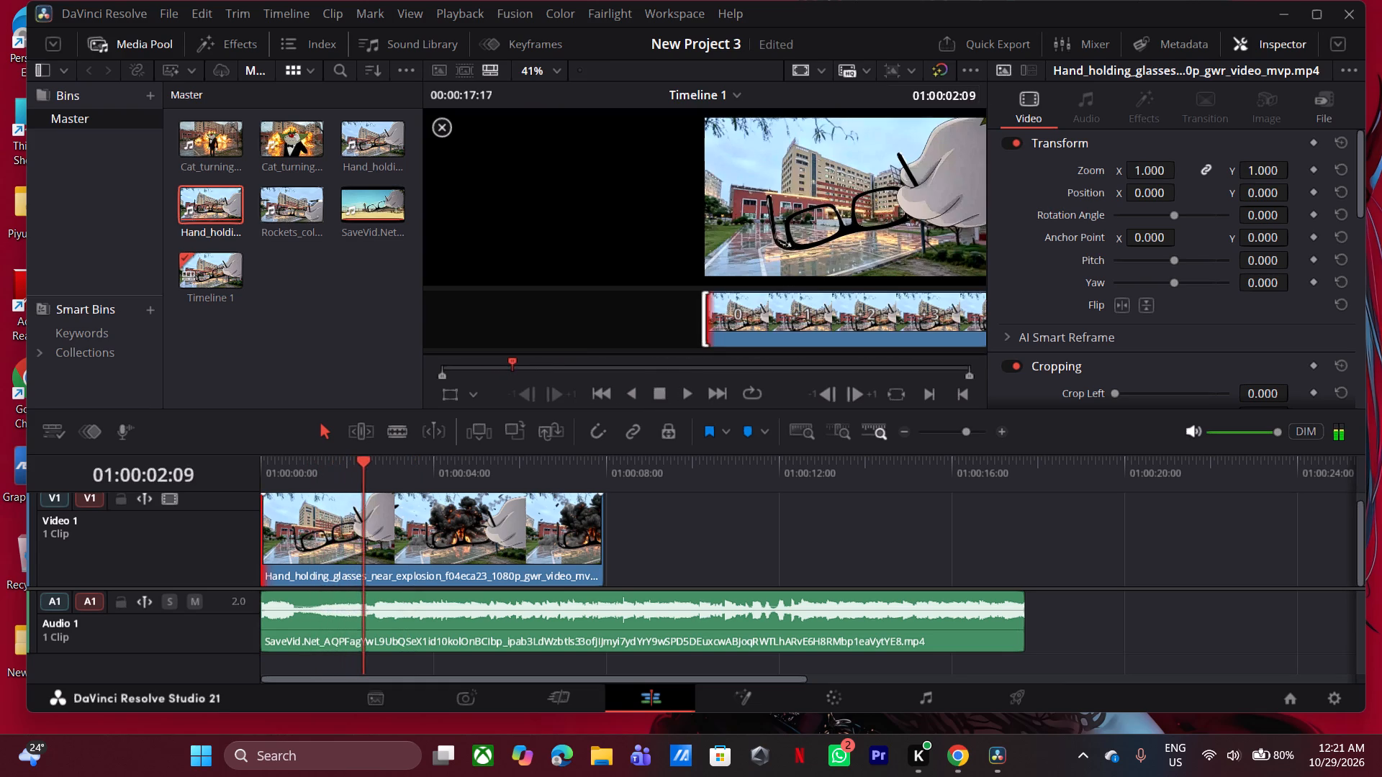
{"action": "right_click", "coordinate": [386, 525]}
{"action": "left_click_drag", "start_coordinate": [284, 477], "coordinate": [283, 476]}
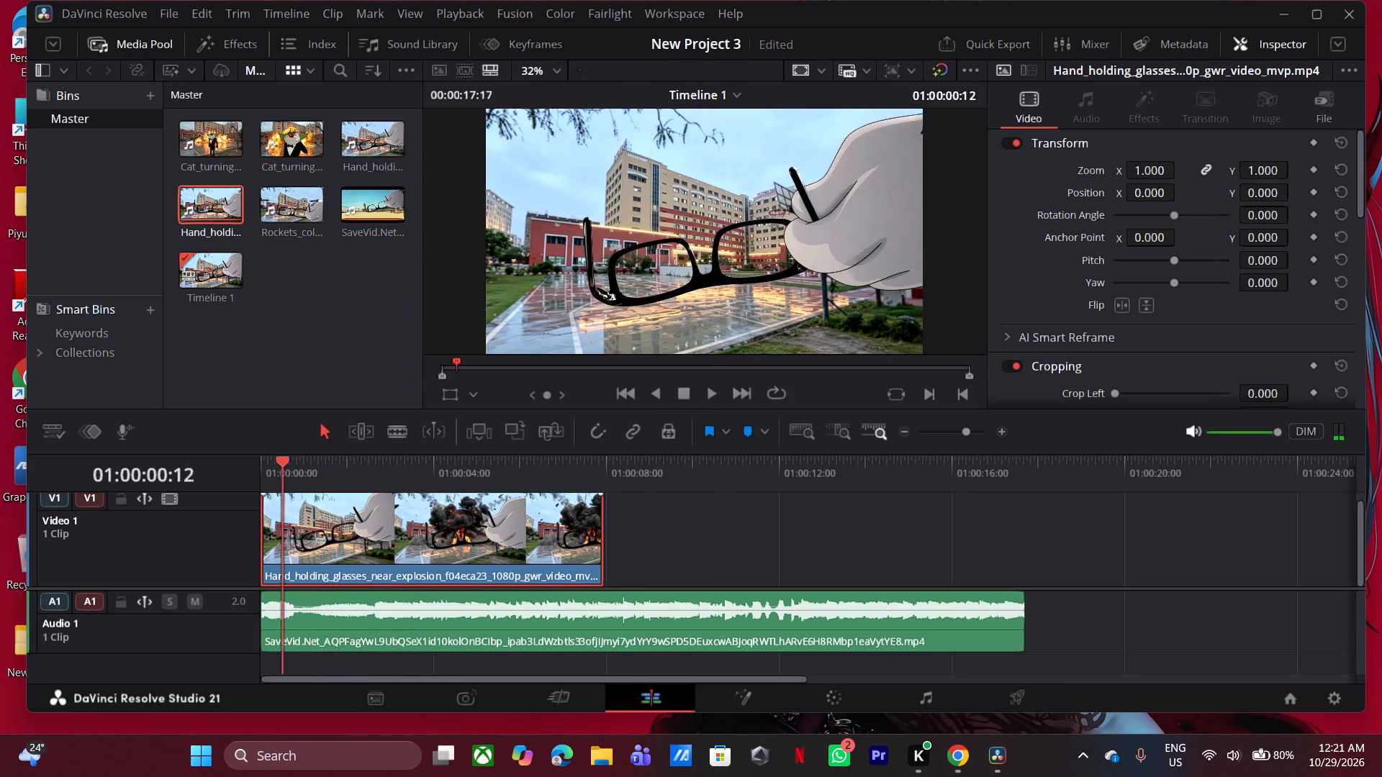
{"action": "left_click_drag", "start_coordinate": [283, 476], "coordinate": [256, 476]}
{"action": "key", "text": "space"}
{"action": "key", "text": "space"}
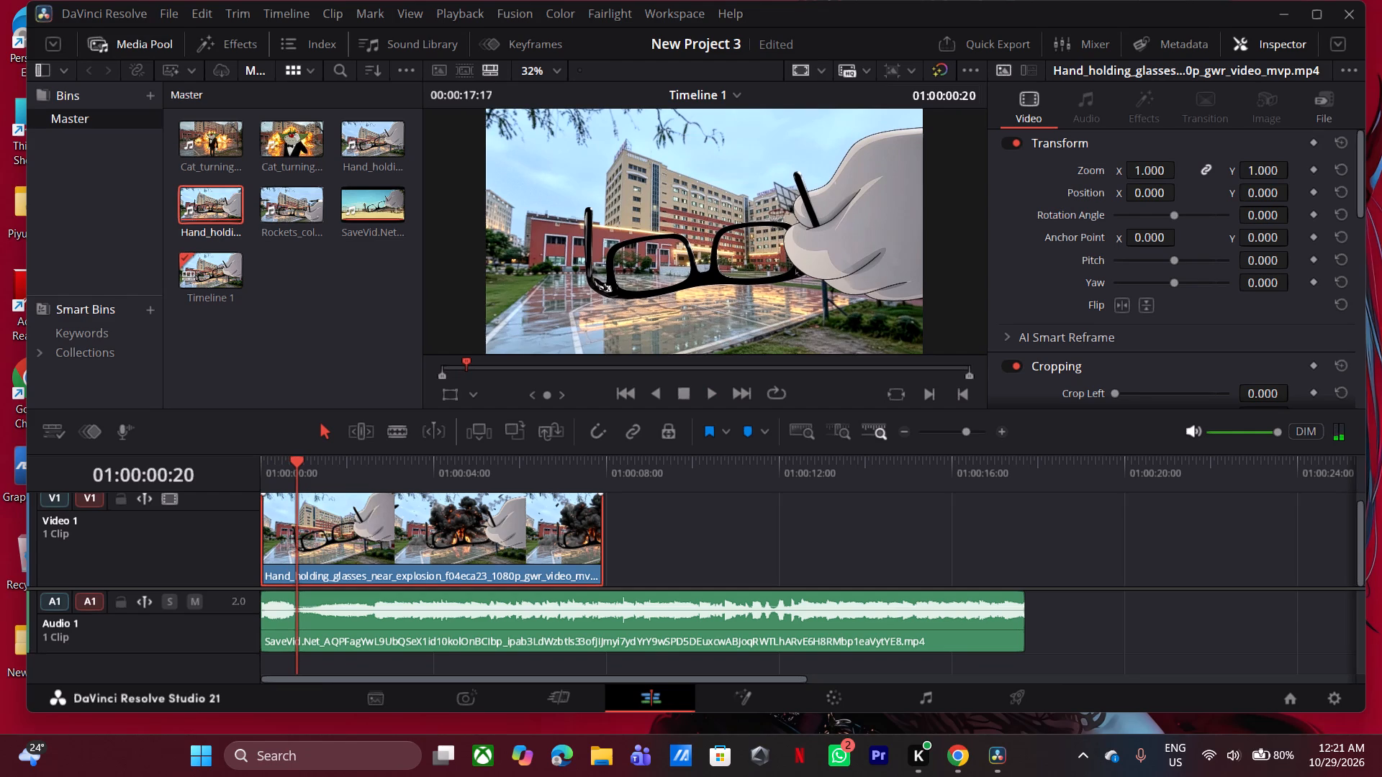
{"action": "key", "text": "space"}
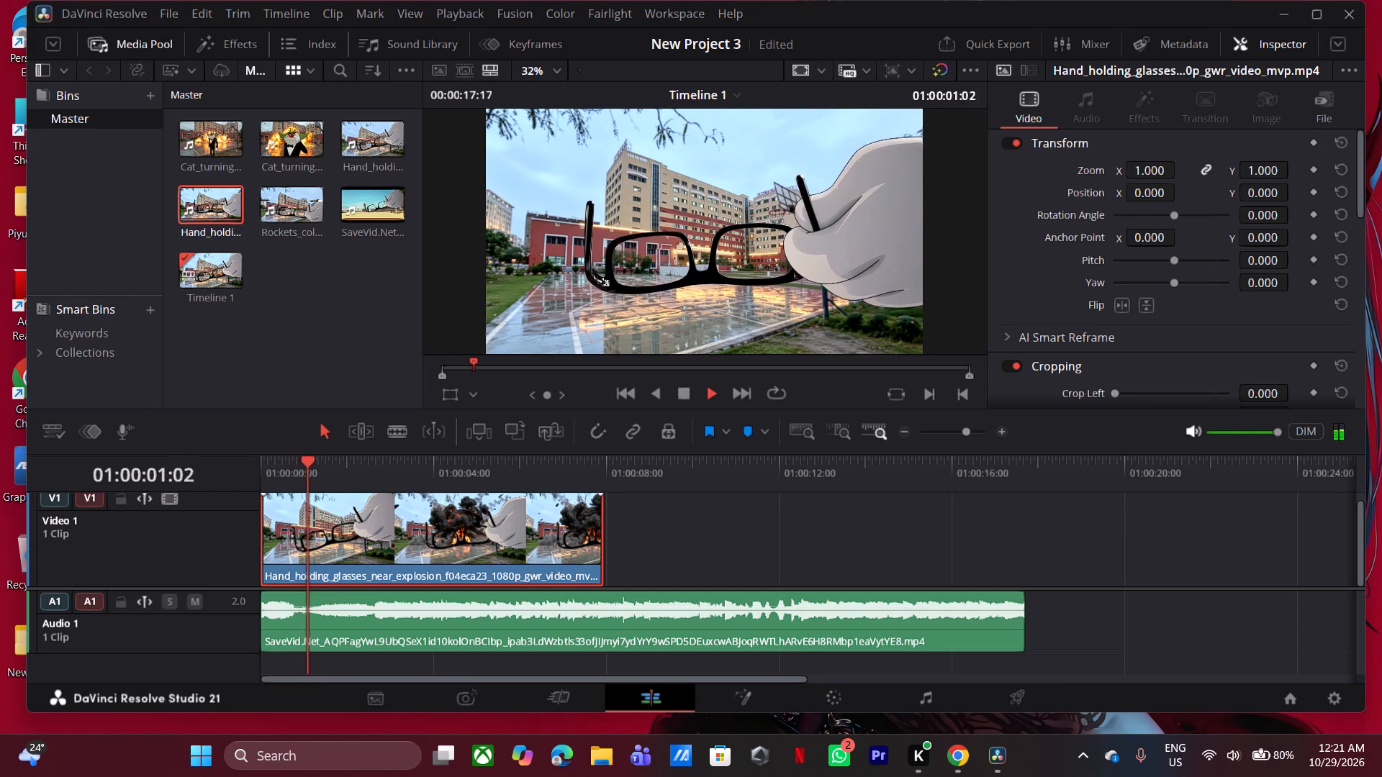
{"action": "key", "text": "space"}
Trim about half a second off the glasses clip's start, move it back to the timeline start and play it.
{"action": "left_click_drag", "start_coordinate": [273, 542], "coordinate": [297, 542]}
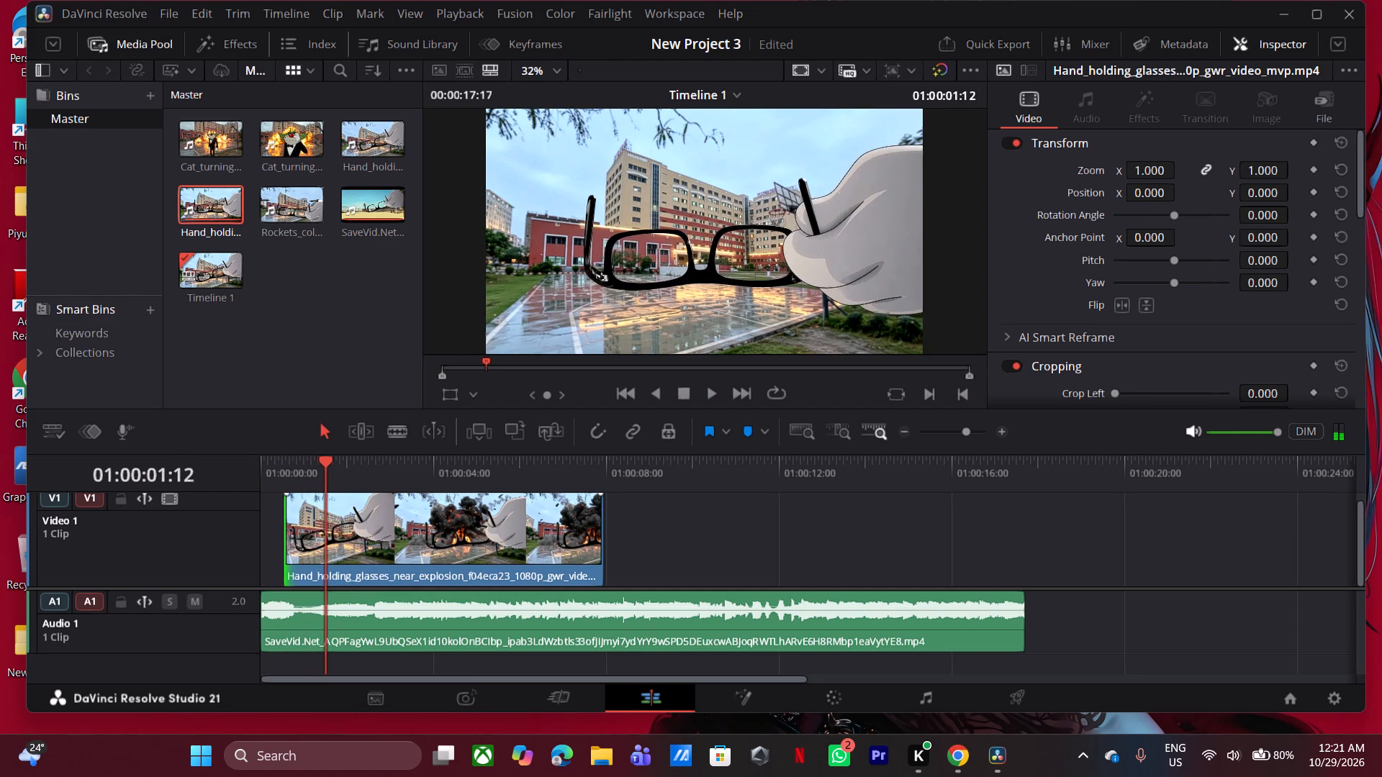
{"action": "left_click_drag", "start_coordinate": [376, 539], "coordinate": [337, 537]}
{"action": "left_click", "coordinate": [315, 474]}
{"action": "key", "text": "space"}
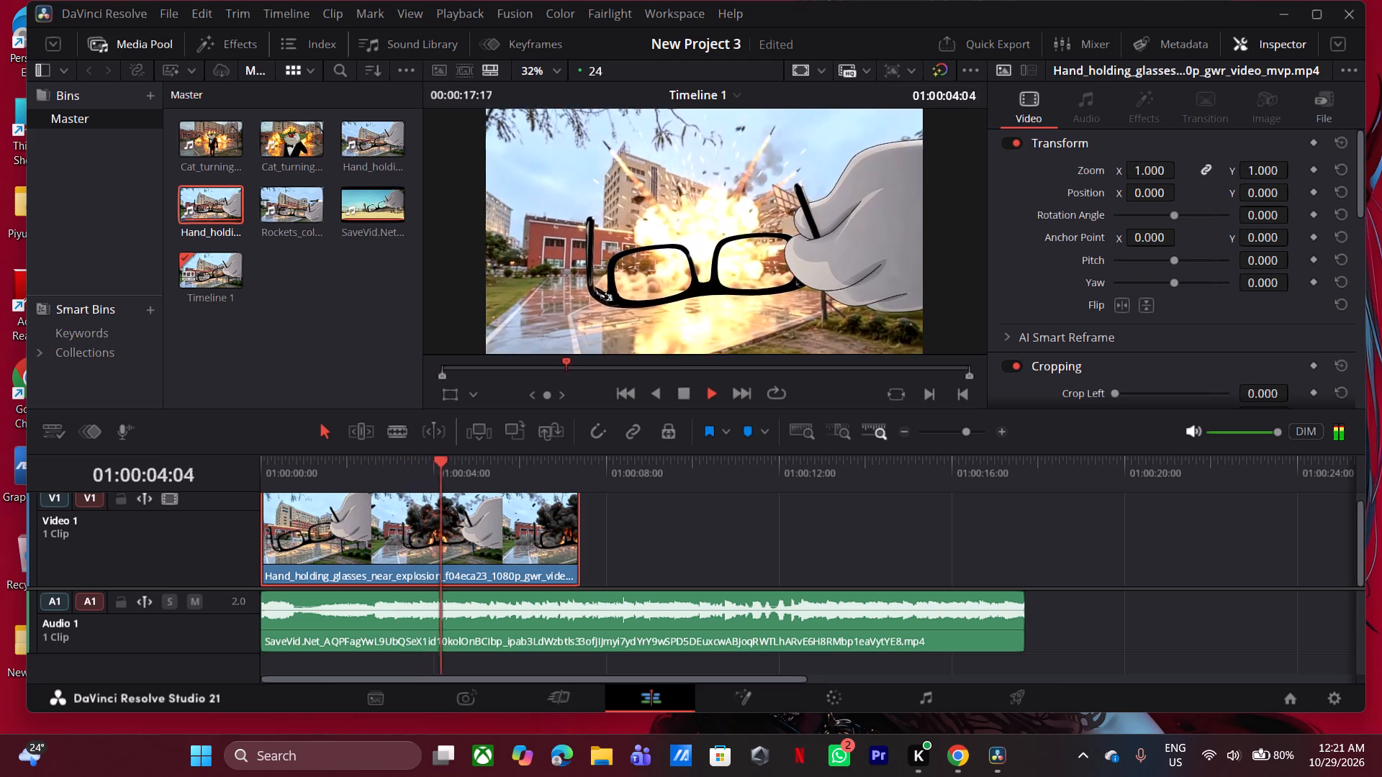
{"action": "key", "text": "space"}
Replace the glasses clip at the start of Video 1 with only the video of the SaveVid.Net clip, and play it against its audio.
{"action": "left_click_drag", "start_coordinate": [432, 530], "coordinate": [954, 535]}
{"action": "double_click", "coordinate": [368, 214]}
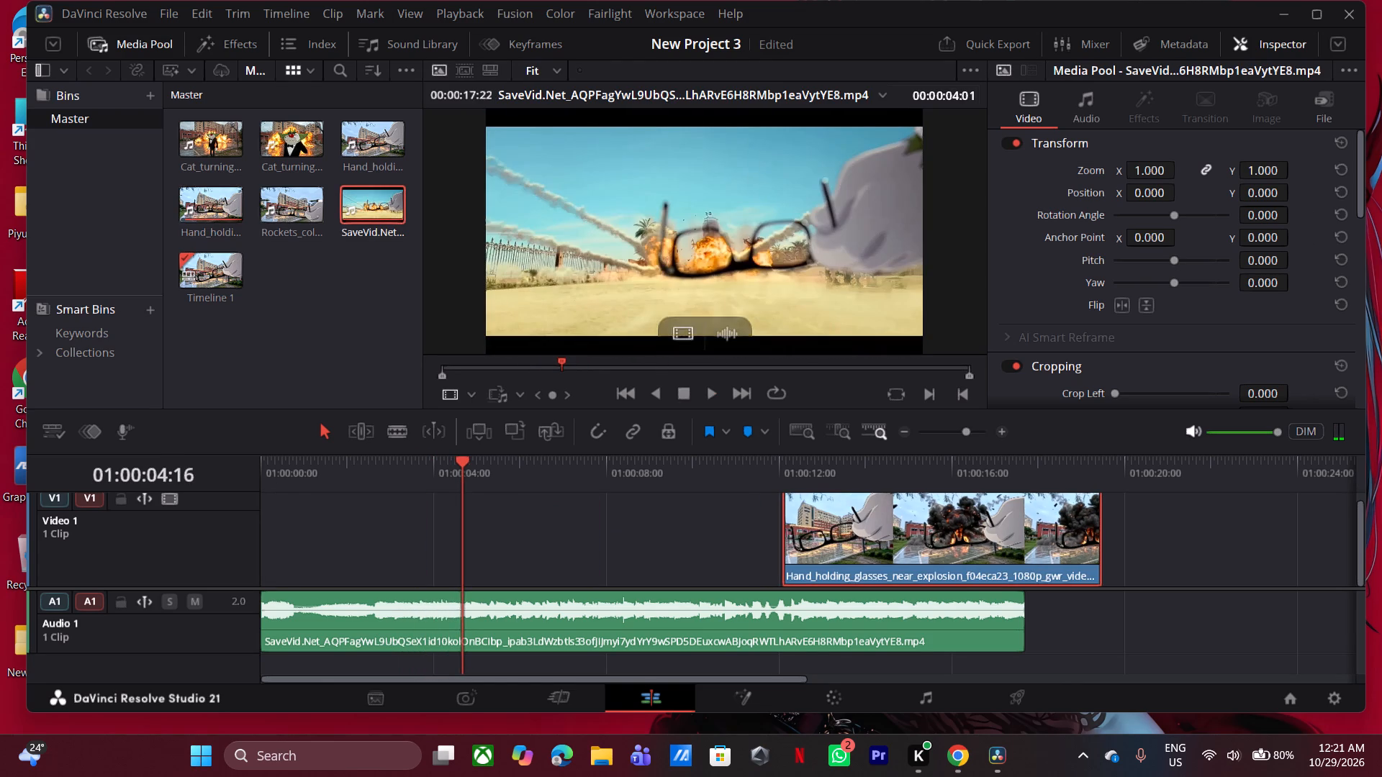
{"action": "left_click_drag", "start_coordinate": [679, 335], "coordinate": [603, 545]}
{"action": "left_click_drag", "start_coordinate": [790, 524], "coordinate": [378, 529]}
{"action": "left_click_drag", "start_coordinate": [292, 465], "coordinate": [245, 476]}
{"action": "key", "text": "space"}
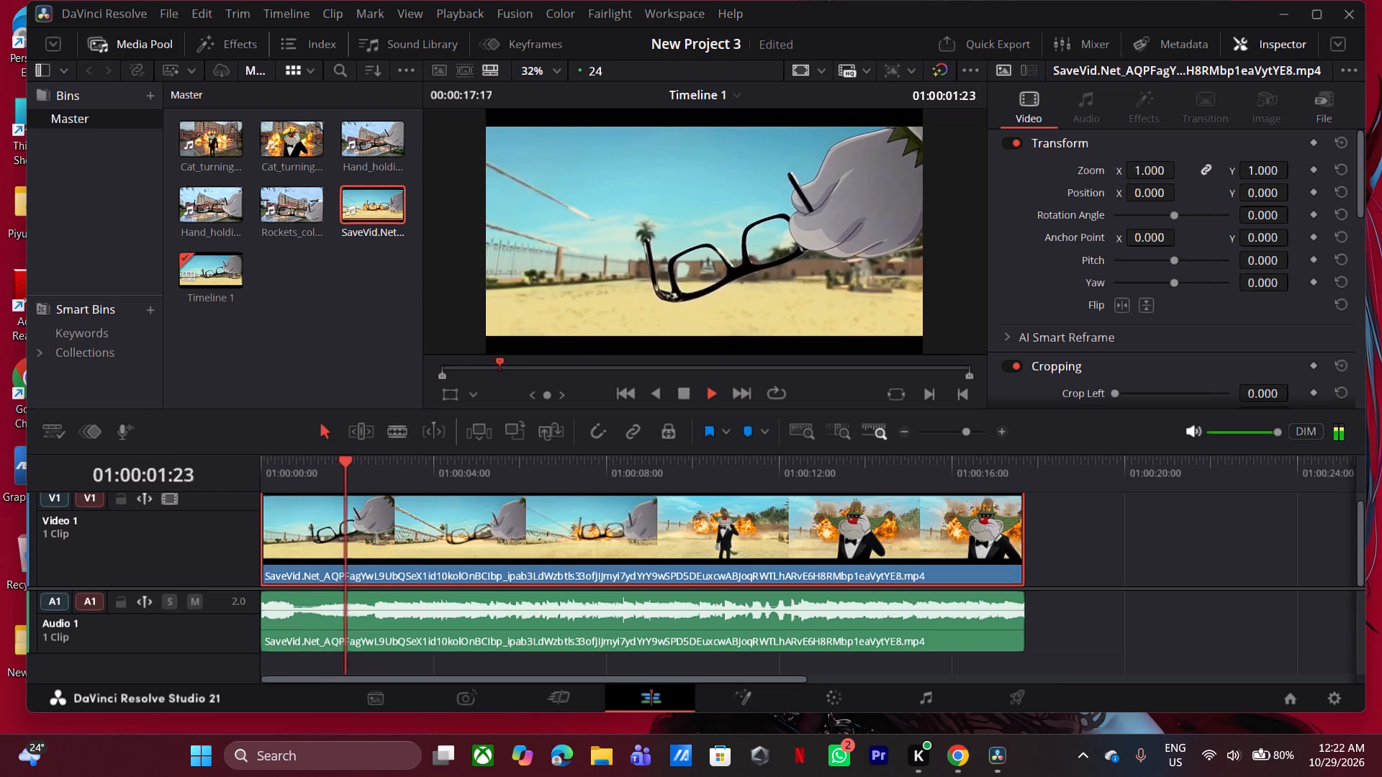
{"action": "key", "text": "space"}
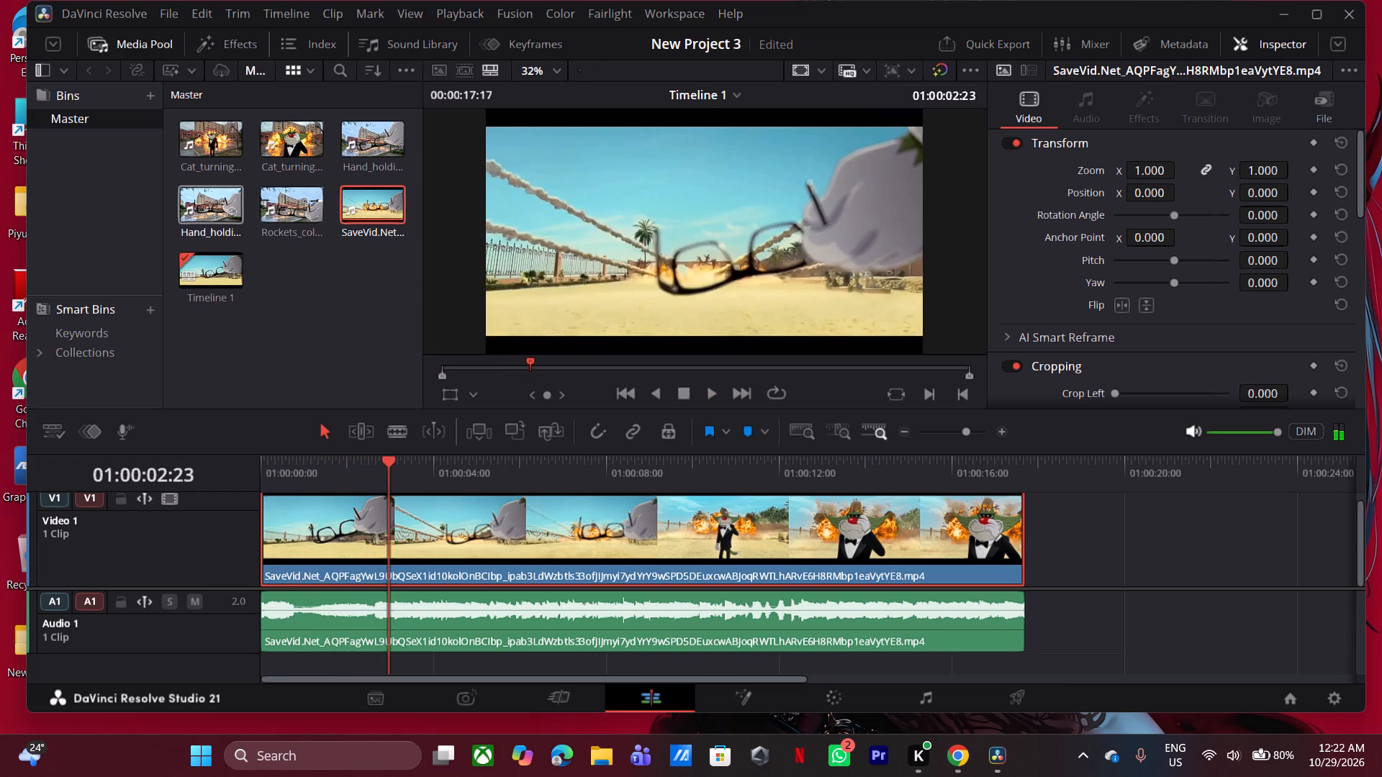
Place only the video of the gwr Hand_holding_glasses clip on Video 2 at the timeline start, above the SaveVid.Net clip.
{"action": "double_click", "coordinate": [207, 214]}
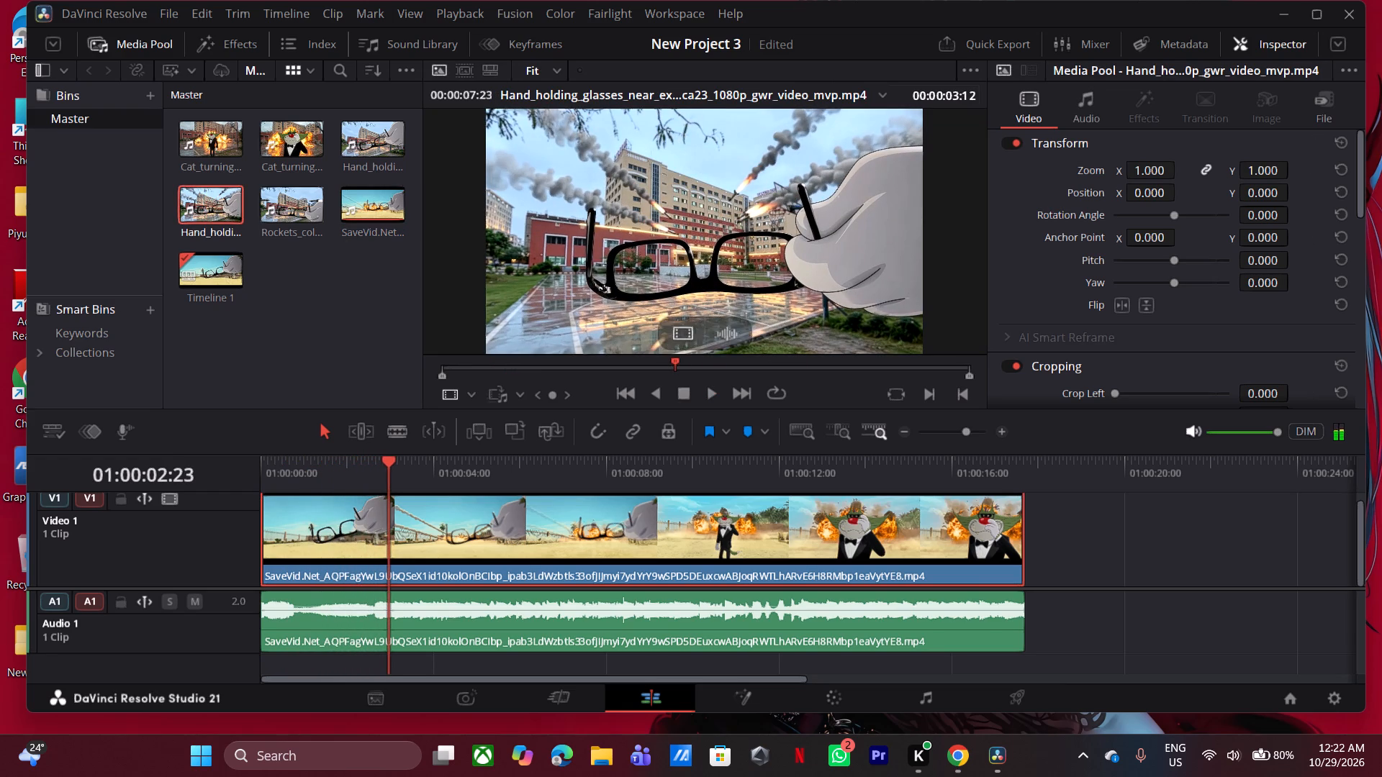
{"action": "left_click_drag", "start_coordinate": [677, 331], "coordinate": [1045, 556]}
{"action": "left_click_drag", "start_coordinate": [1121, 545], "coordinate": [1111, 498]}
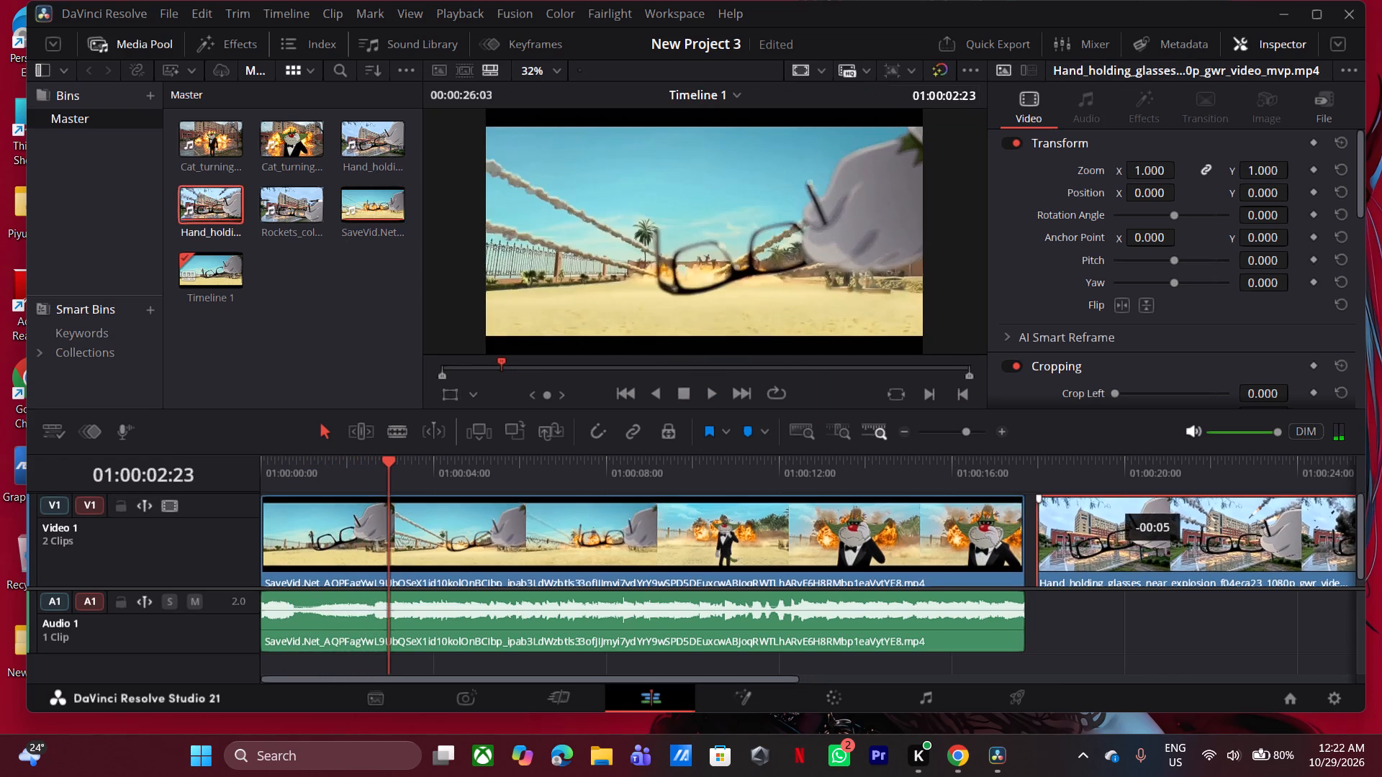
{"action": "left_click_drag", "start_coordinate": [1111, 498], "coordinate": [272, 558]}
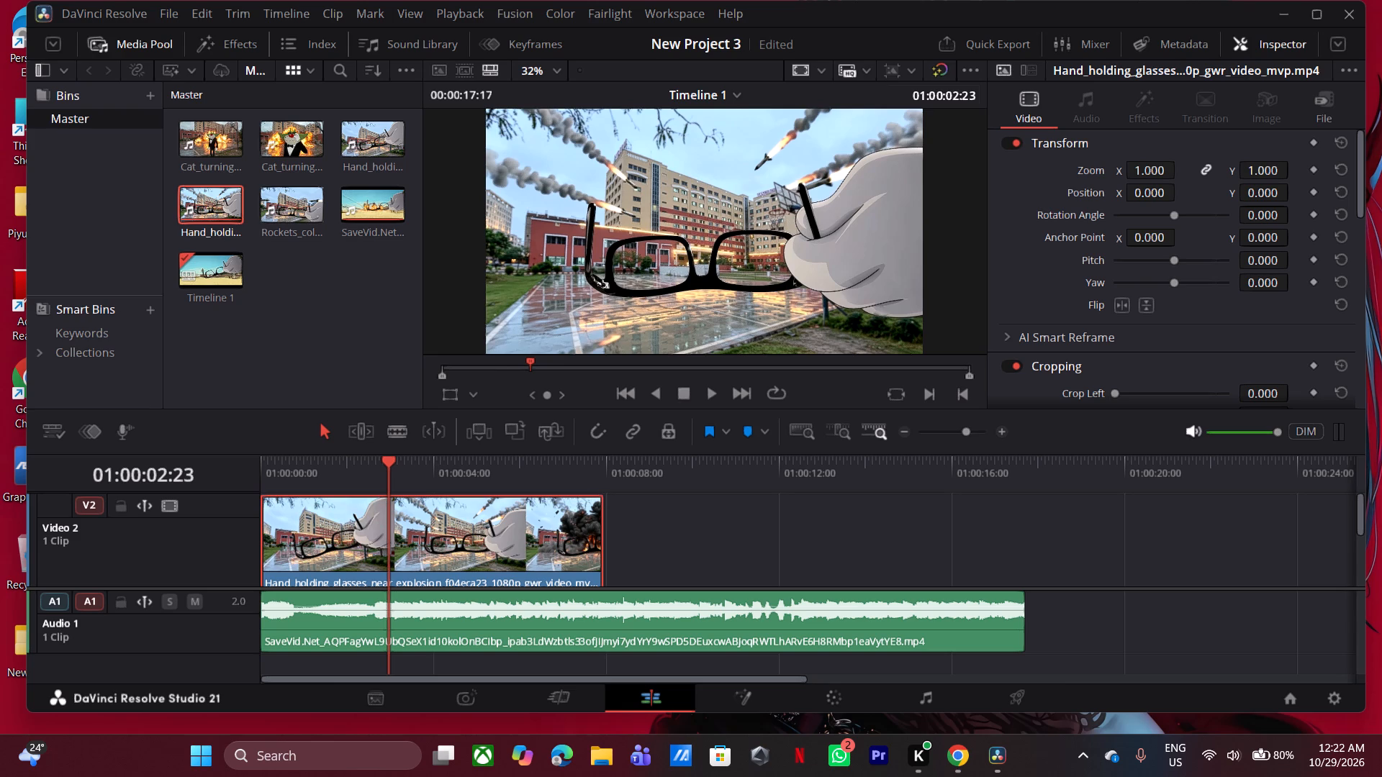
Lower the opacity of the glasses clip on Video 2 to 51.80 and scrub the opening to compare it with the clip beneath.
{"action": "left_click", "coordinate": [419, 528]}
{"action": "scroll", "coordinate": [1347, 268], "scroll_direction": "down", "scroll_amount": 6}
{"action": "left_click_drag", "start_coordinate": [1263, 343], "coordinate": [1227, 342]}
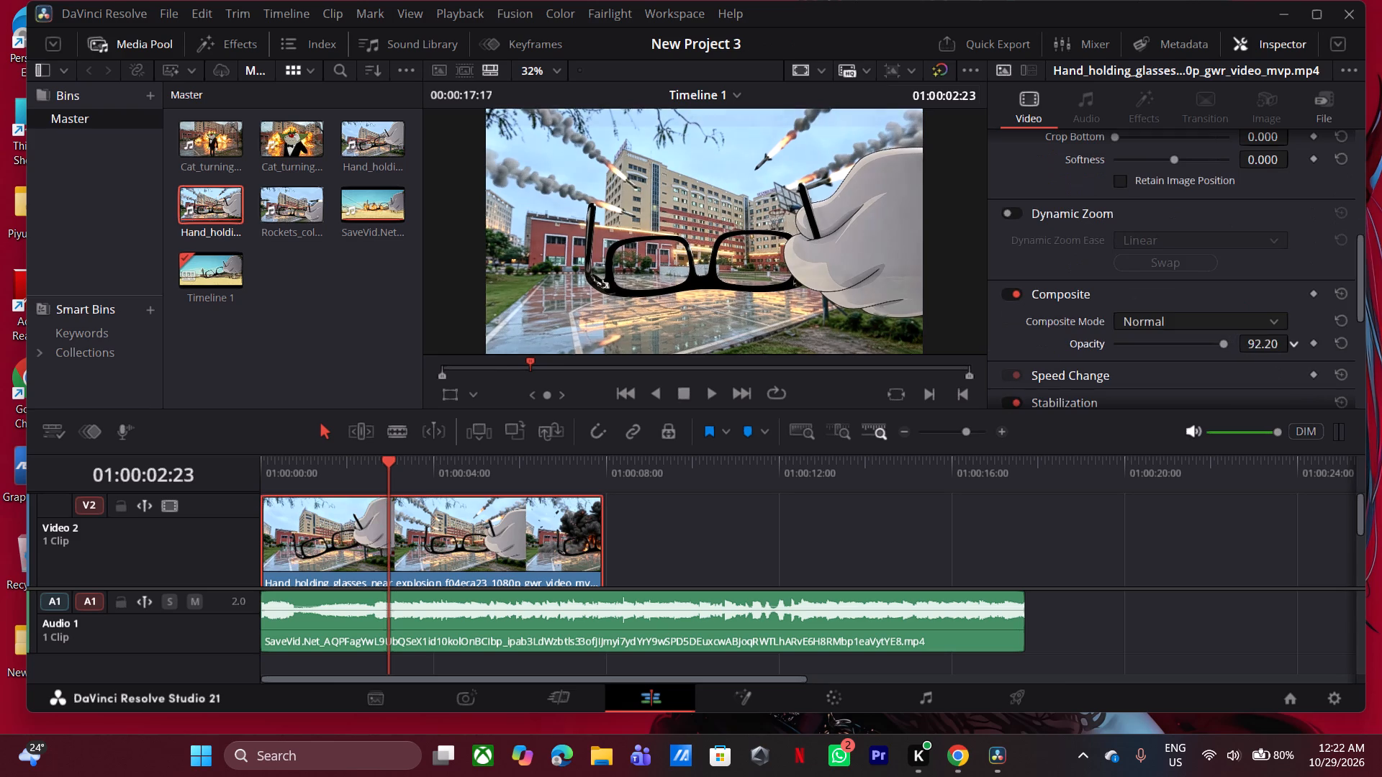
{"action": "left_click_drag", "start_coordinate": [1227, 342], "coordinate": [1047, 365]}
{"action": "left_click_drag", "start_coordinate": [353, 471], "coordinate": [295, 477]}
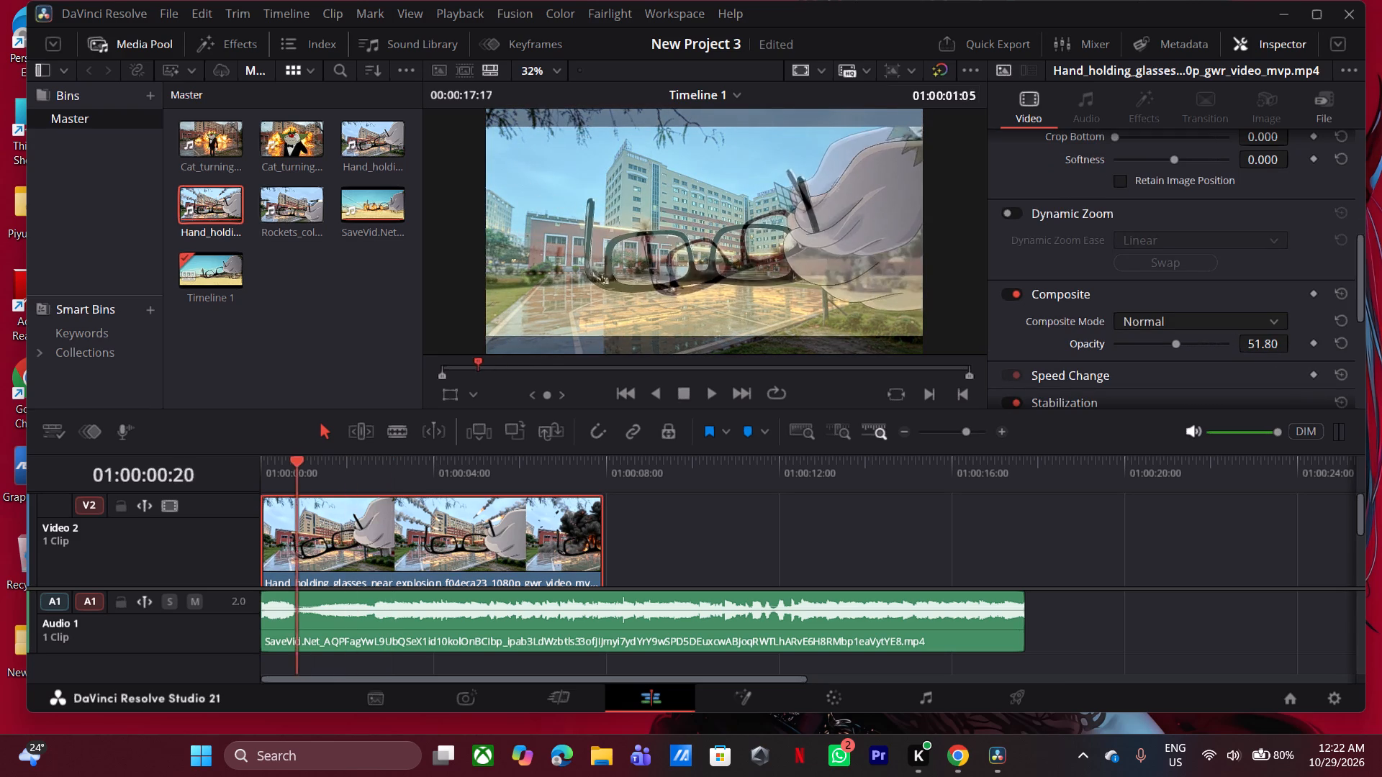
Scrub further through the opening, then restore the glasses clip on Video 2 to an opacity of 100.
{"action": "left_click_drag", "start_coordinate": [295, 477], "coordinate": [345, 495]}
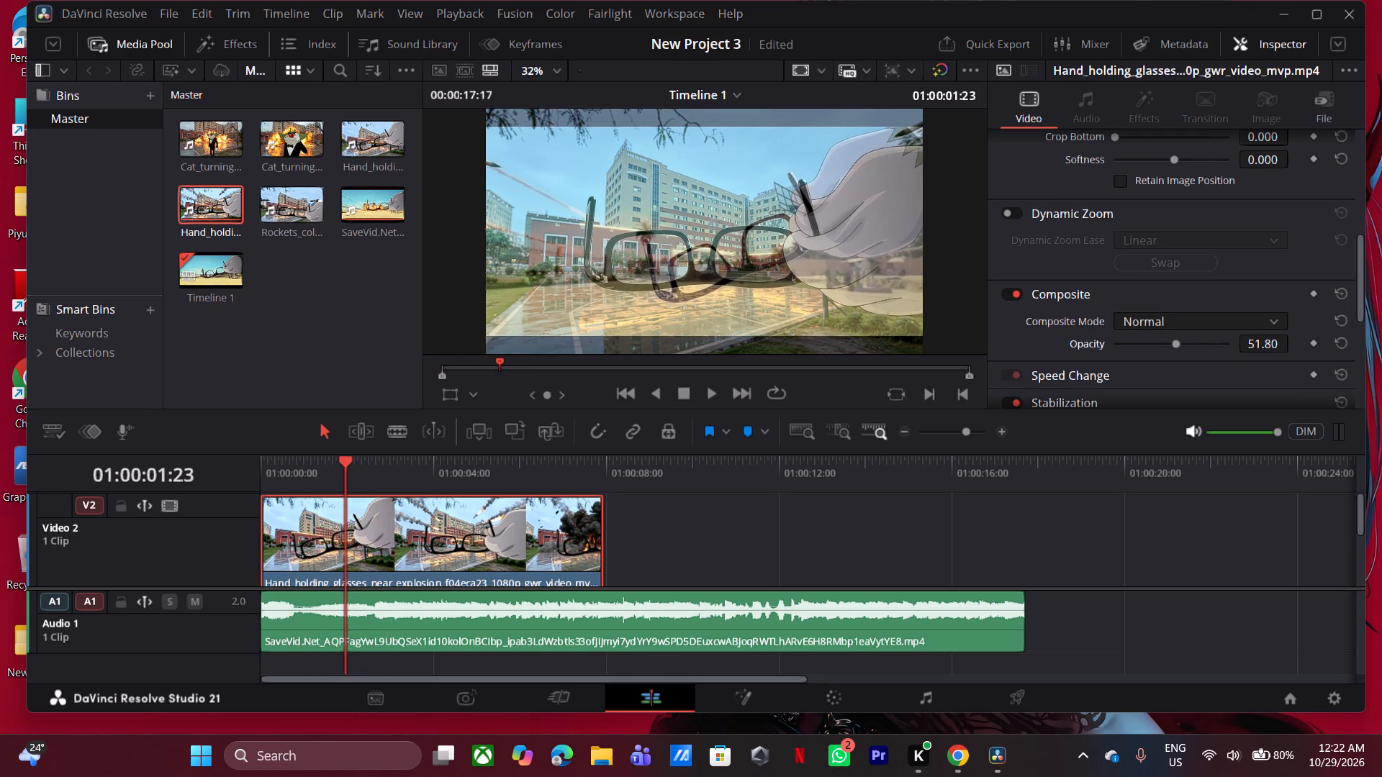
{"action": "left_click_drag", "start_coordinate": [1181, 341], "coordinate": [1255, 352]}
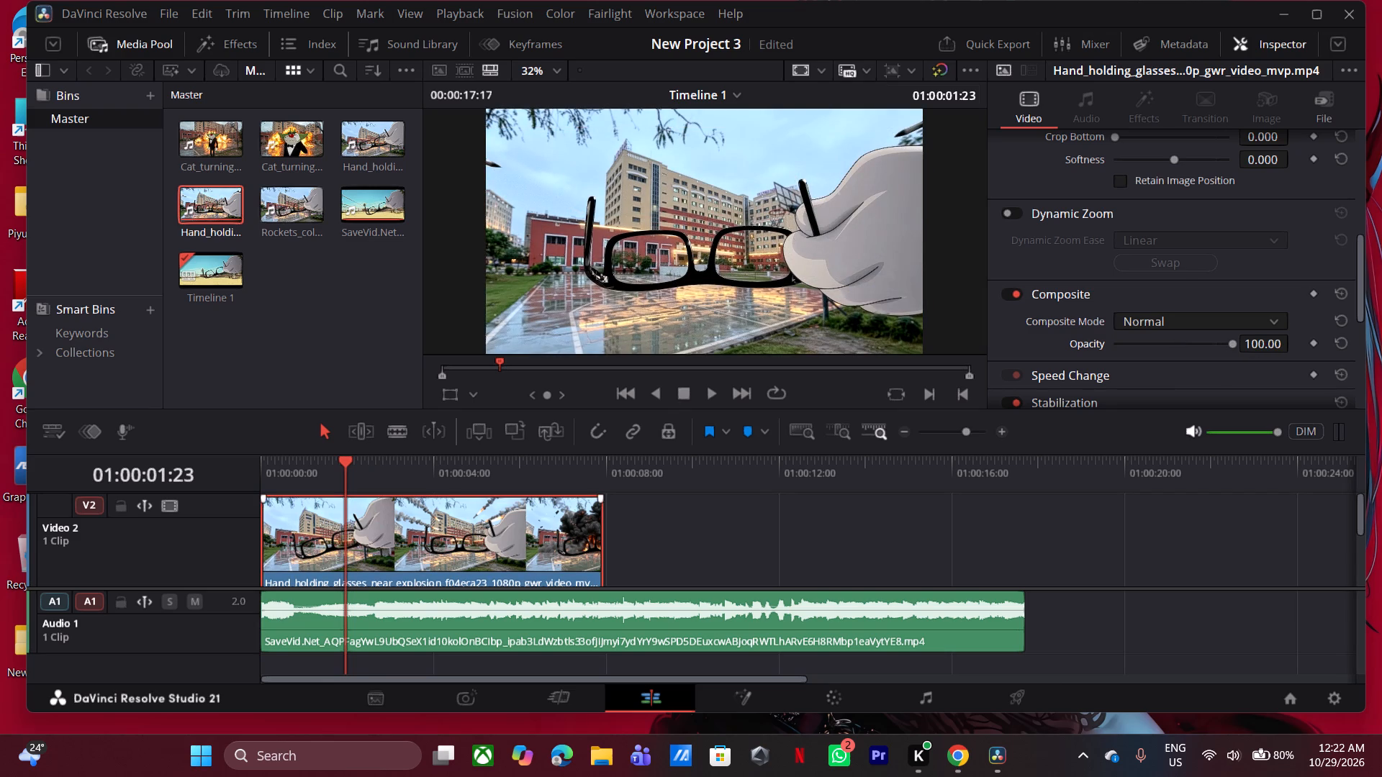
Review the opening of the glasses clip and split it at 01:00:01:08.
{"action": "key", "text": "space"}
{"action": "key", "text": "space"}
{"action": "left_click_drag", "start_coordinate": [299, 478], "coordinate": [291, 483]}
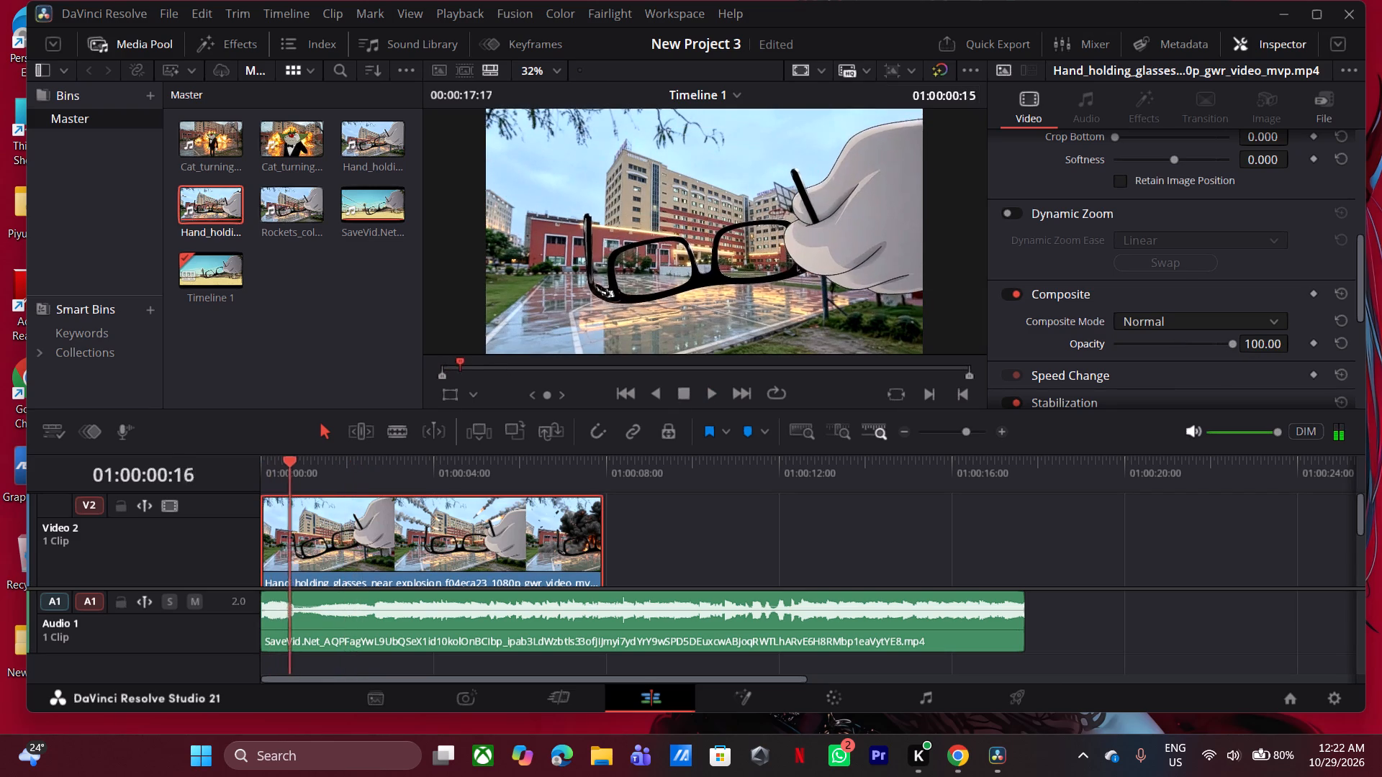
{"action": "left_click_drag", "start_coordinate": [291, 483], "coordinate": [319, 488]}
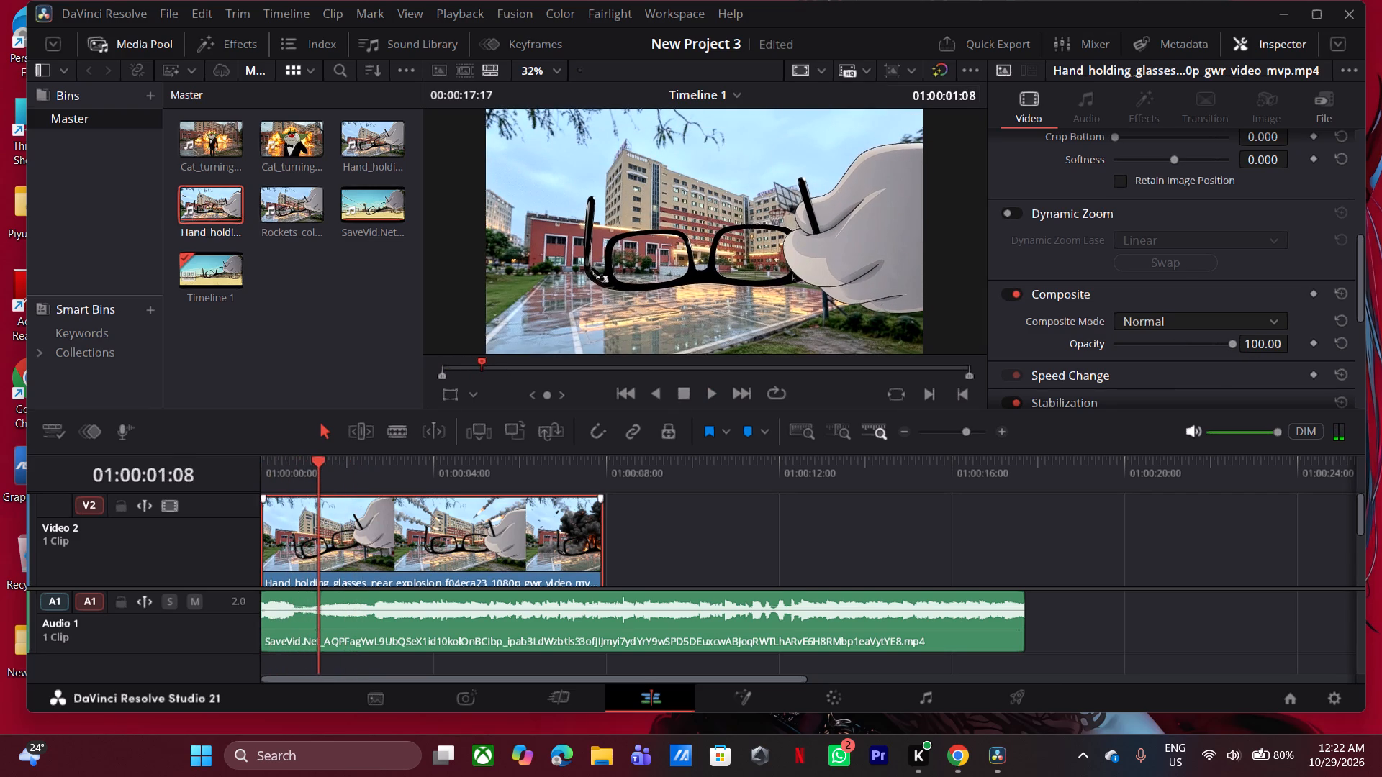
{"action": "left_click", "coordinate": [374, 545]}
{"action": "key", "text": "ctrl+b"}
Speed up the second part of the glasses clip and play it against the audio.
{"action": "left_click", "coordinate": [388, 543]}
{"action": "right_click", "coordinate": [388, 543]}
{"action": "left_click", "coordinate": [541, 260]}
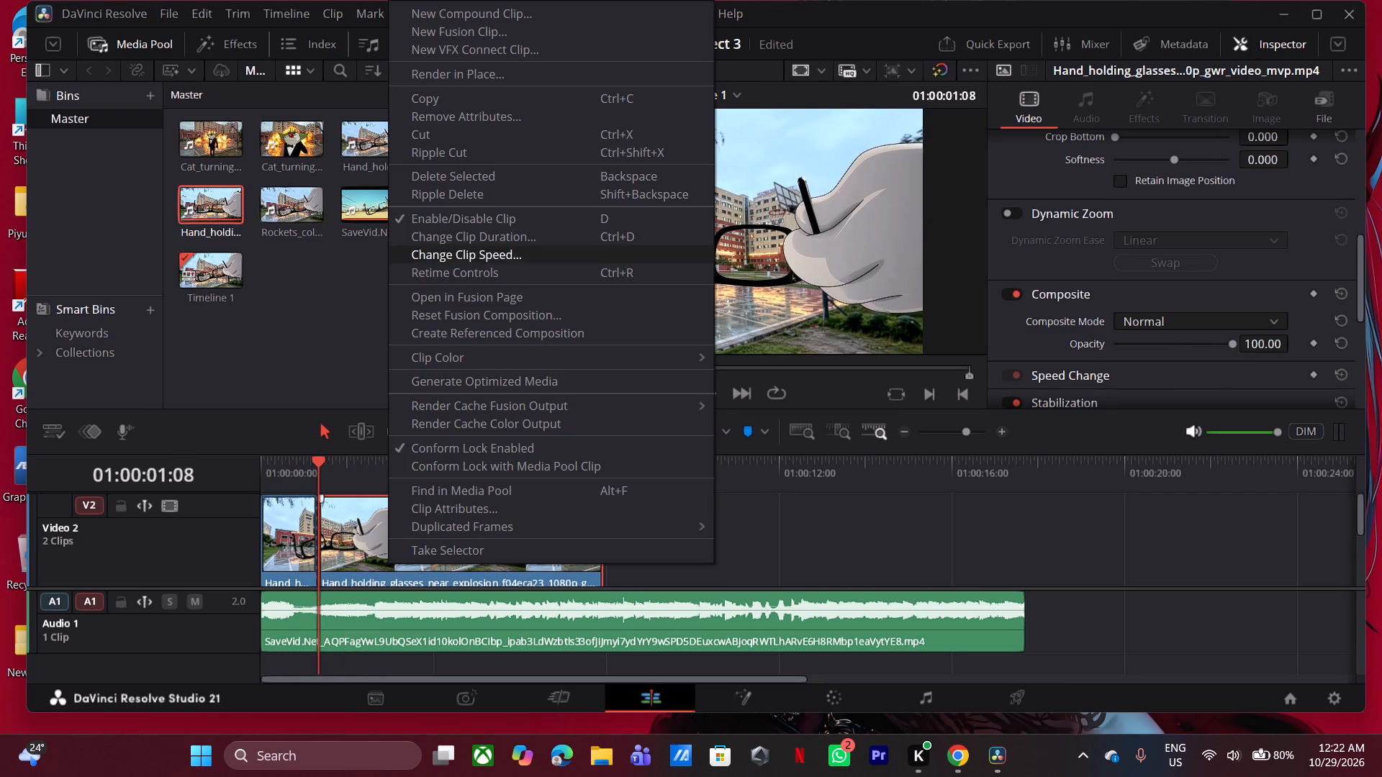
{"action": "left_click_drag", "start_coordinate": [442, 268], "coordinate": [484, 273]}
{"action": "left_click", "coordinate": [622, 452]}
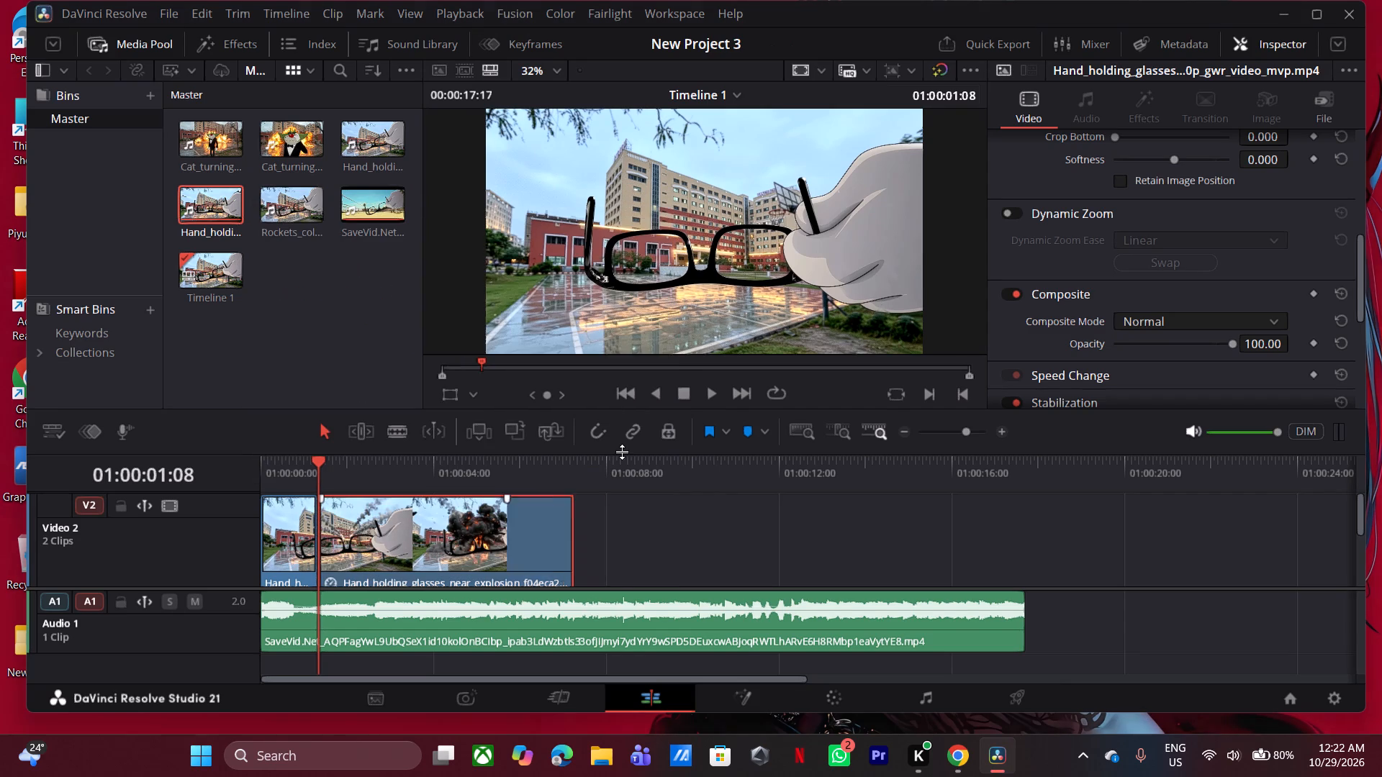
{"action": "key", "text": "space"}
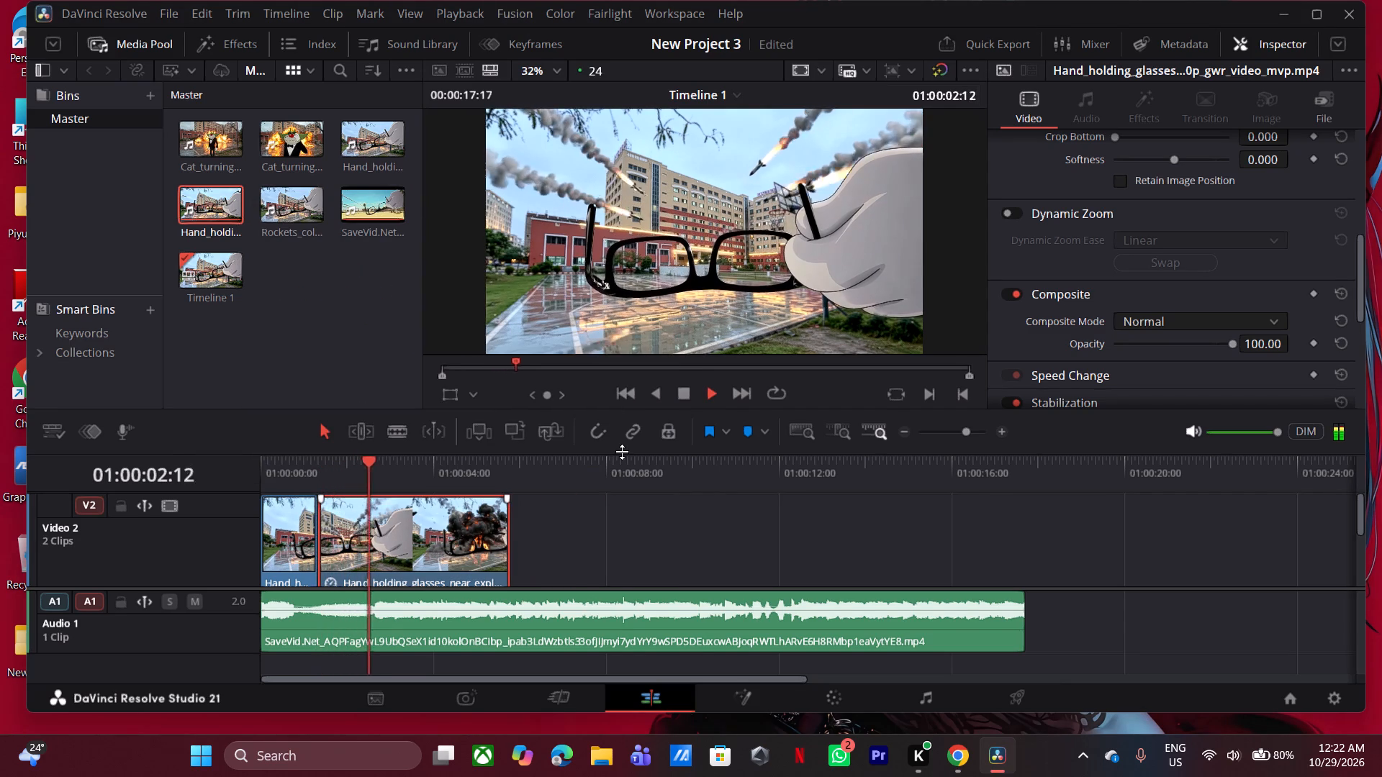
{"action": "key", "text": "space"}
Set the clip speed of the second glasses part to 226% and play it from near its start.
{"action": "right_click", "coordinate": [438, 522]}
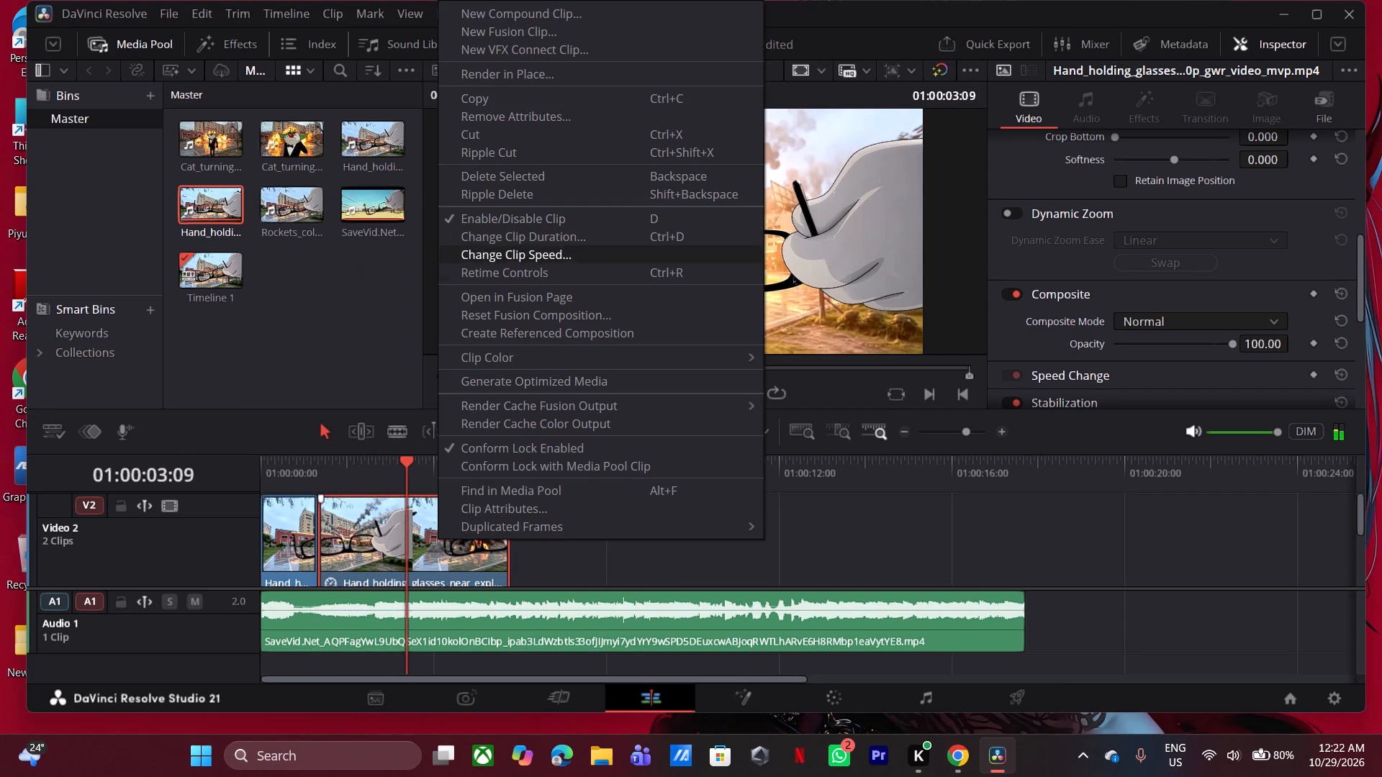
{"action": "left_click", "coordinate": [554, 259]}
{"action": "left_click_drag", "start_coordinate": [370, 265], "coordinate": [441, 273]}
{"action": "left_click", "coordinate": [545, 455]}
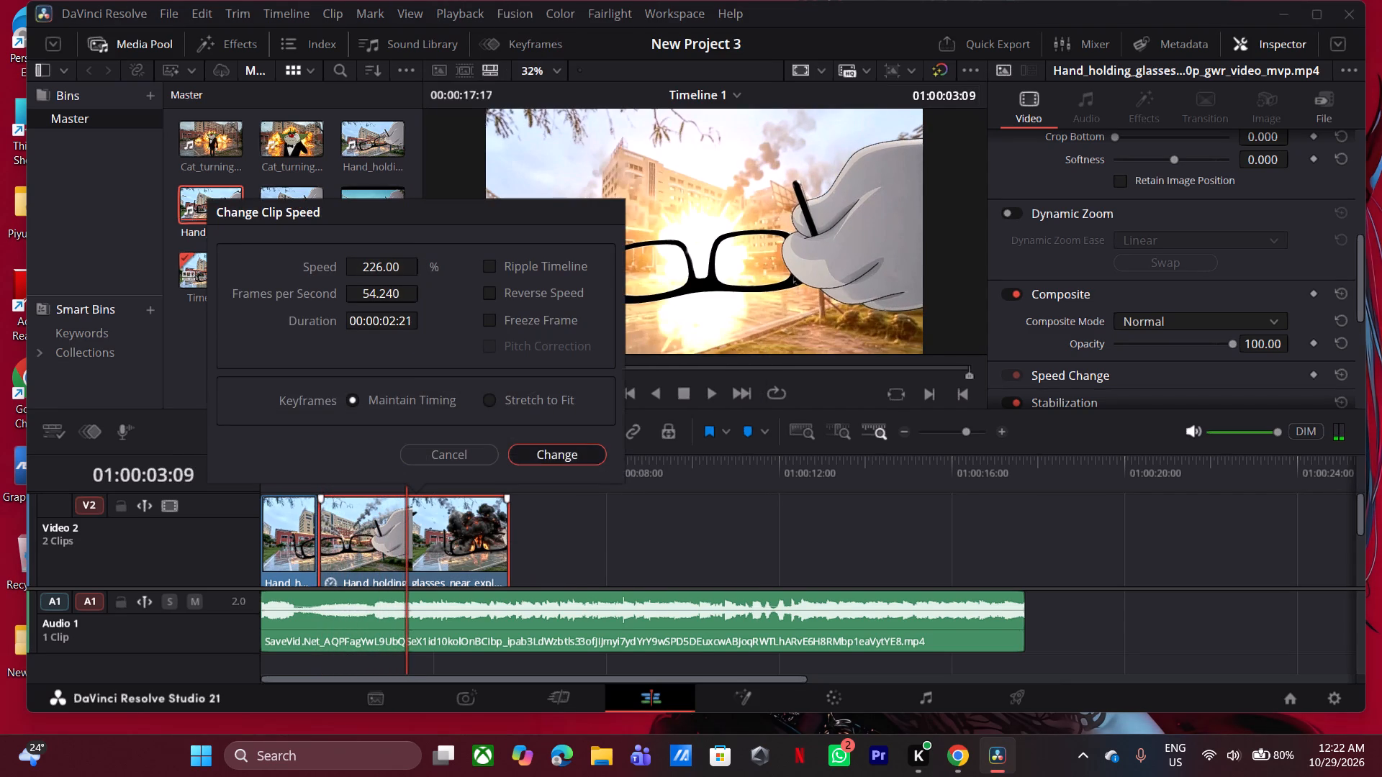
{"action": "left_click", "coordinate": [322, 470]}
{"action": "key", "text": "space"}
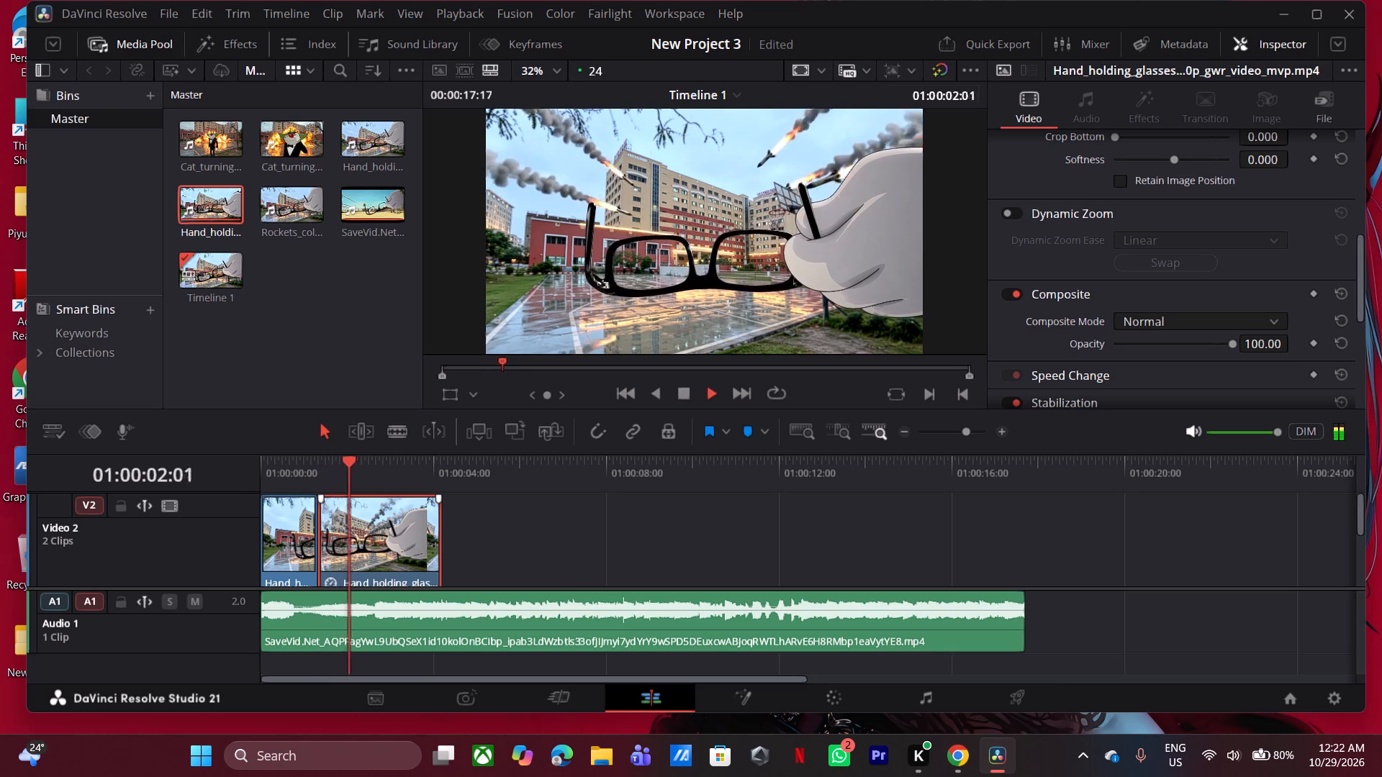
Split the sped-up glasses part at 01:00:02:15, as the explosion flash fills the picture.
{"action": "key", "text": "space"}
{"action": "left_click", "coordinate": [382, 544]}
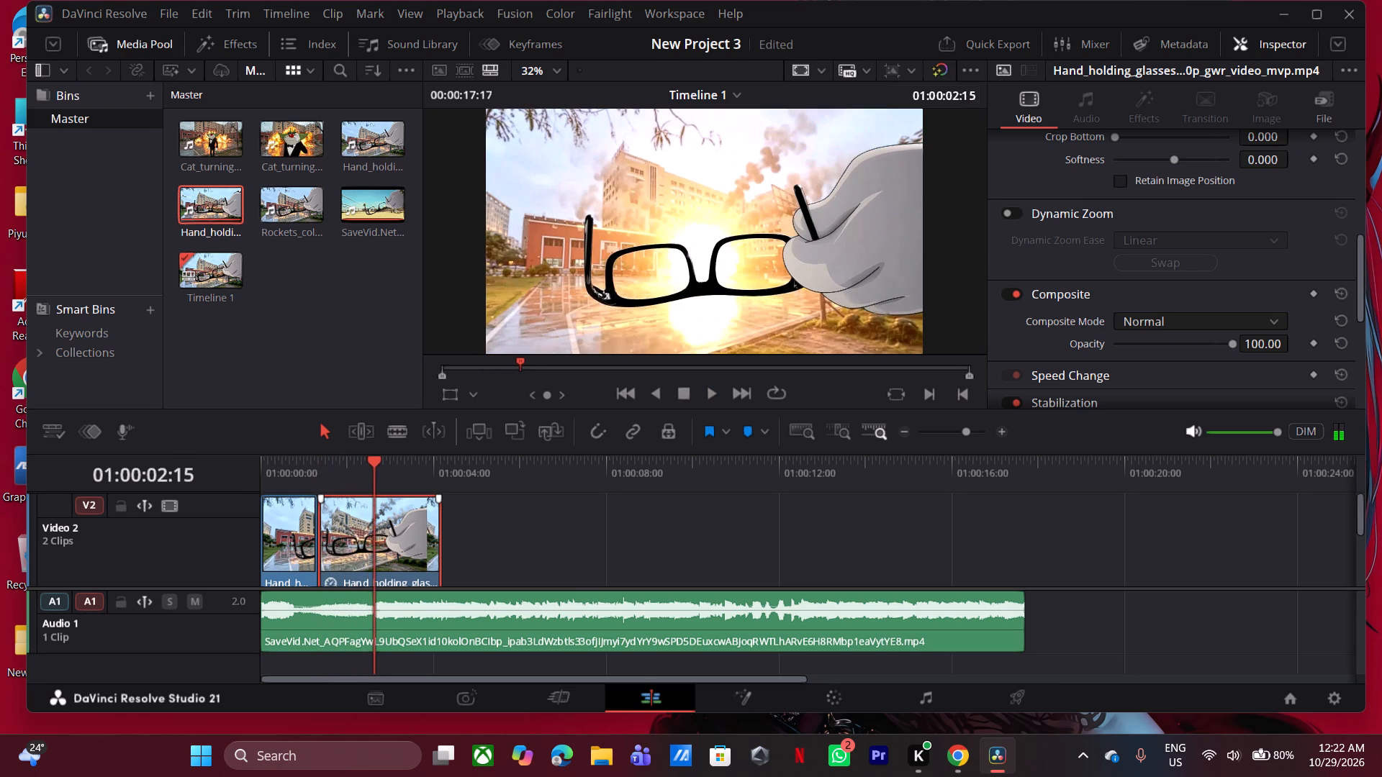
{"action": "key", "text": "ctrl+b"}
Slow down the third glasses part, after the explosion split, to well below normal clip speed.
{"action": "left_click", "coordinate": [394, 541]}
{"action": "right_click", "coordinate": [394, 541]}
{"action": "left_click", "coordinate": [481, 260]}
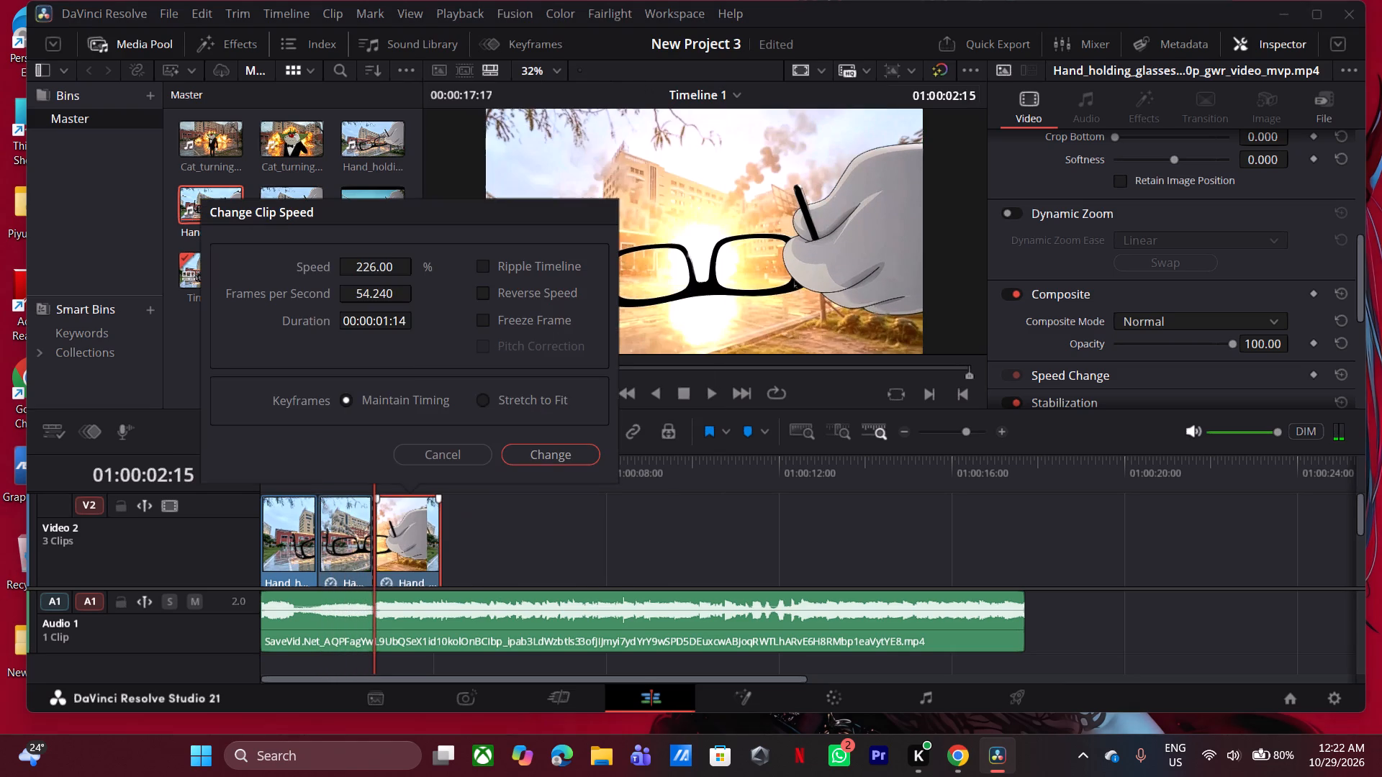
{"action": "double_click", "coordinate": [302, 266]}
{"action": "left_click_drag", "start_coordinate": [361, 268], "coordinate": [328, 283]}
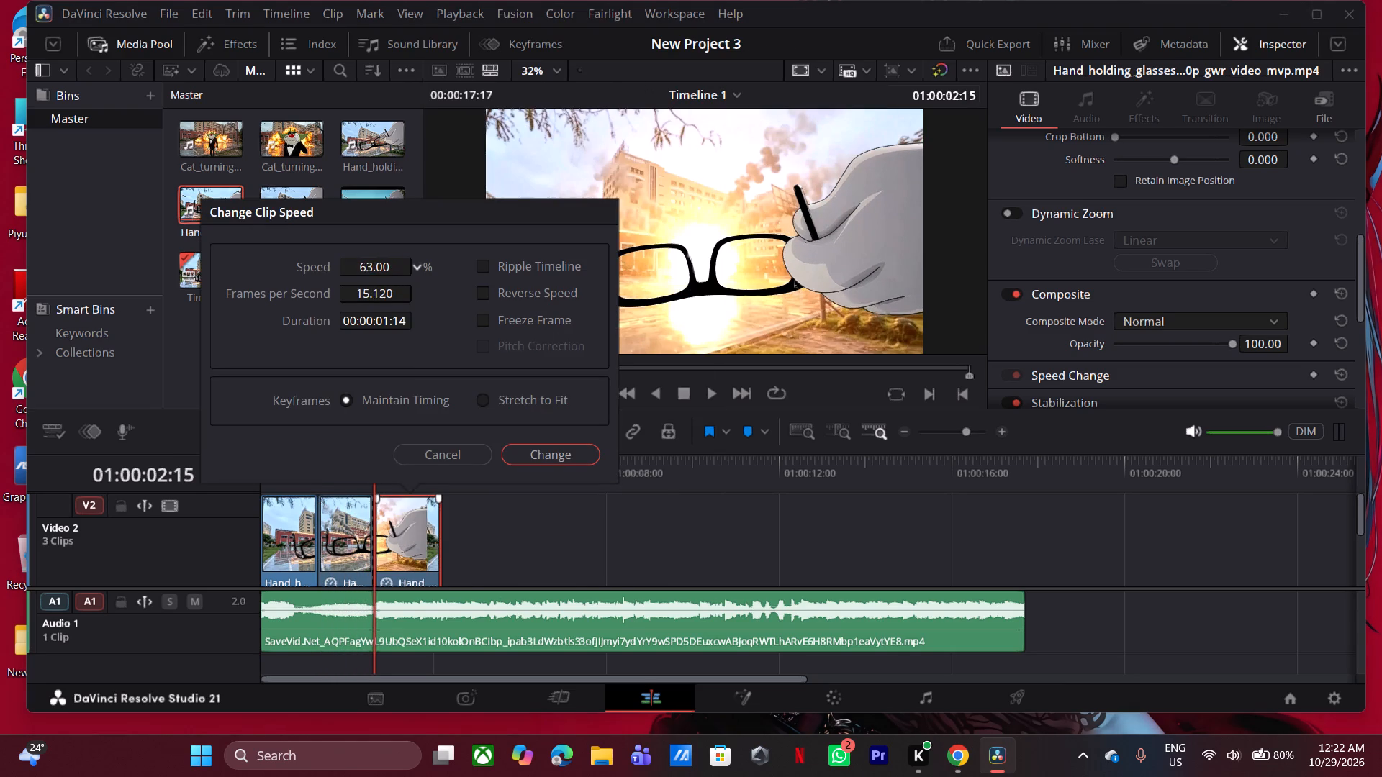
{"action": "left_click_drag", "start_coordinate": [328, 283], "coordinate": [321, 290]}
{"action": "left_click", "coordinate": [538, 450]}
Set the Retime Process of all three glasses parts on Video 2 to Optical Flow.
{"action": "left_click_drag", "start_coordinate": [516, 537], "coordinate": [276, 542]}
{"action": "scroll", "coordinate": [1133, 370], "scroll_direction": "down", "scroll_amount": 6}
{"action": "left_click", "coordinate": [1193, 273]}
{"action": "left_click", "coordinate": [1178, 351]}
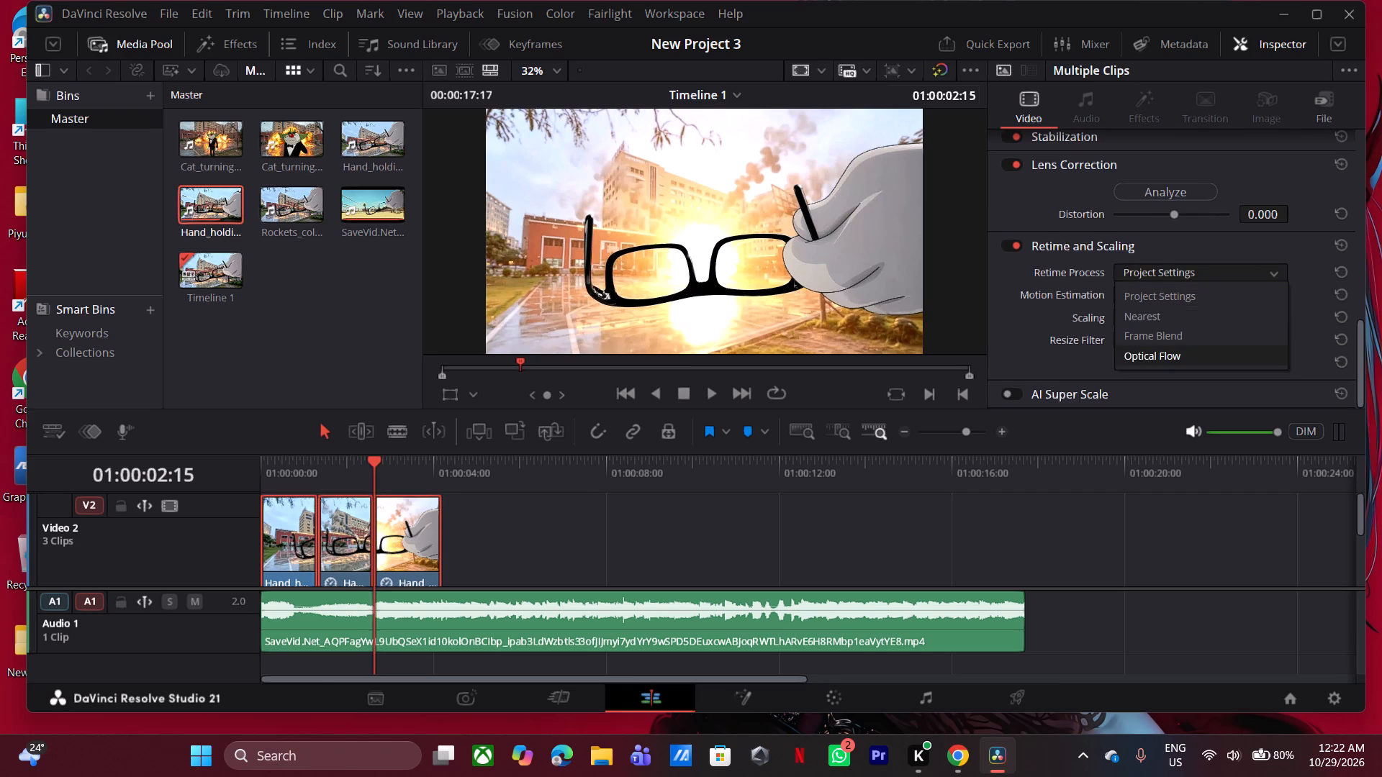
{"action": "left_click", "coordinate": [751, 509]}
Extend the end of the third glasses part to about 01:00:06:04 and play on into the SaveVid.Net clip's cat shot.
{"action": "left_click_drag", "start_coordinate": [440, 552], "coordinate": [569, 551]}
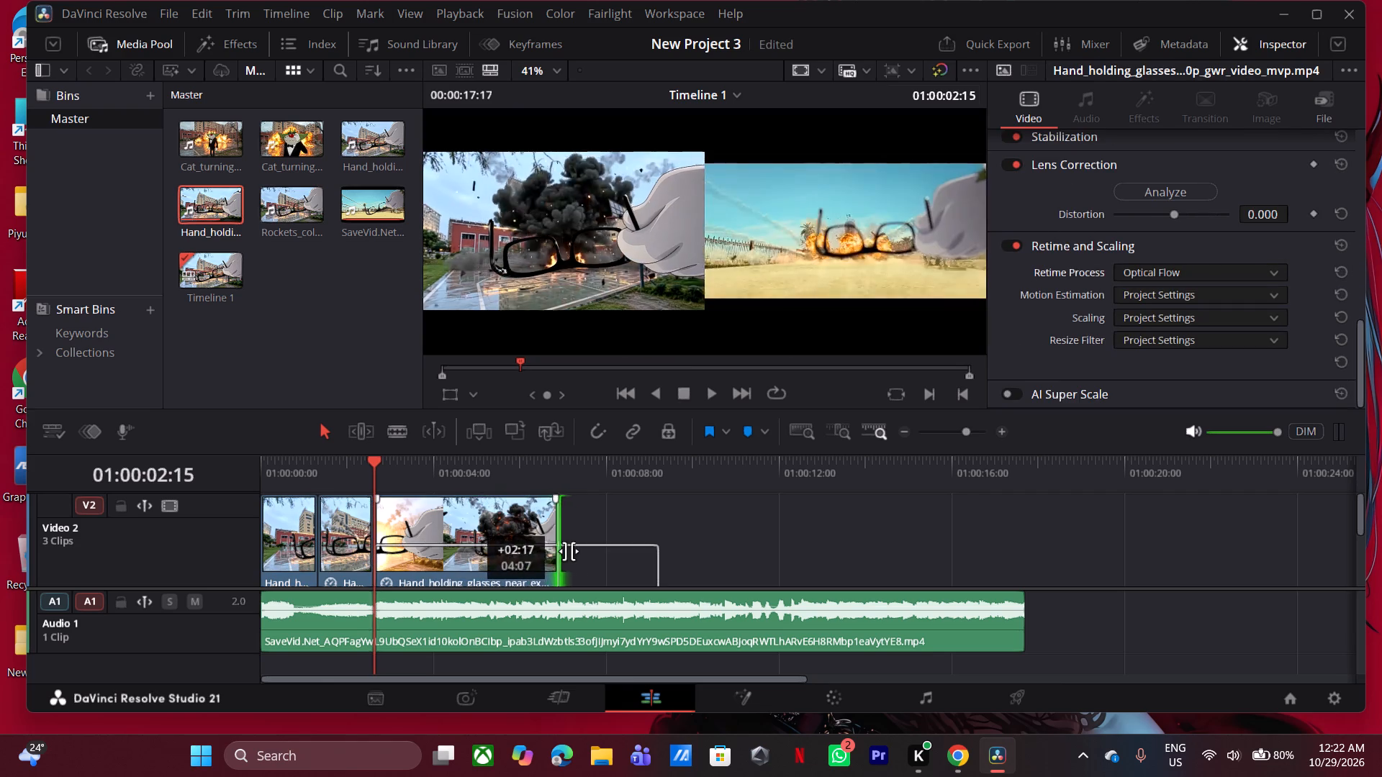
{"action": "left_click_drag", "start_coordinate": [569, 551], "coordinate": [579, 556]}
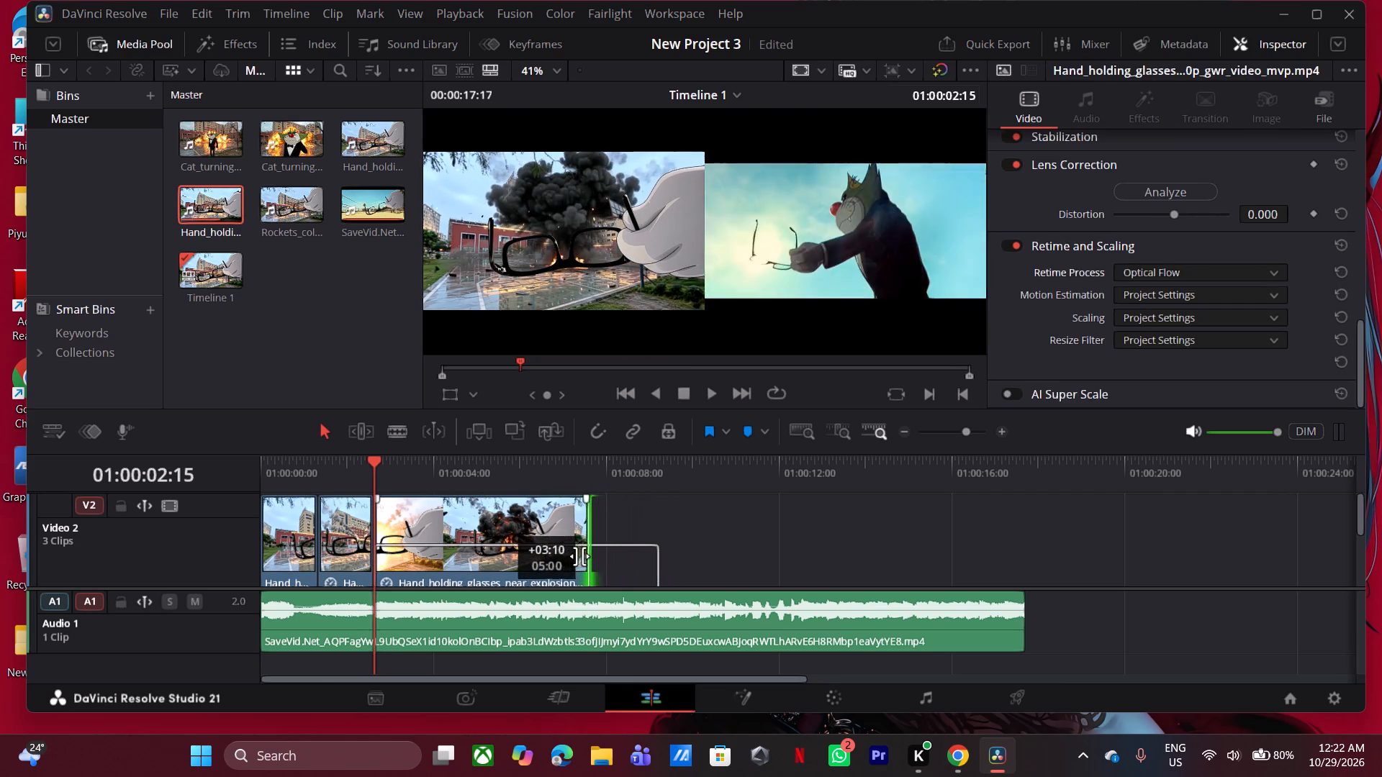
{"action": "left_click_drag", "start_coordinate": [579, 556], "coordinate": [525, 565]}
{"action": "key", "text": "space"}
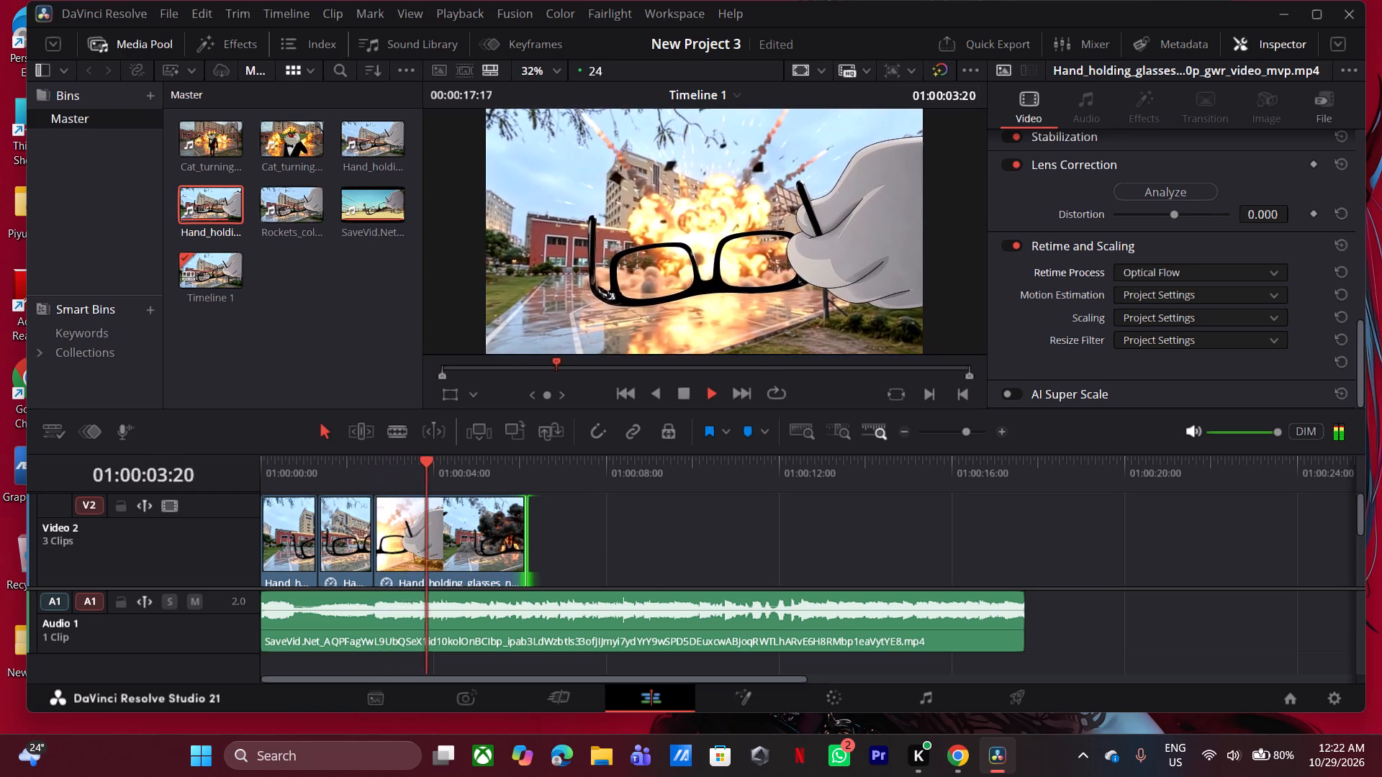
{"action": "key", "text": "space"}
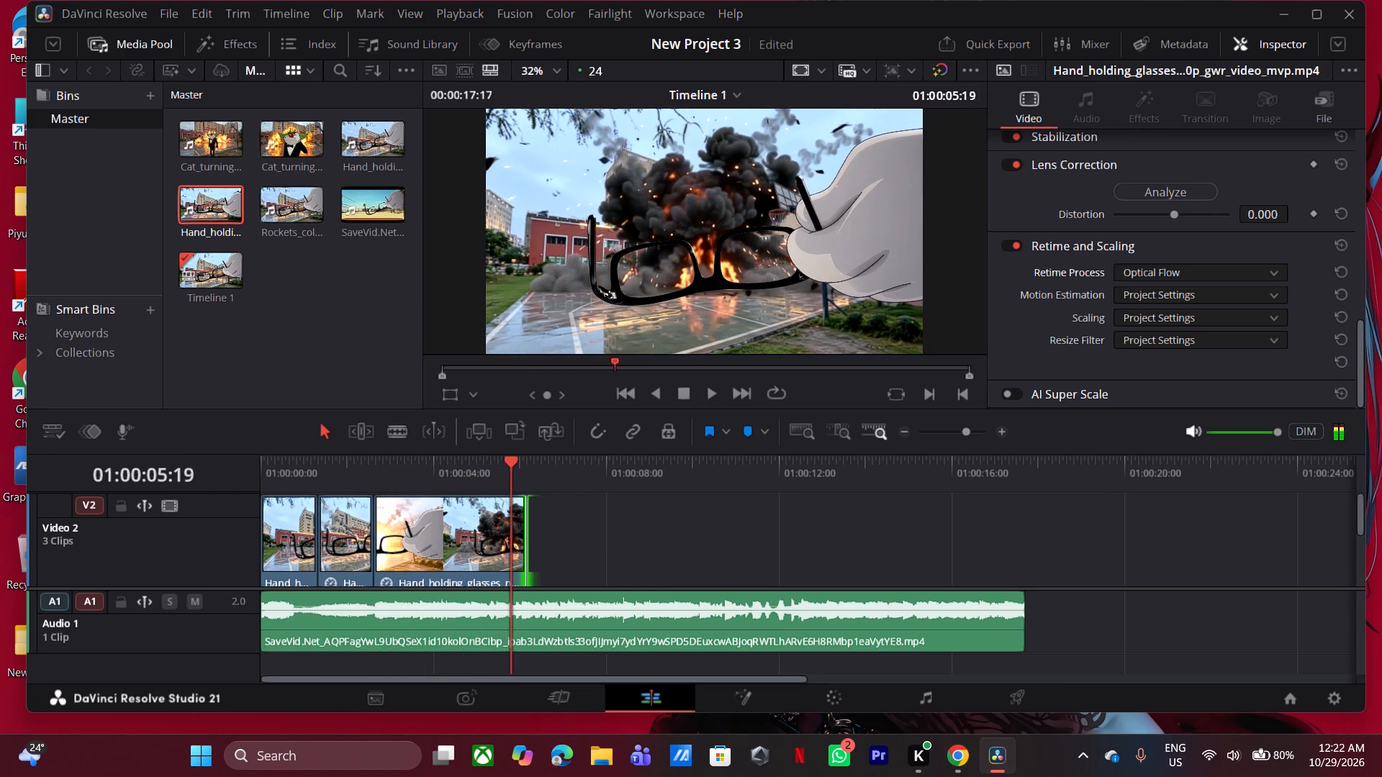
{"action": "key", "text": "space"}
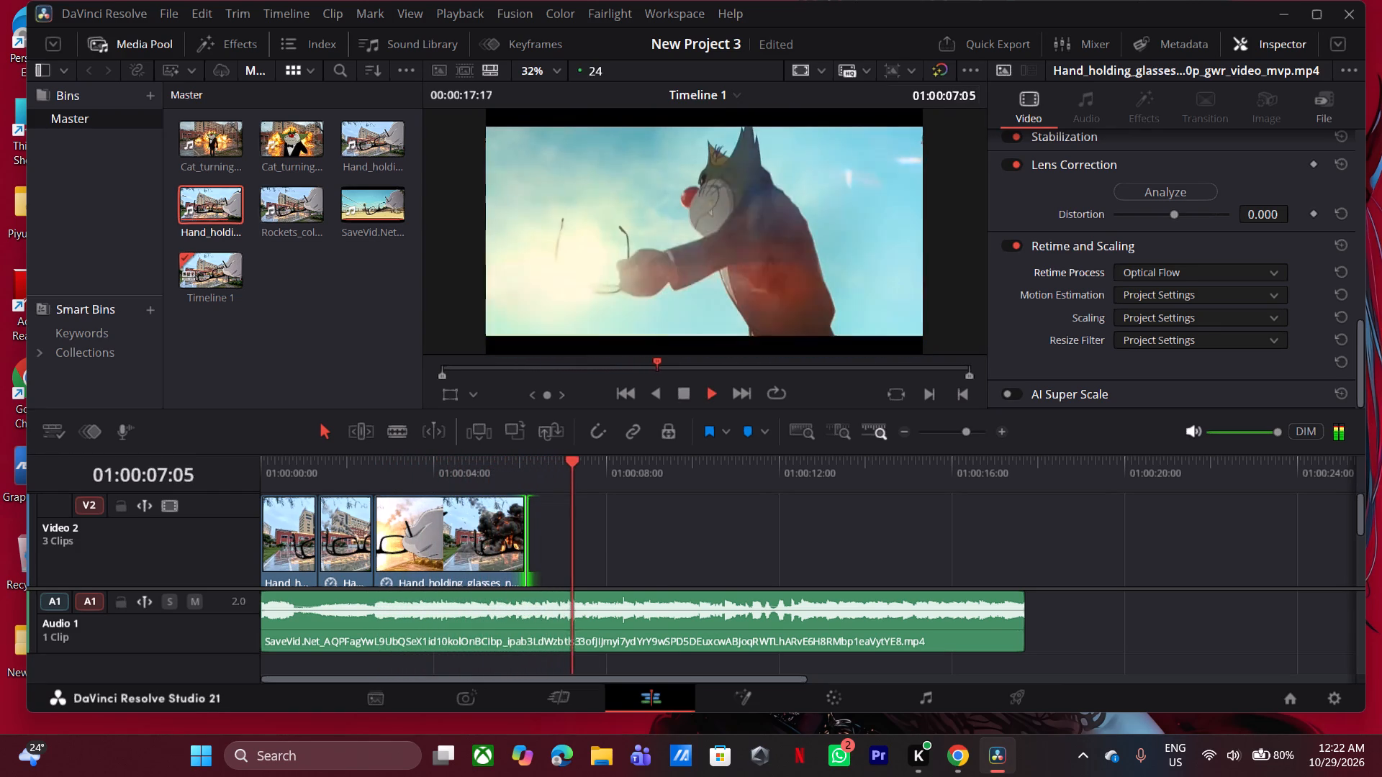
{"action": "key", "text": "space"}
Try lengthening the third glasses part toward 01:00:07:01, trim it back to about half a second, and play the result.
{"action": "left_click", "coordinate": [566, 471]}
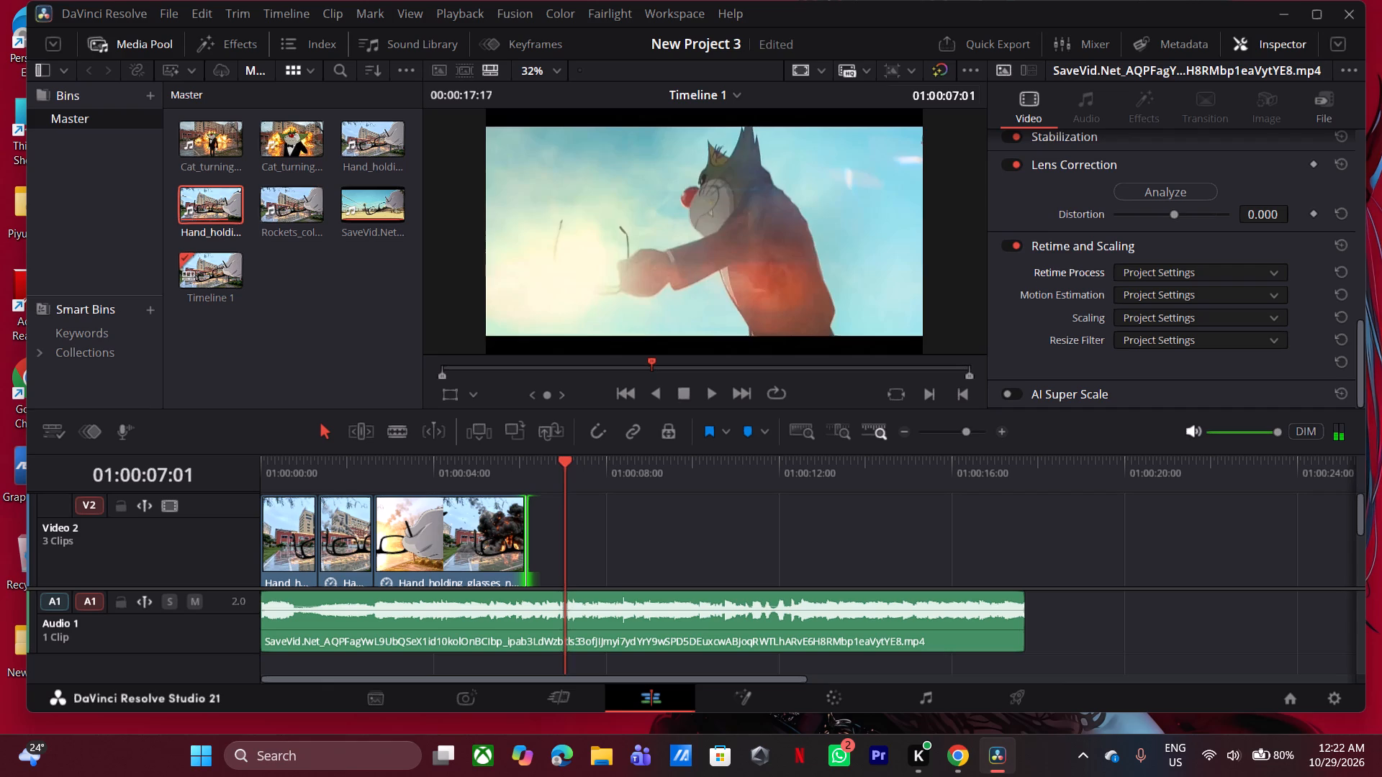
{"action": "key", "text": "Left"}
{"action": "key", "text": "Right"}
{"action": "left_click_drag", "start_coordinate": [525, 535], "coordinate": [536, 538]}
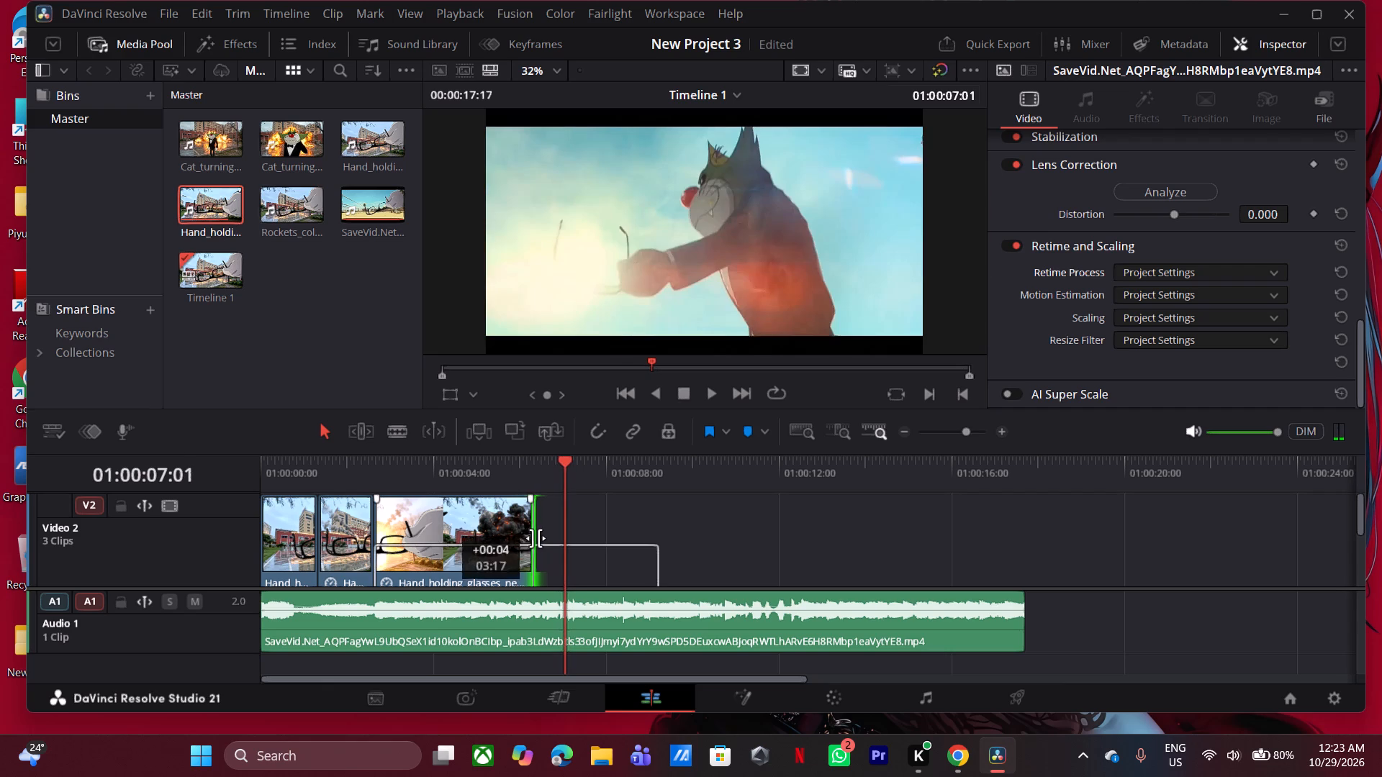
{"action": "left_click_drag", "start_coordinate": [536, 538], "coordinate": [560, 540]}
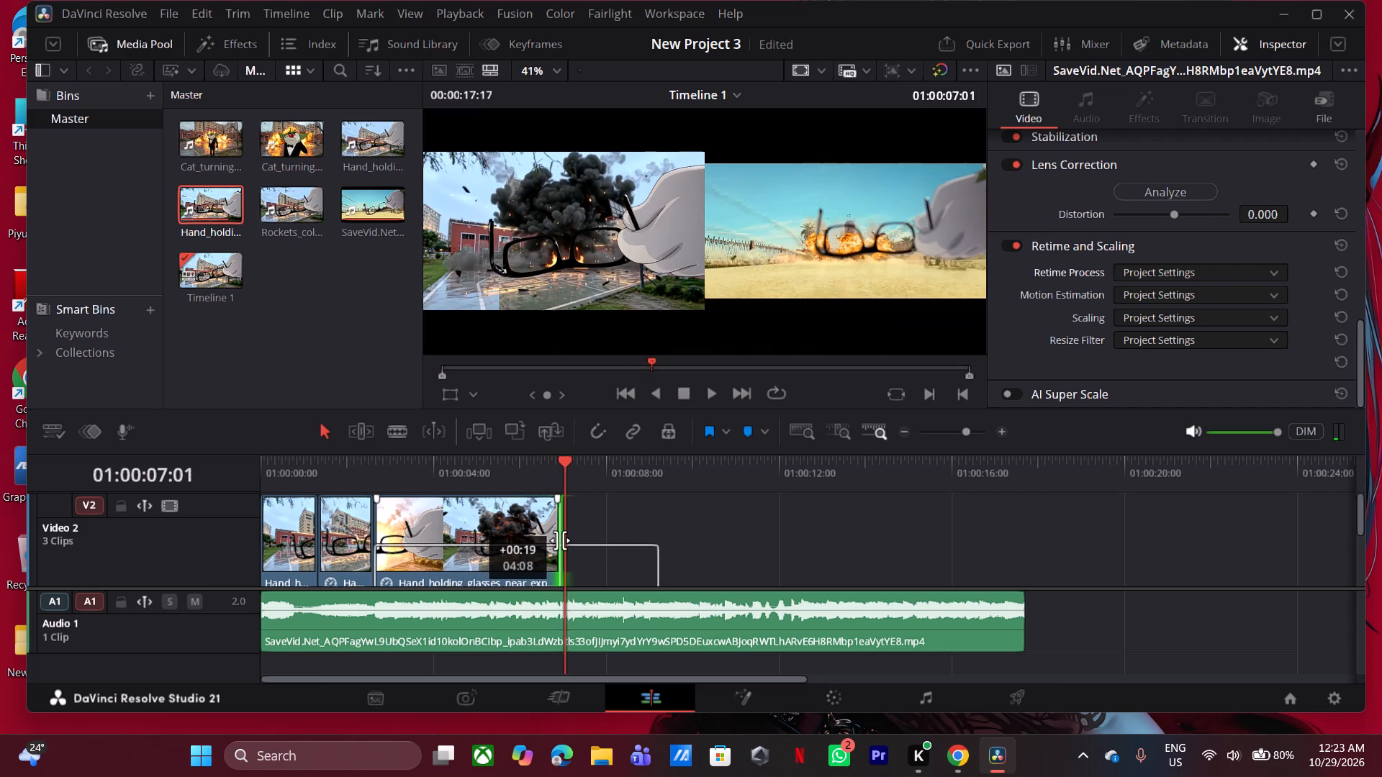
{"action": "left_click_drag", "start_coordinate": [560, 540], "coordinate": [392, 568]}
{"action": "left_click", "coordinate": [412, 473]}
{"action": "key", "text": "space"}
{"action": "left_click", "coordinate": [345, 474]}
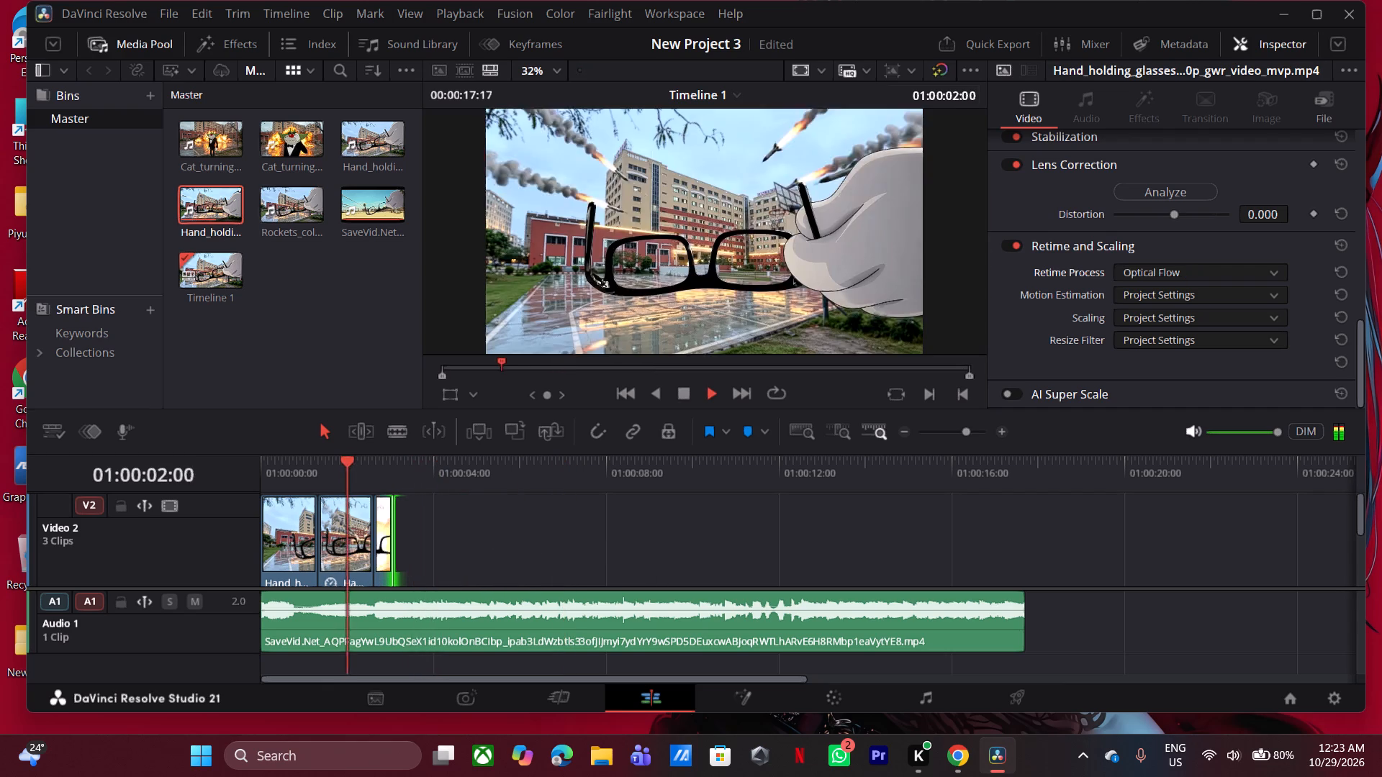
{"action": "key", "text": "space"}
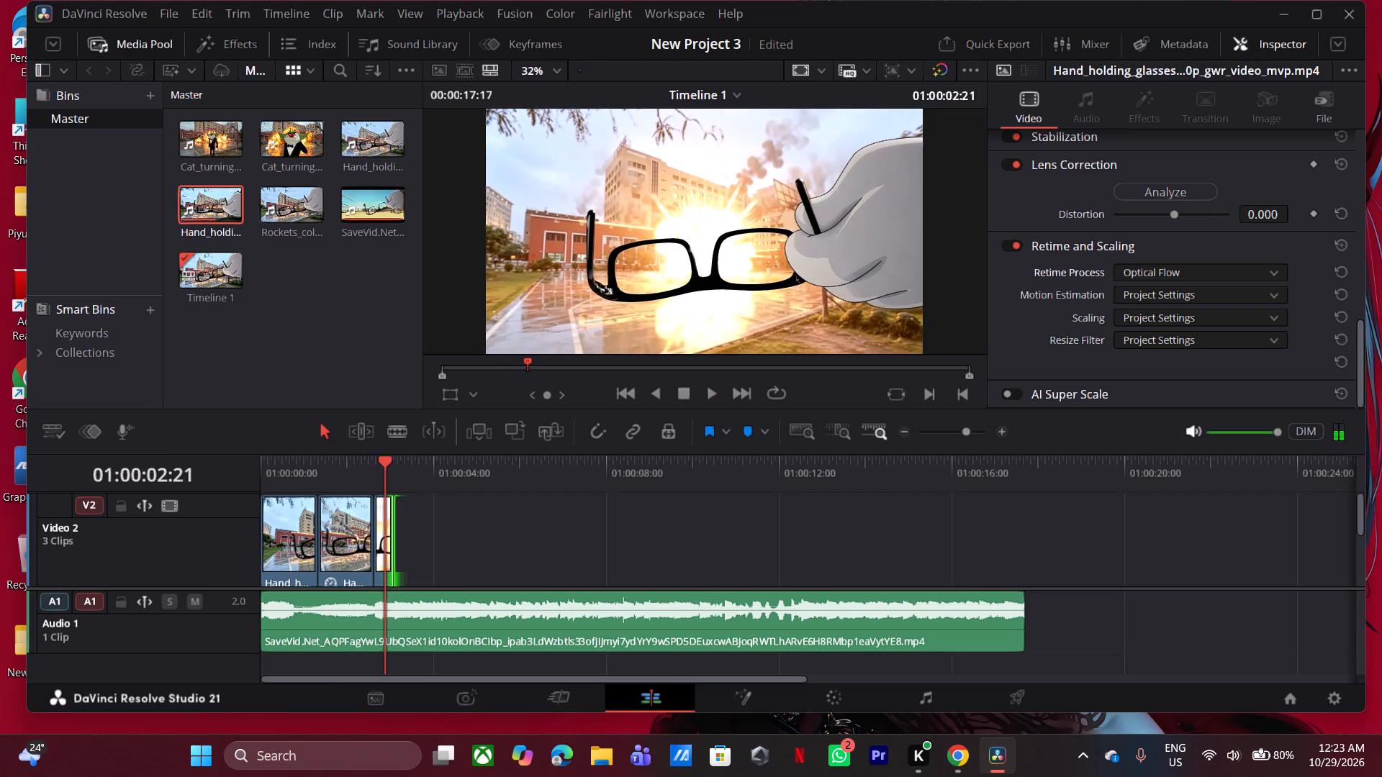
Set the clip speed of the short third glasses part to 47%.
{"action": "double_click", "coordinate": [1000, 430]}
{"action": "left_click", "coordinate": [644, 540]}
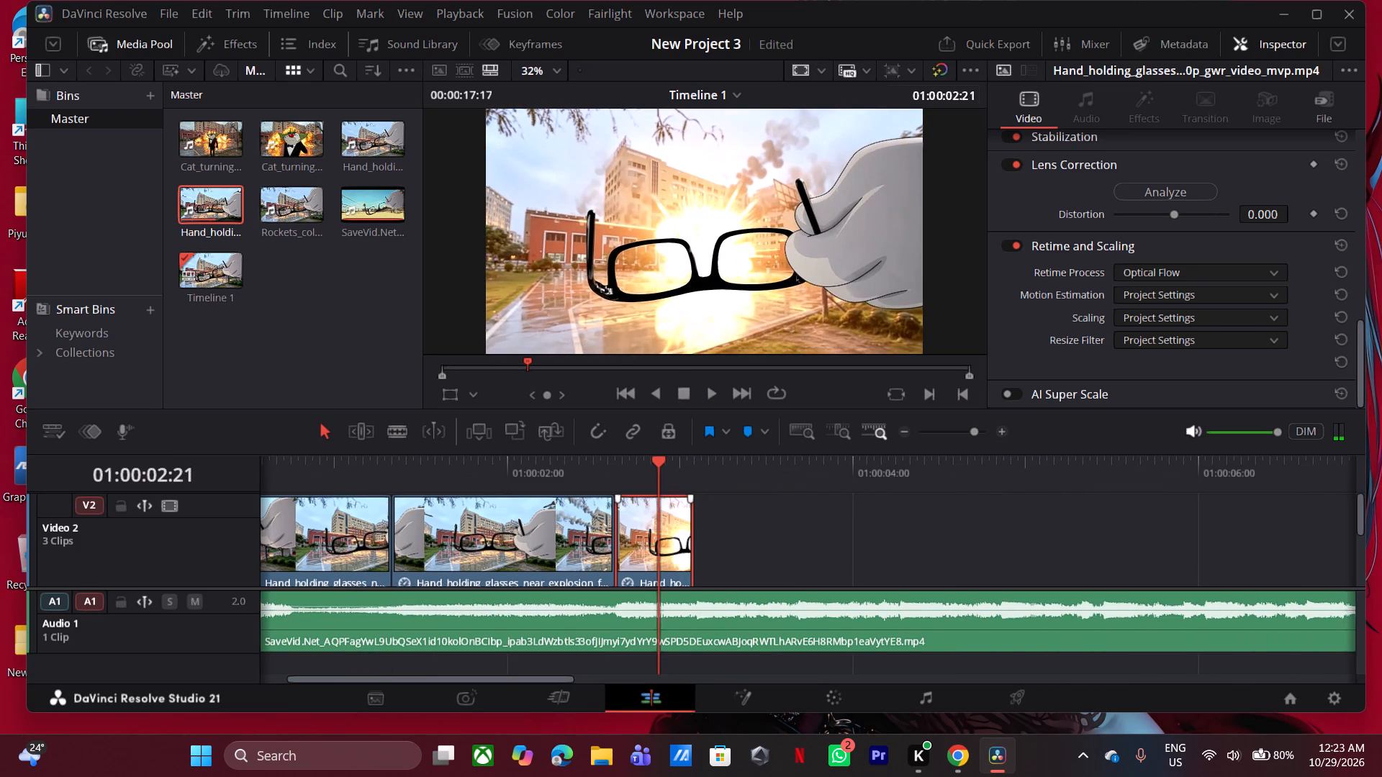
{"action": "right_click", "coordinate": [644, 540]}
{"action": "left_click", "coordinate": [780, 256]}
{"action": "left_click_drag", "start_coordinate": [651, 266], "coordinate": [643, 266]}
{"action": "left_click", "coordinate": [801, 456]}
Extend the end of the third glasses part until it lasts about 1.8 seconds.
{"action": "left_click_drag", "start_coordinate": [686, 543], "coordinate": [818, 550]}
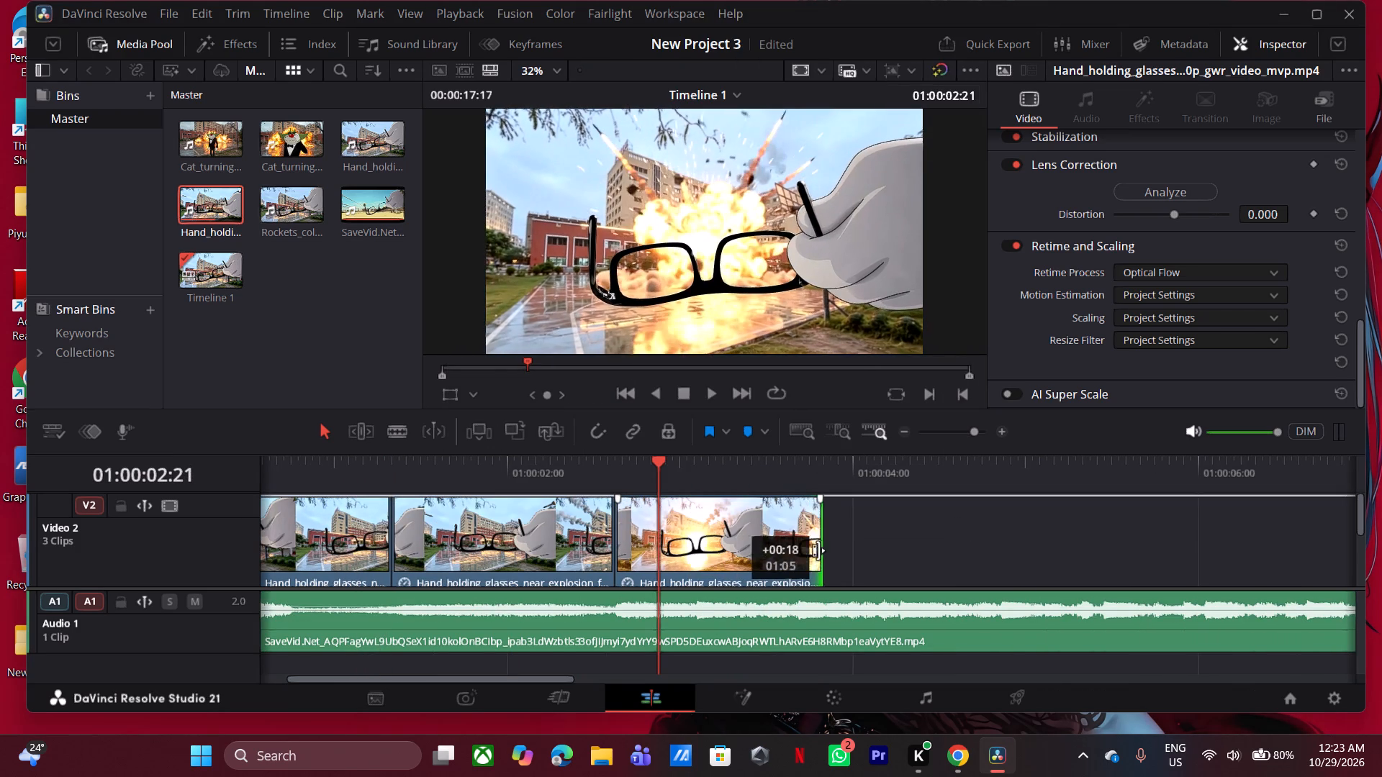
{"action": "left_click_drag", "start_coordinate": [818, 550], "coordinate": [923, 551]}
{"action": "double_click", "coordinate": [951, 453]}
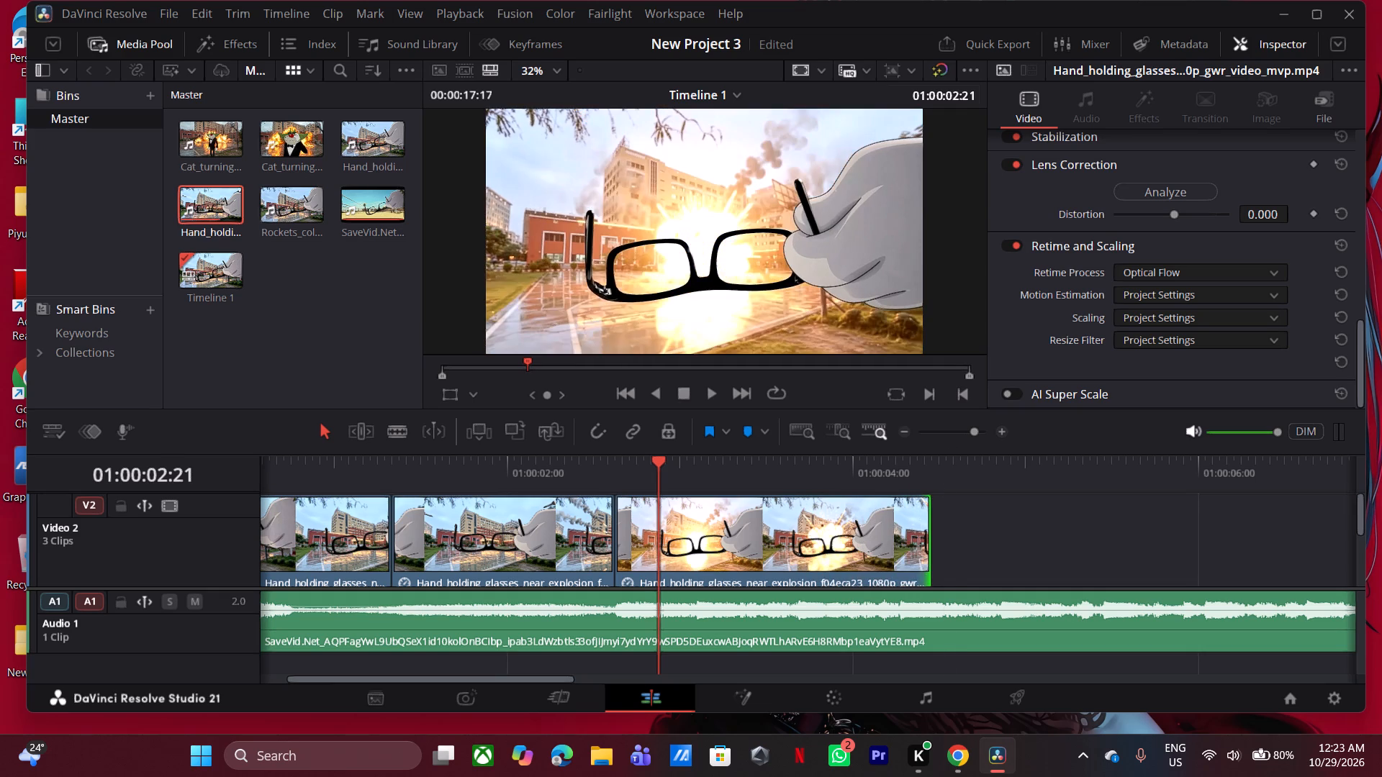
Locate the SaveVid.Net clip's shot change at 01:00:07:01, extend the third glasses part to it, and play from 01:00:01:12.
{"action": "left_click_drag", "start_coordinate": [949, 468], "coordinate": [1126, 479]}
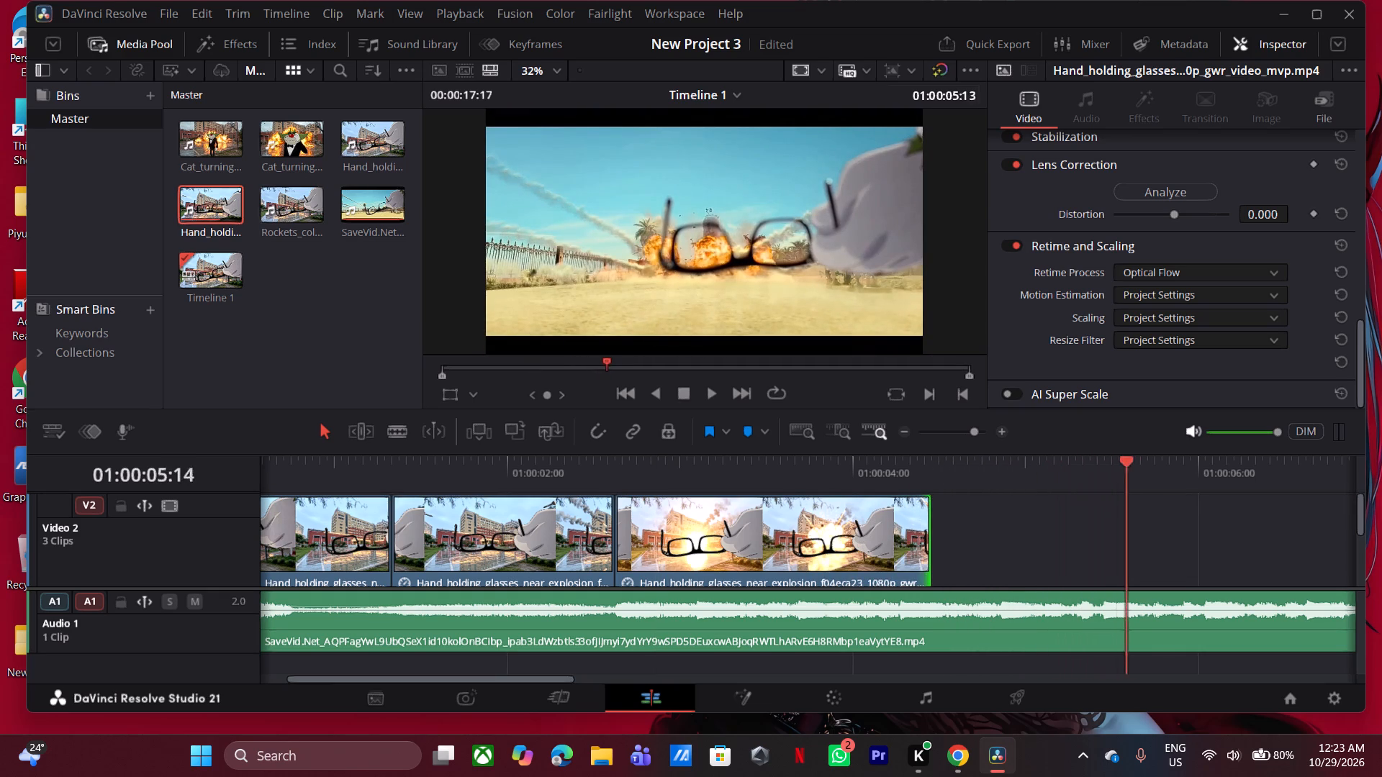
{"action": "left_click_drag", "start_coordinate": [1126, 479], "coordinate": [1269, 483]}
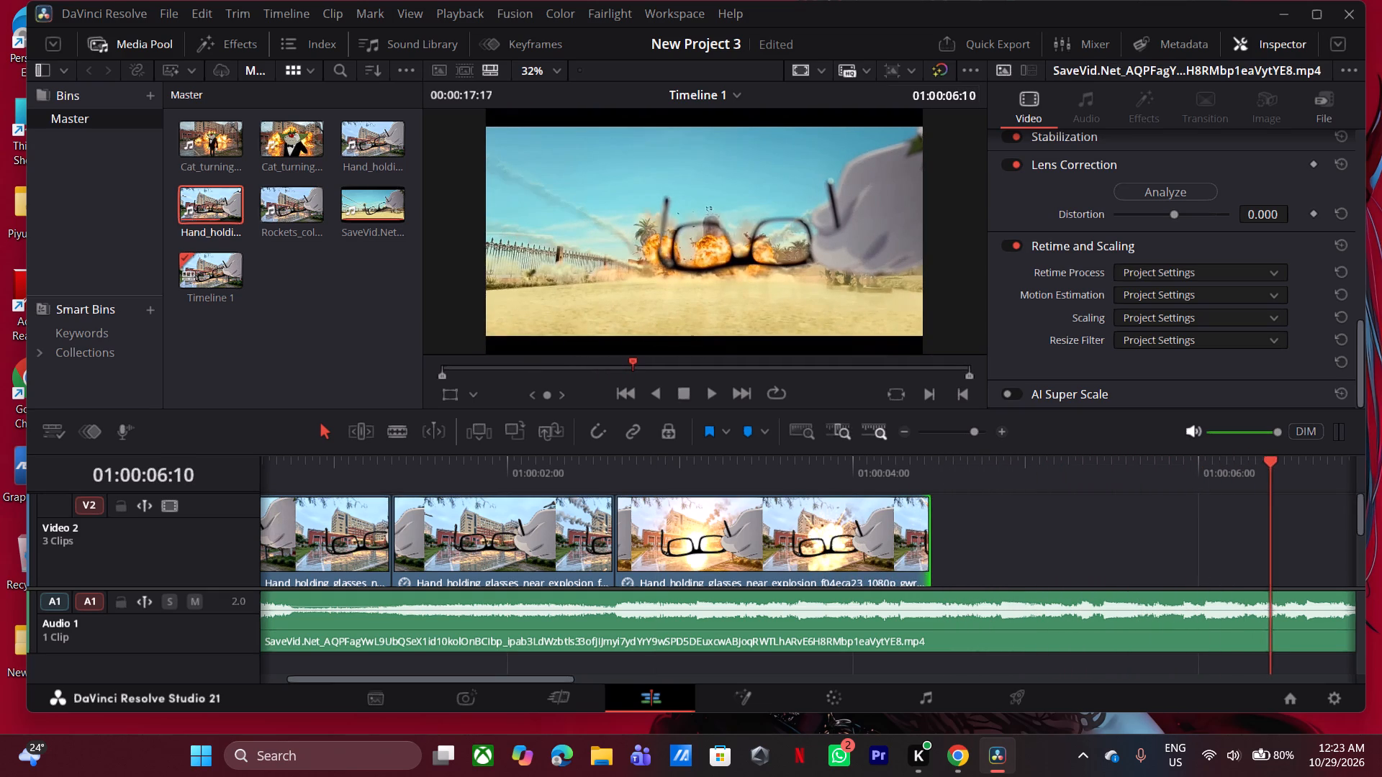
{"action": "left_click", "coordinate": [893, 431]}
{"action": "double_click", "coordinate": [900, 432]}
{"action": "left_click_drag", "start_coordinate": [541, 468], "coordinate": [554, 468]}
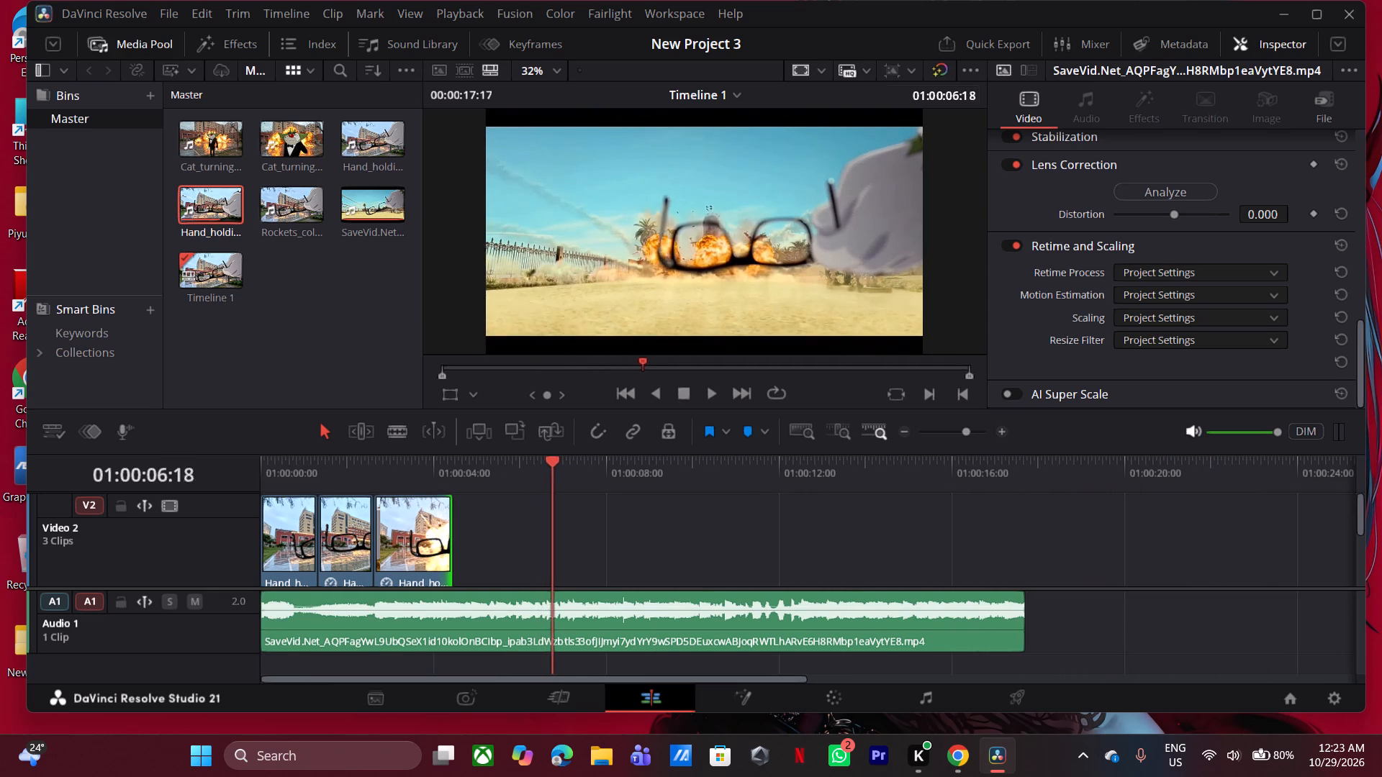
{"action": "left_click_drag", "start_coordinate": [554, 468], "coordinate": [567, 473]}
{"action": "key", "text": "Left"}
{"action": "key", "text": "Left"}
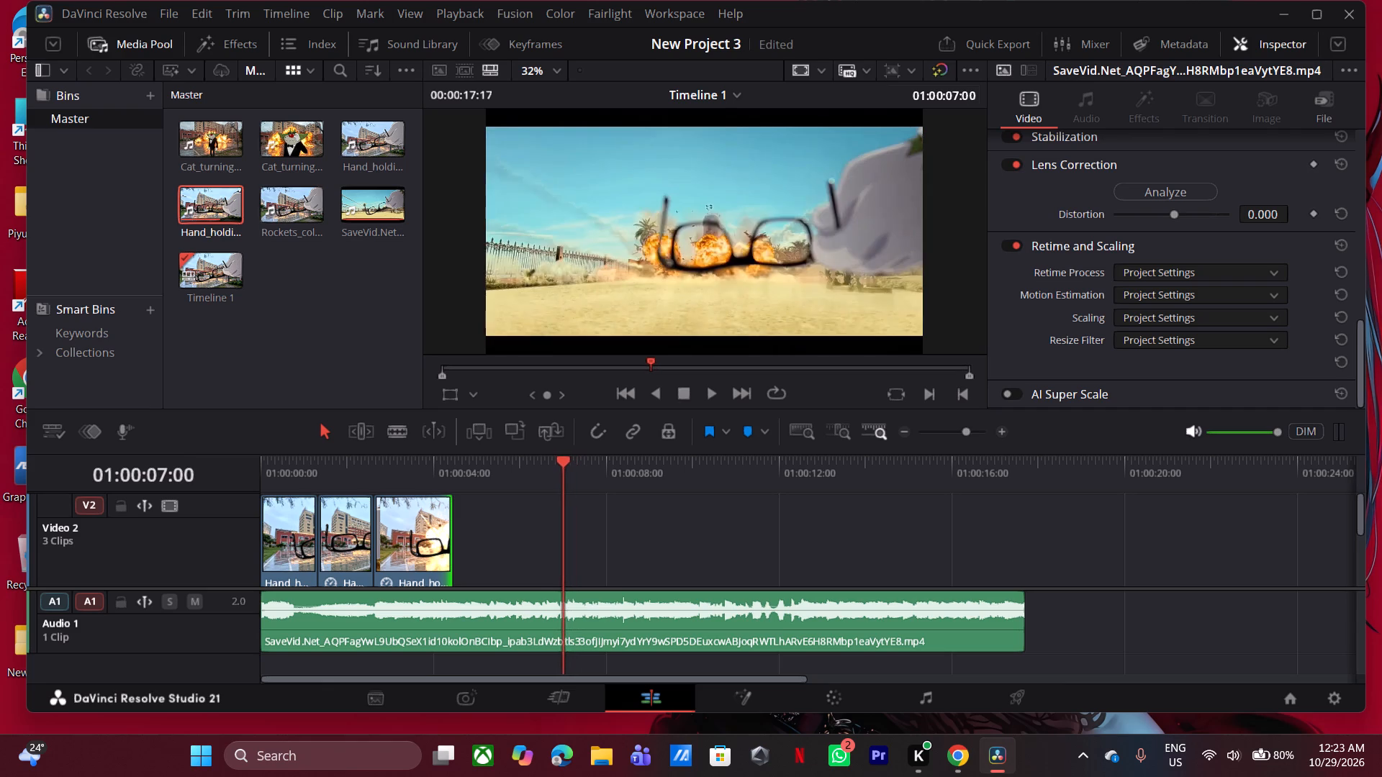
{"action": "key", "text": "Right"}
{"action": "left_click_drag", "start_coordinate": [443, 542], "coordinate": [524, 547]}
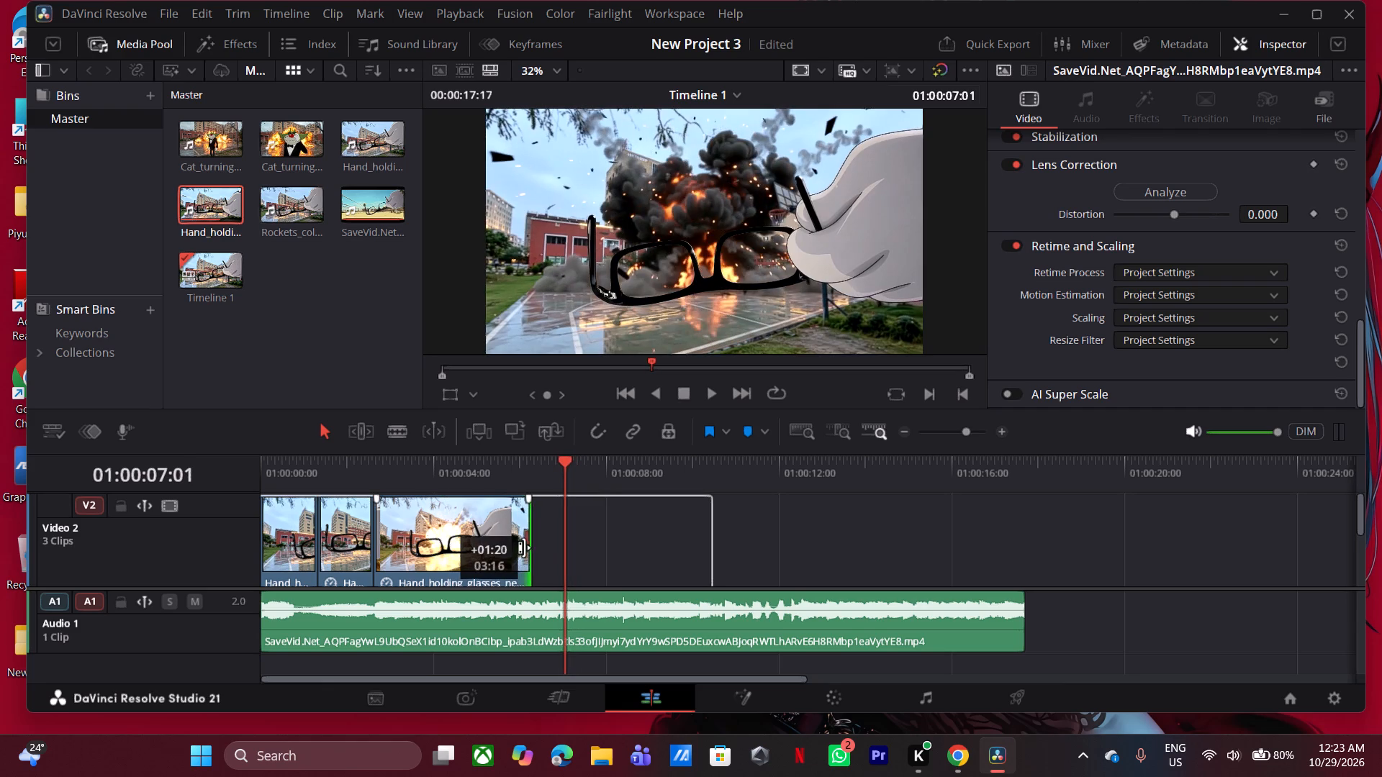
{"action": "left_click_drag", "start_coordinate": [524, 547], "coordinate": [556, 551]}
{"action": "left_click", "coordinate": [325, 472]}
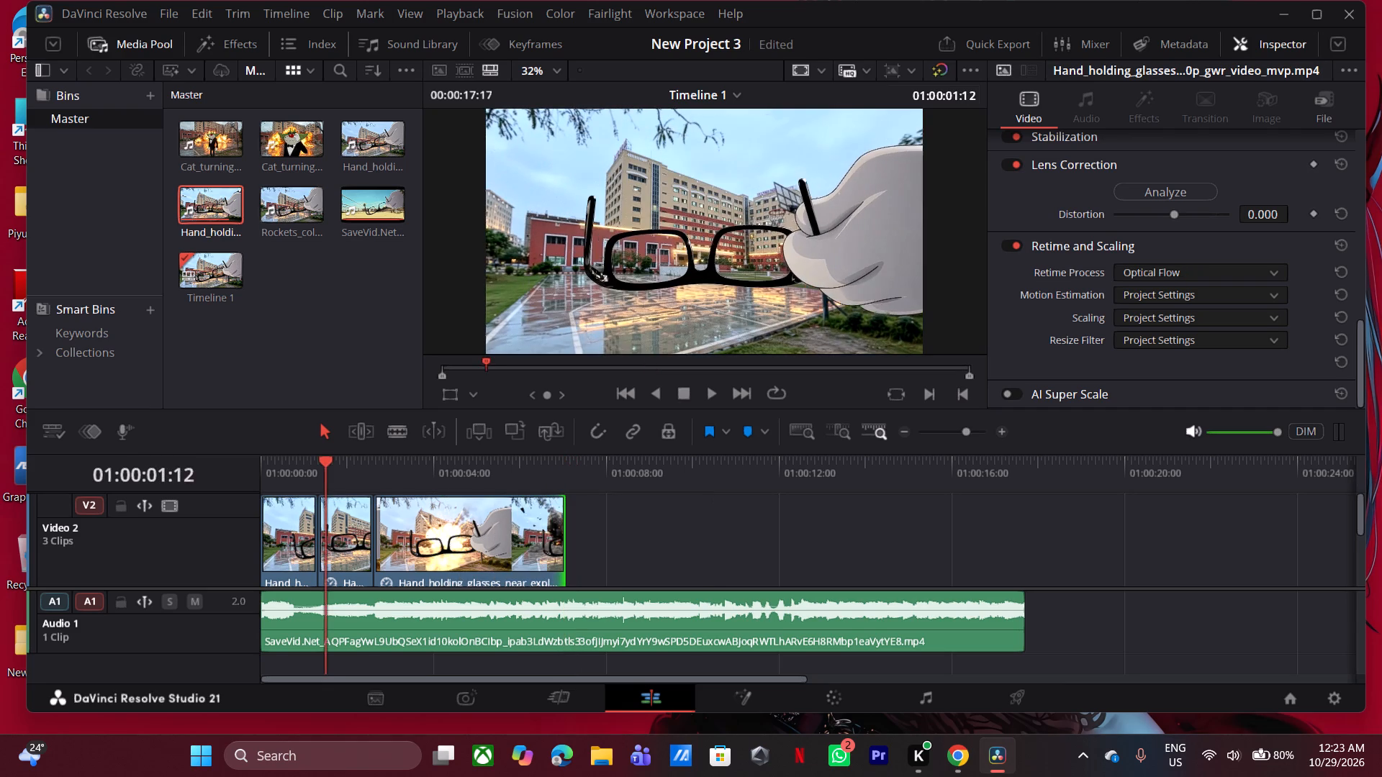
{"action": "key", "text": "space"}
{"action": "key", "text": "space"}
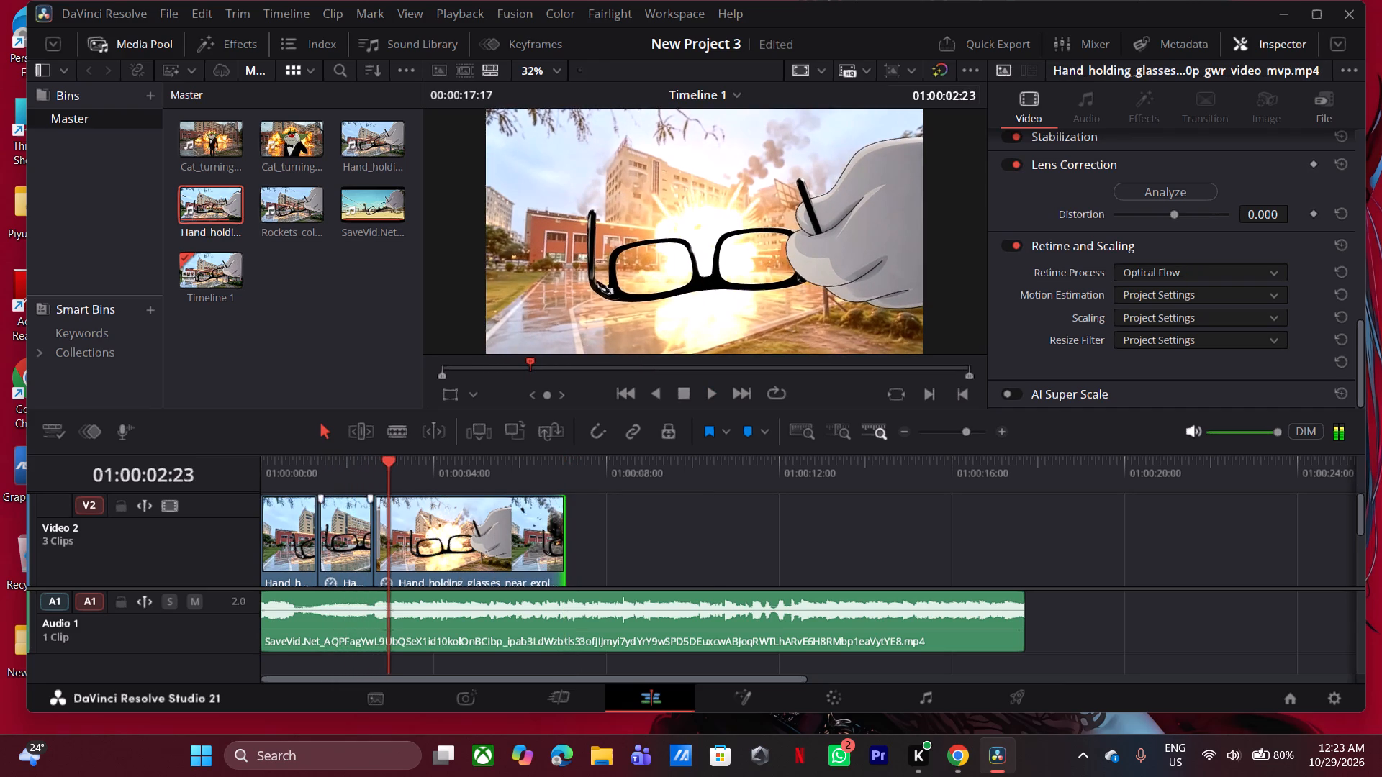
Set the clip speed of the third glasses part to 26%.
{"action": "right_click", "coordinate": [426, 536]}
{"action": "left_click", "coordinate": [556, 247]}
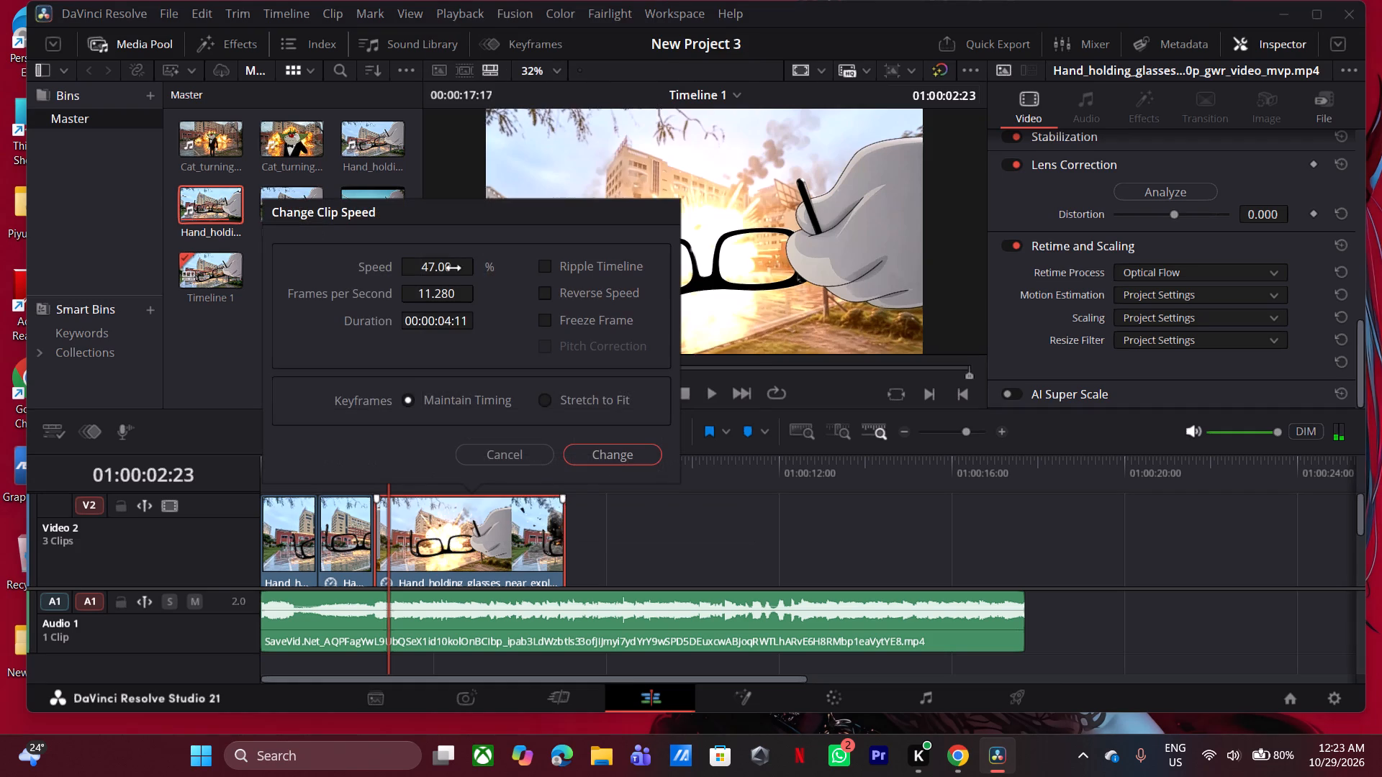
{"action": "left_click_drag", "start_coordinate": [453, 268], "coordinate": [435, 289]}
{"action": "double_click", "coordinate": [630, 453]}
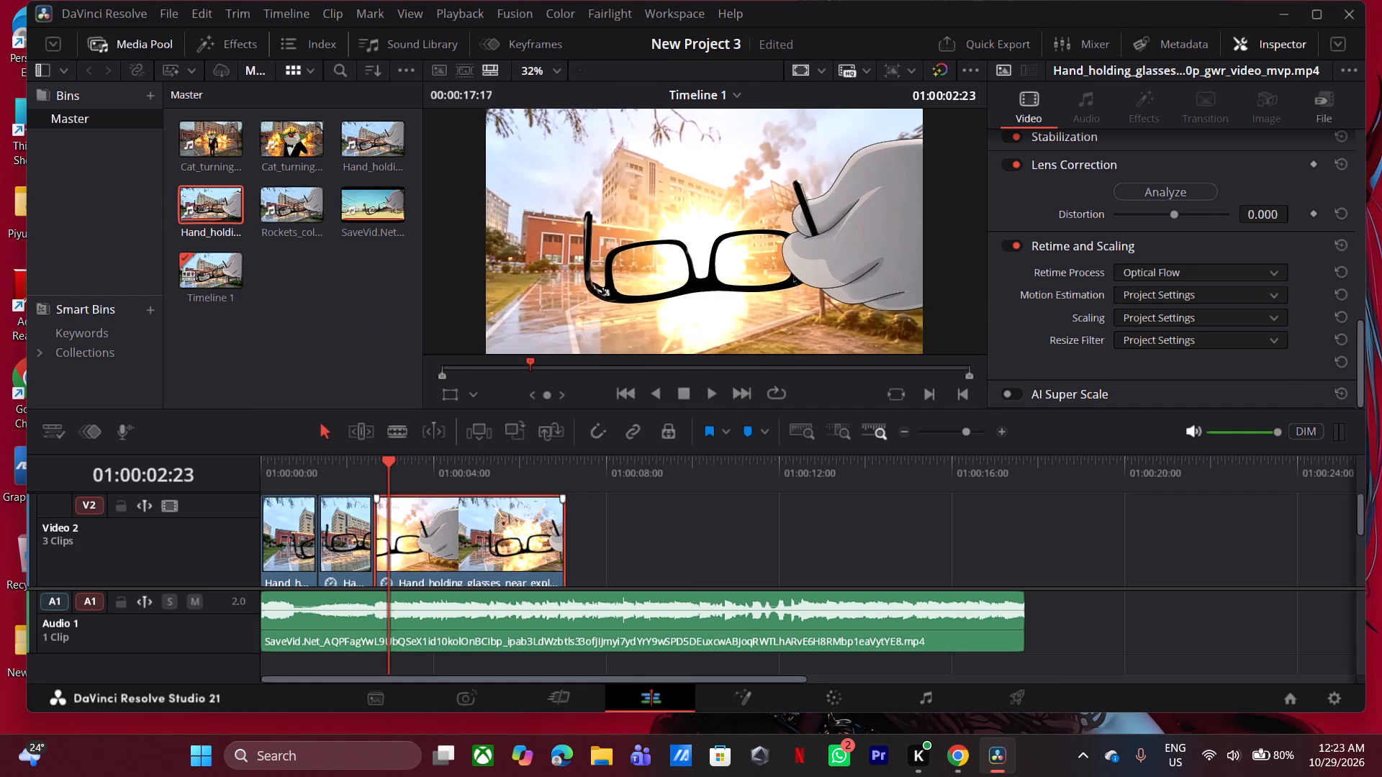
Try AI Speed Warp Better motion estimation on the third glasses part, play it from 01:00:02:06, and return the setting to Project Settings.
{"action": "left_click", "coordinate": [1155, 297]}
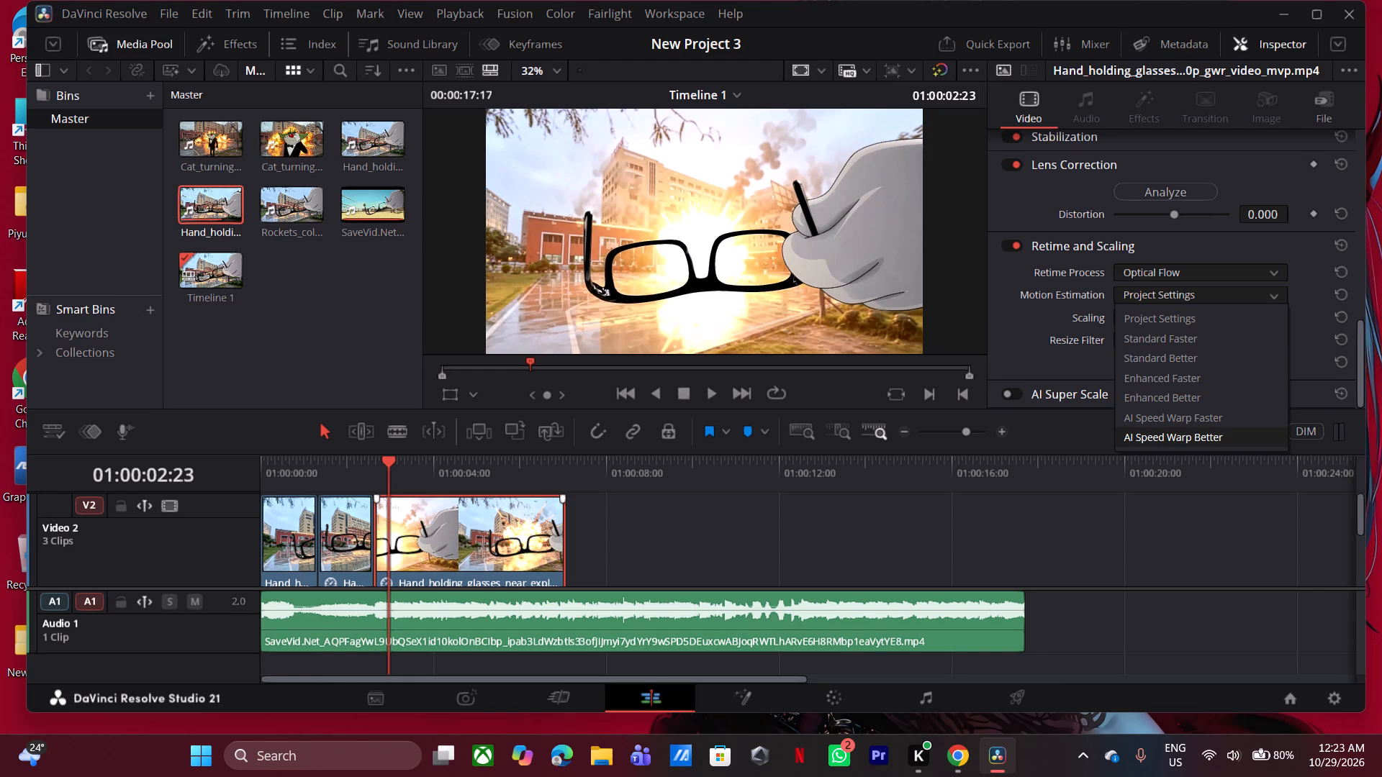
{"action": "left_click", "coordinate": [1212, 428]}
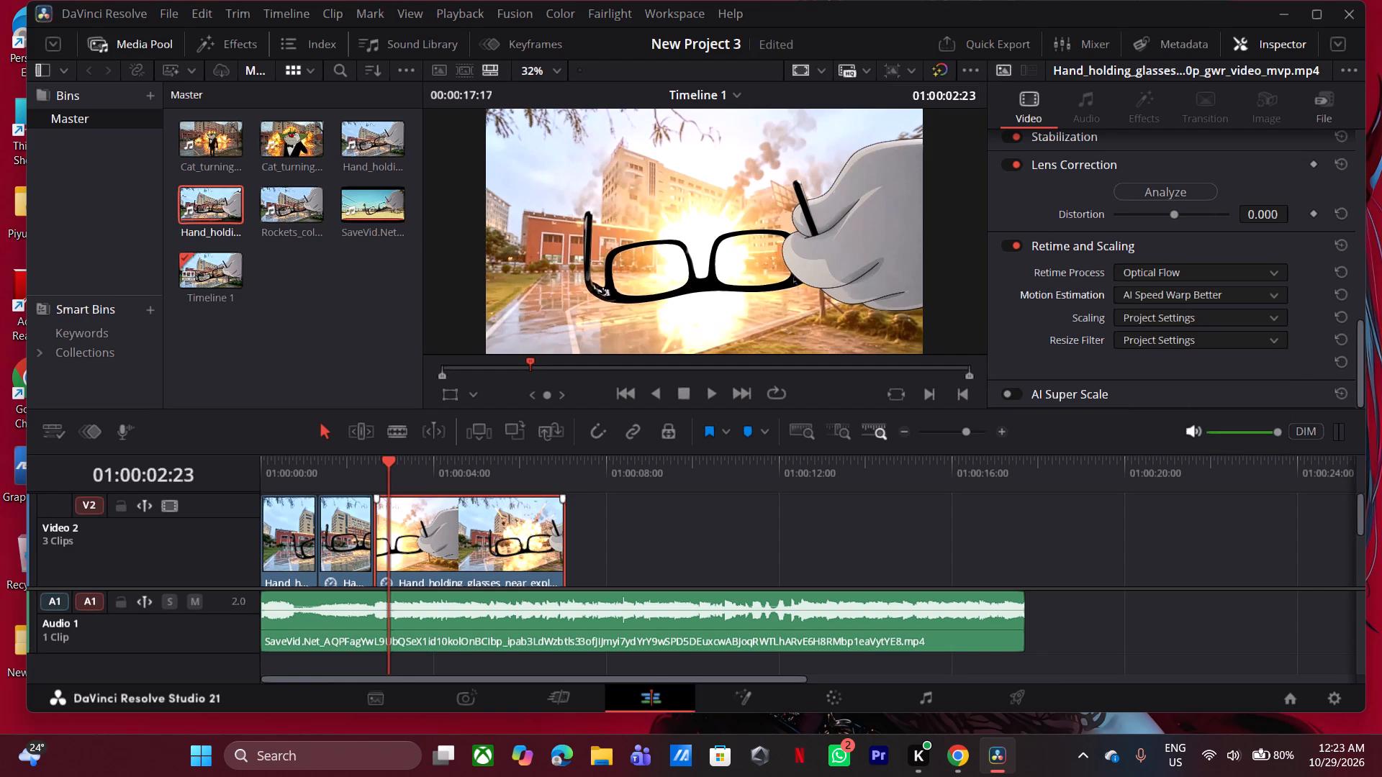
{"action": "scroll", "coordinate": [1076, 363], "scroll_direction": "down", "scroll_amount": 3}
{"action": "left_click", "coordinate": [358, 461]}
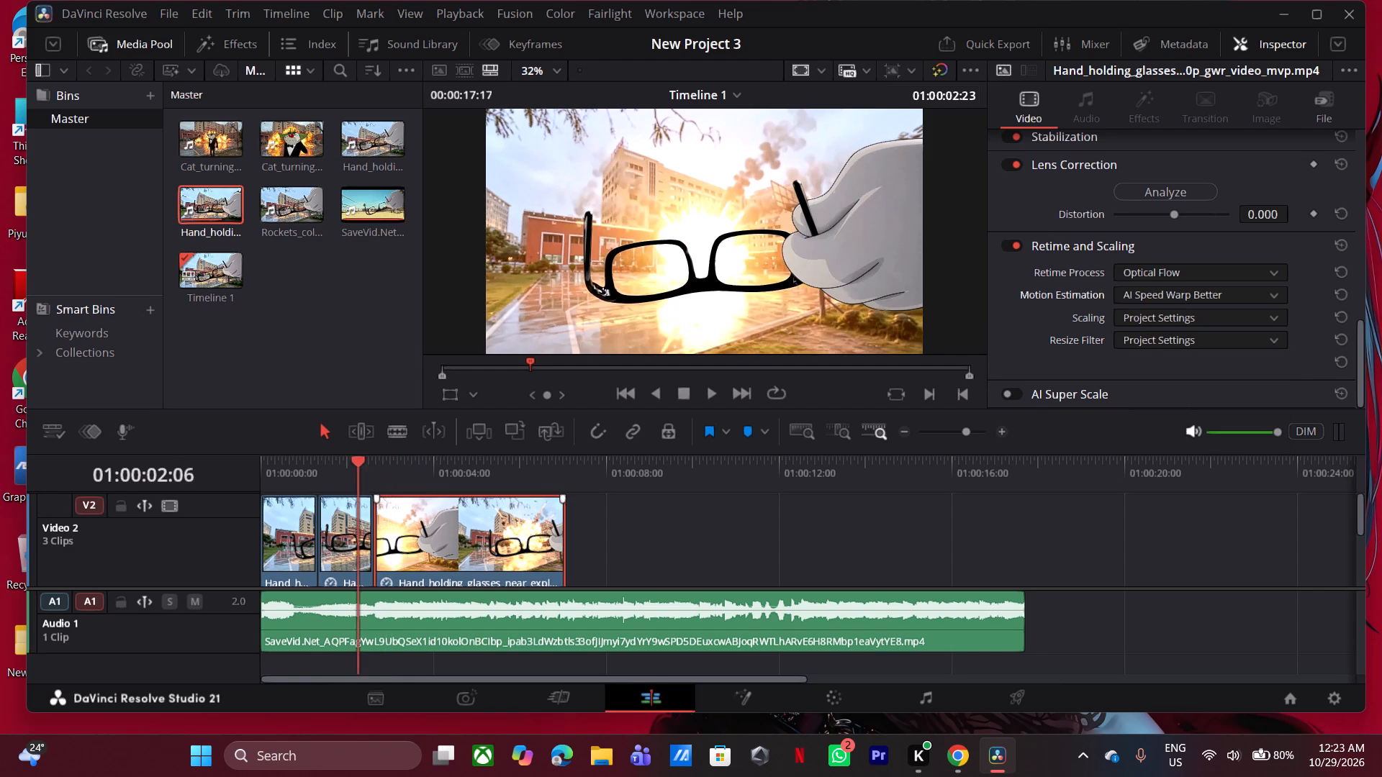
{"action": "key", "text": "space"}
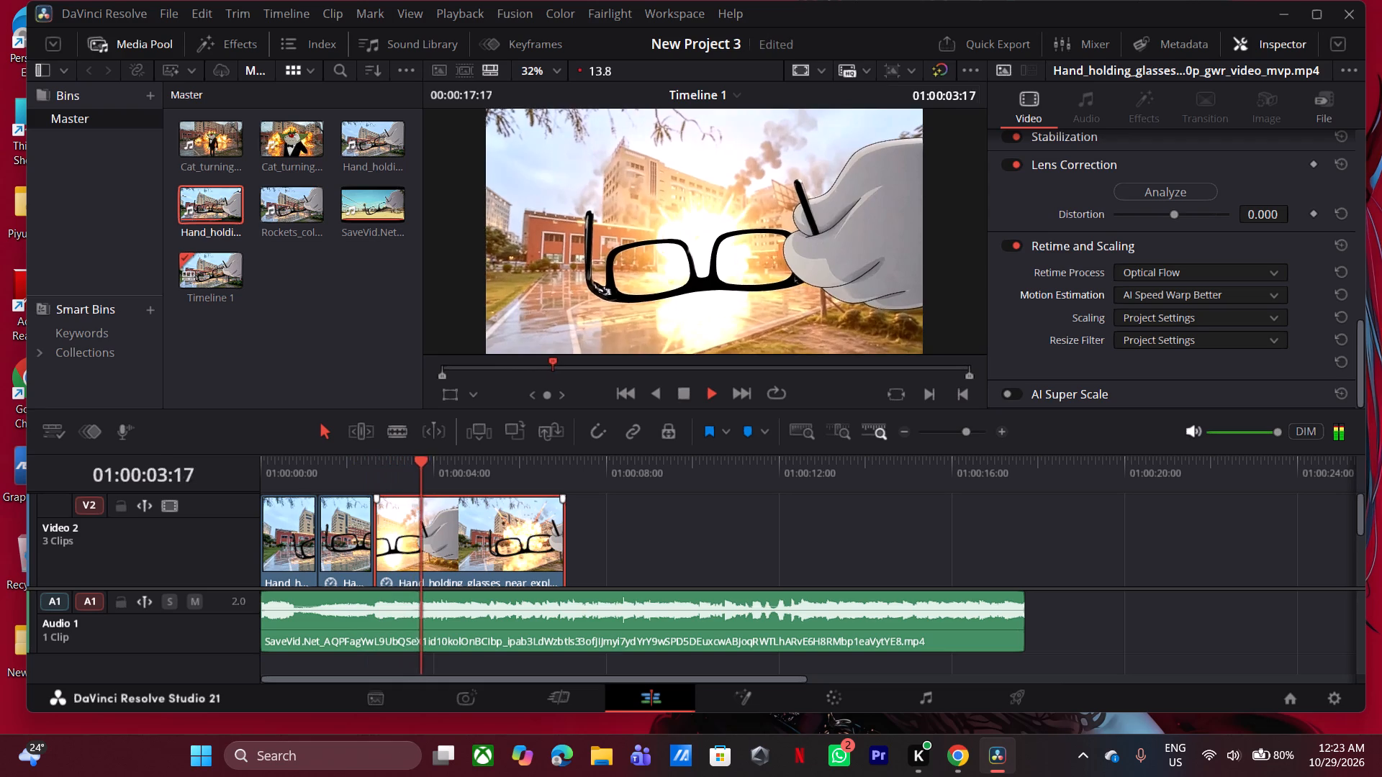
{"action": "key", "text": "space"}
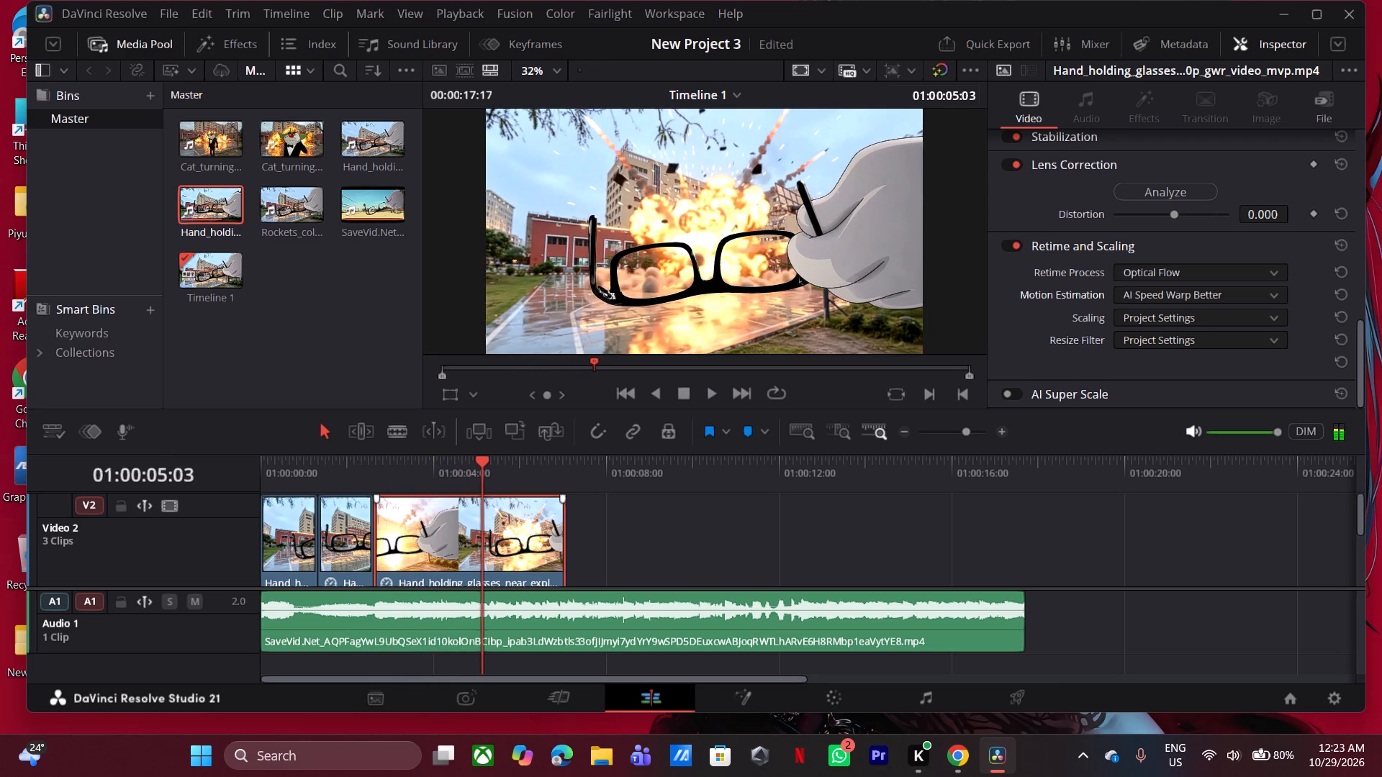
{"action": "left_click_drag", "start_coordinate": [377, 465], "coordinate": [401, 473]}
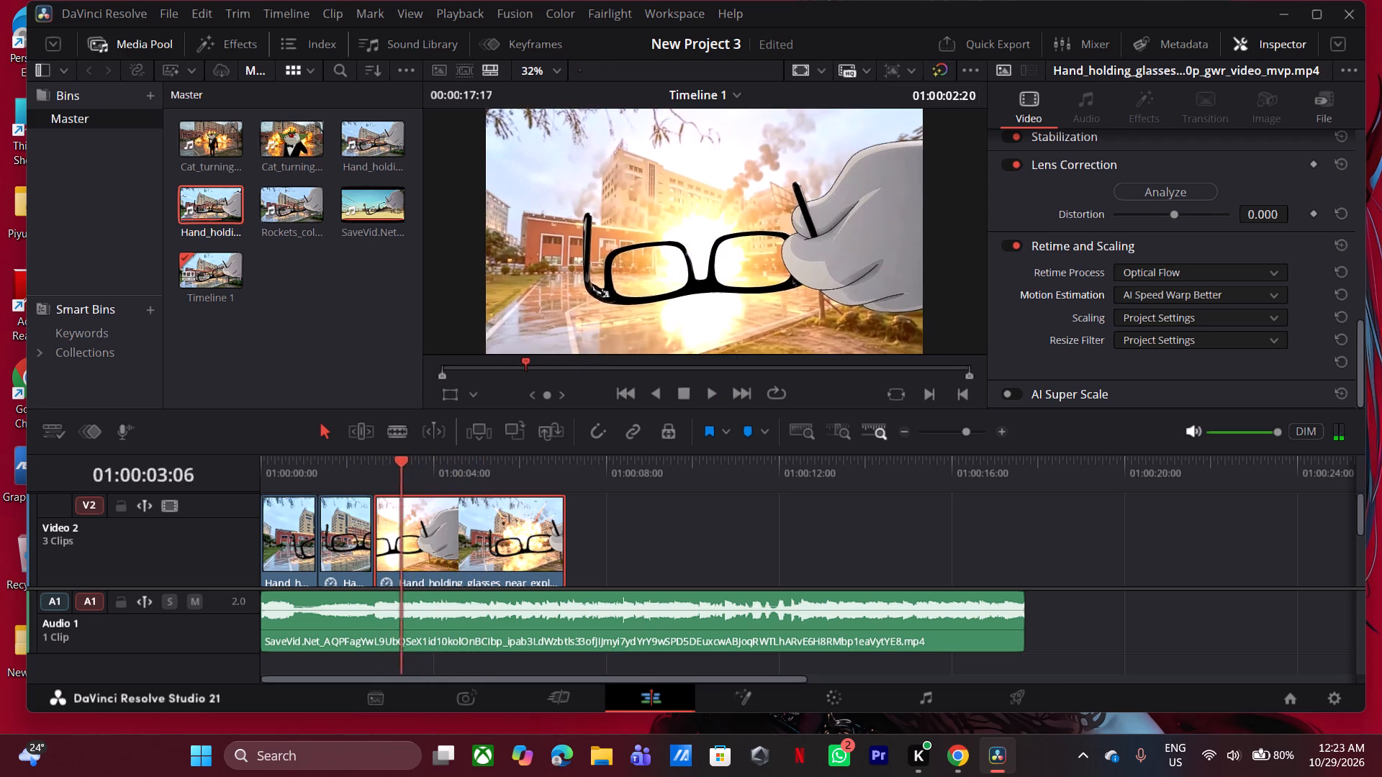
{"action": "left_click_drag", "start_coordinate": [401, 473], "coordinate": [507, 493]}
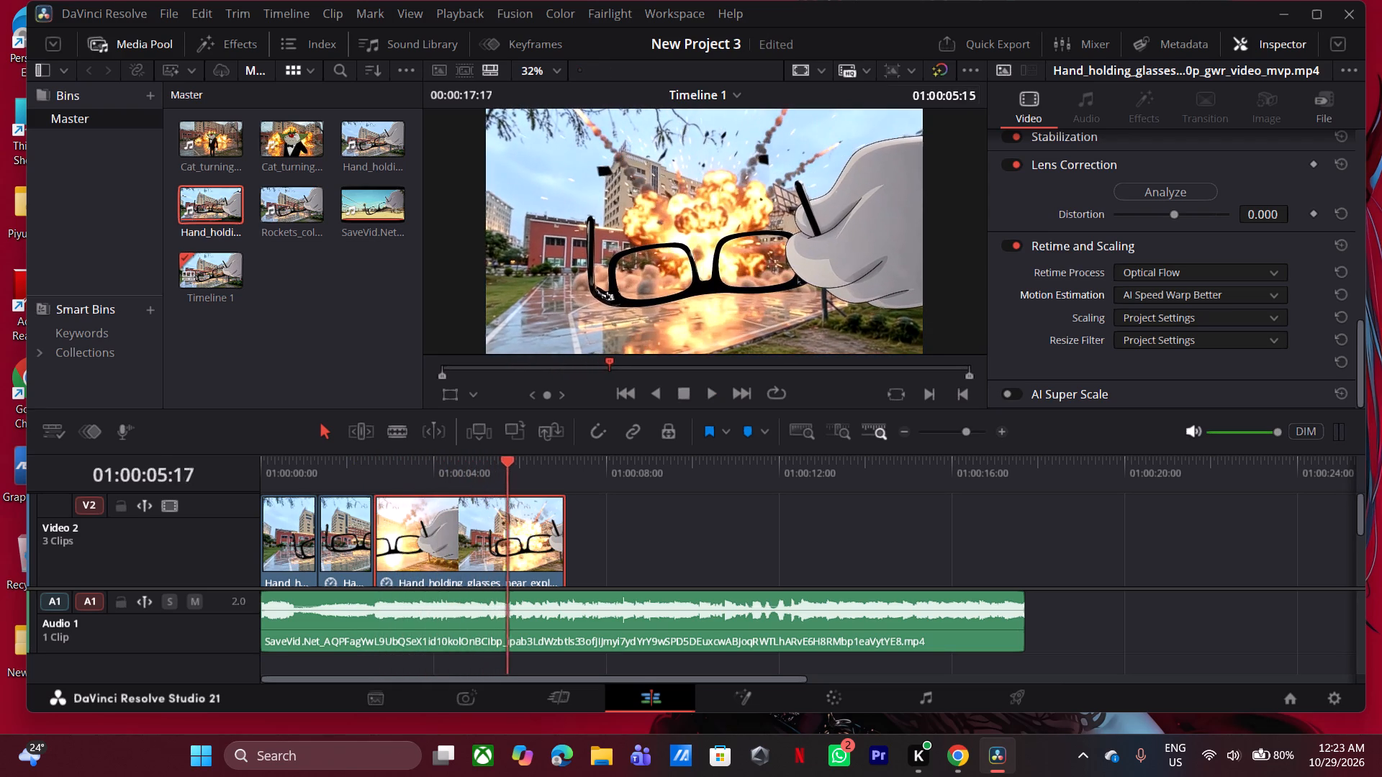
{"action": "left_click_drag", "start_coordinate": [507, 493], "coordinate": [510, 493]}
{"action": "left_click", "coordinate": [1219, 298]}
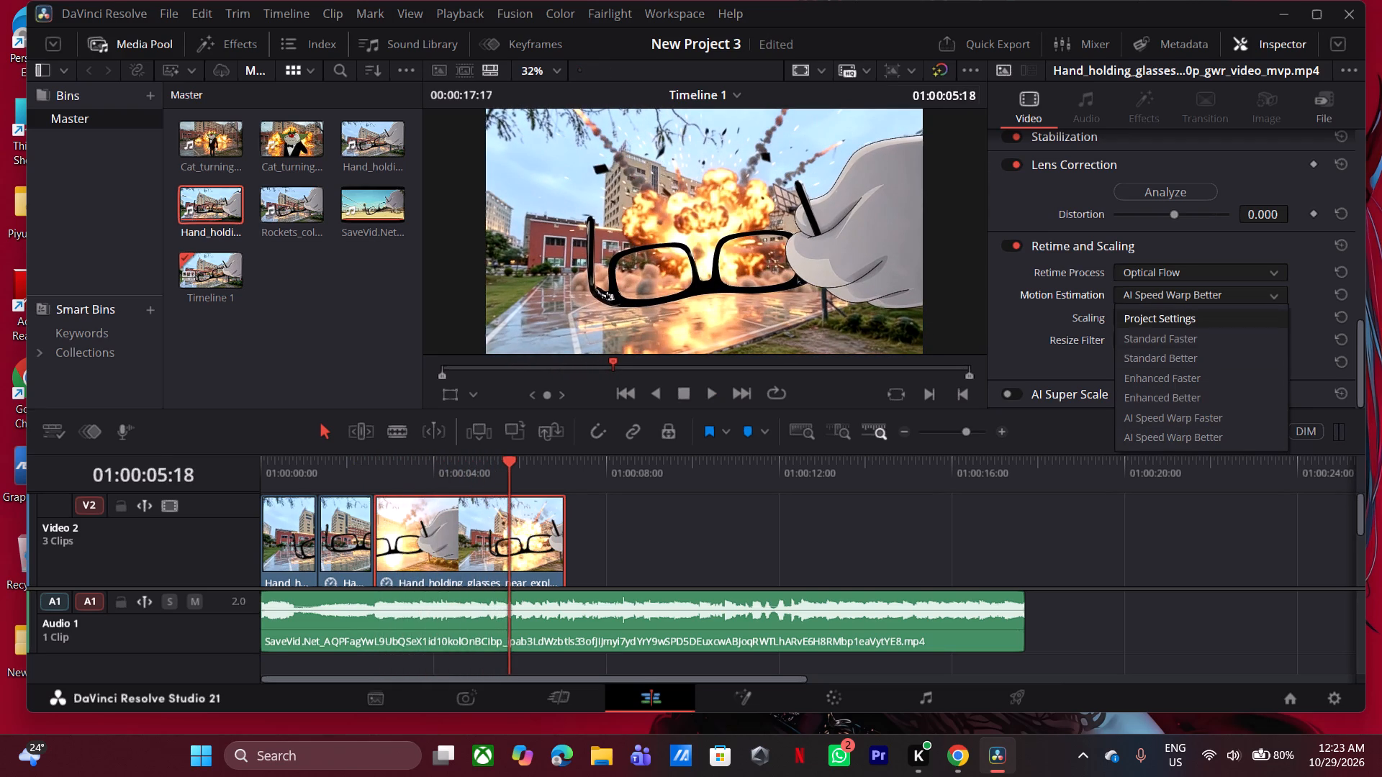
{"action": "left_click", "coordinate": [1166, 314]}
Play the timeline from 01:00:02:16 into the SaveVid.Net shot of the cat turning in front of the explosion.
{"action": "left_click", "coordinate": [377, 465]}
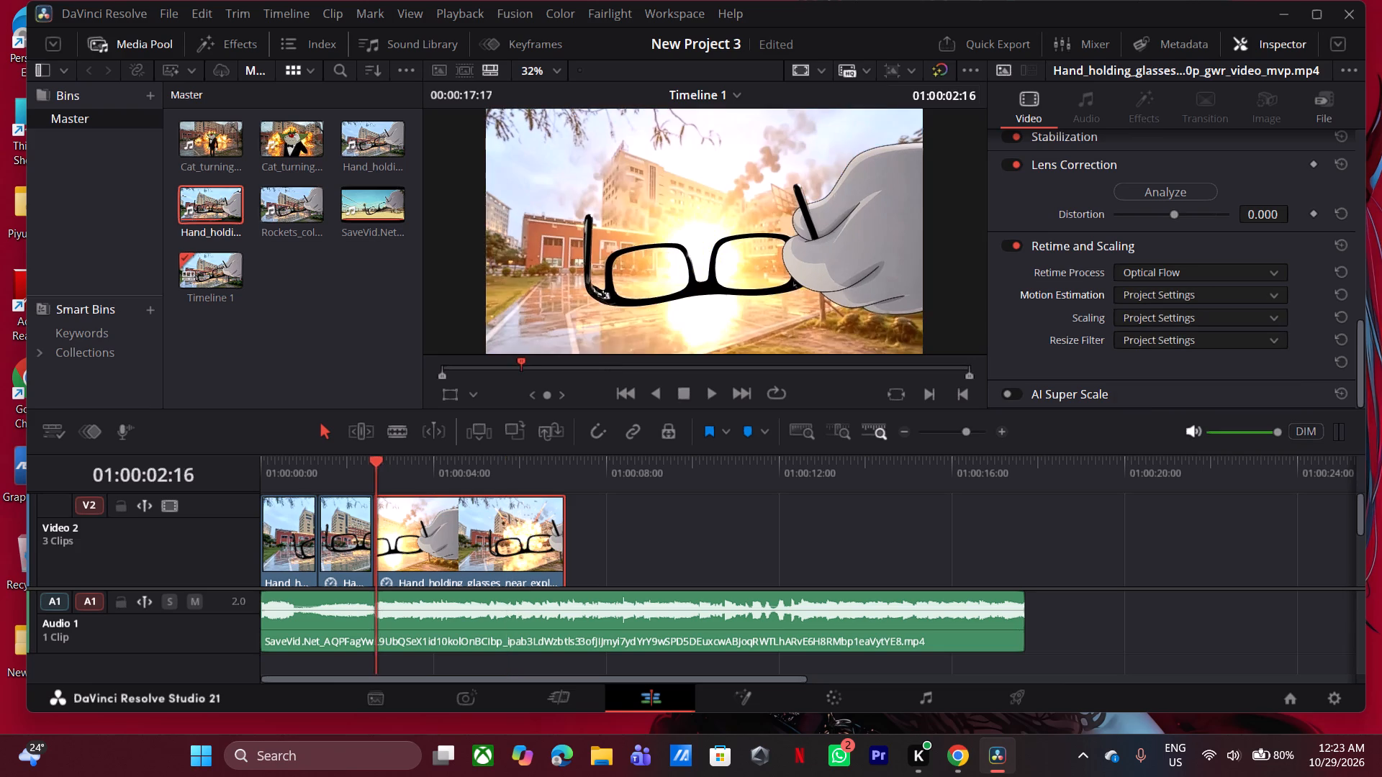
{"action": "key", "text": "space"}
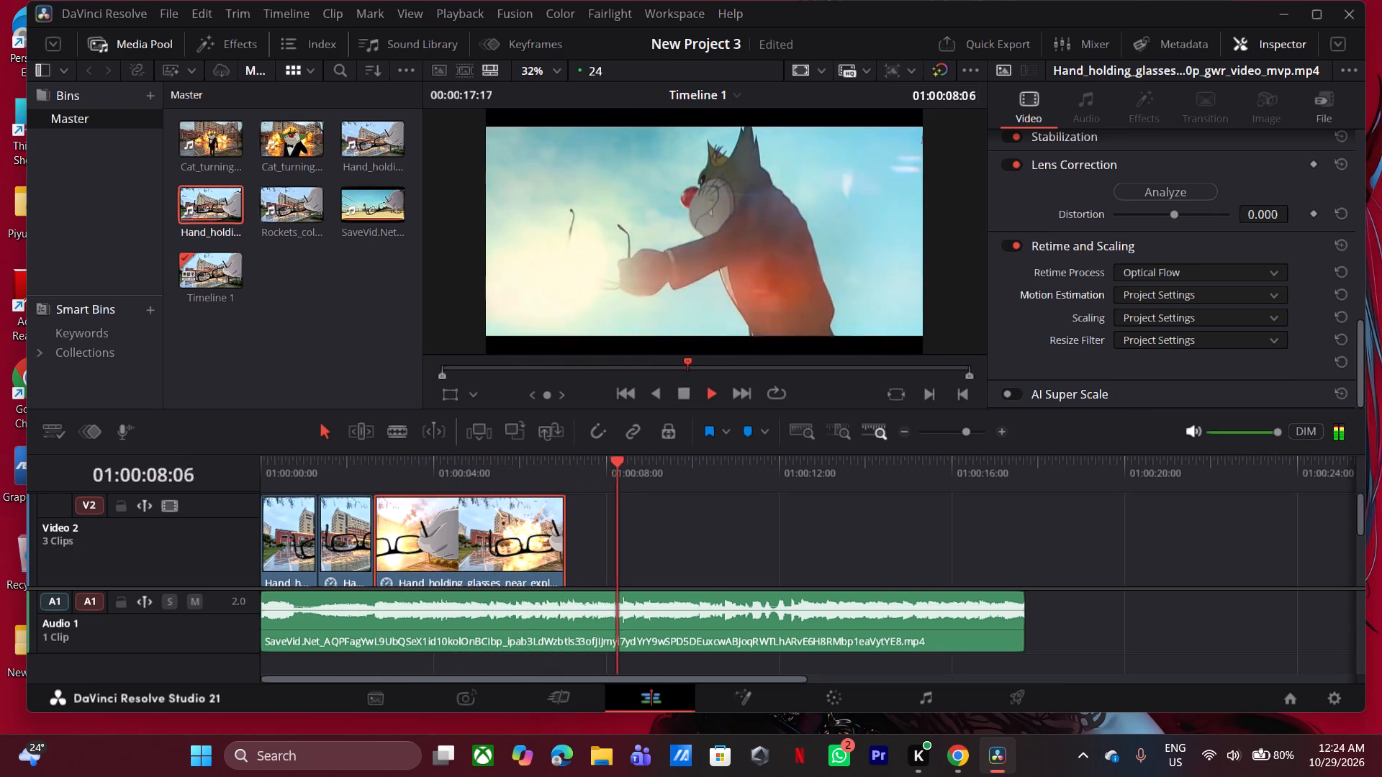
{"action": "key", "text": "space"}
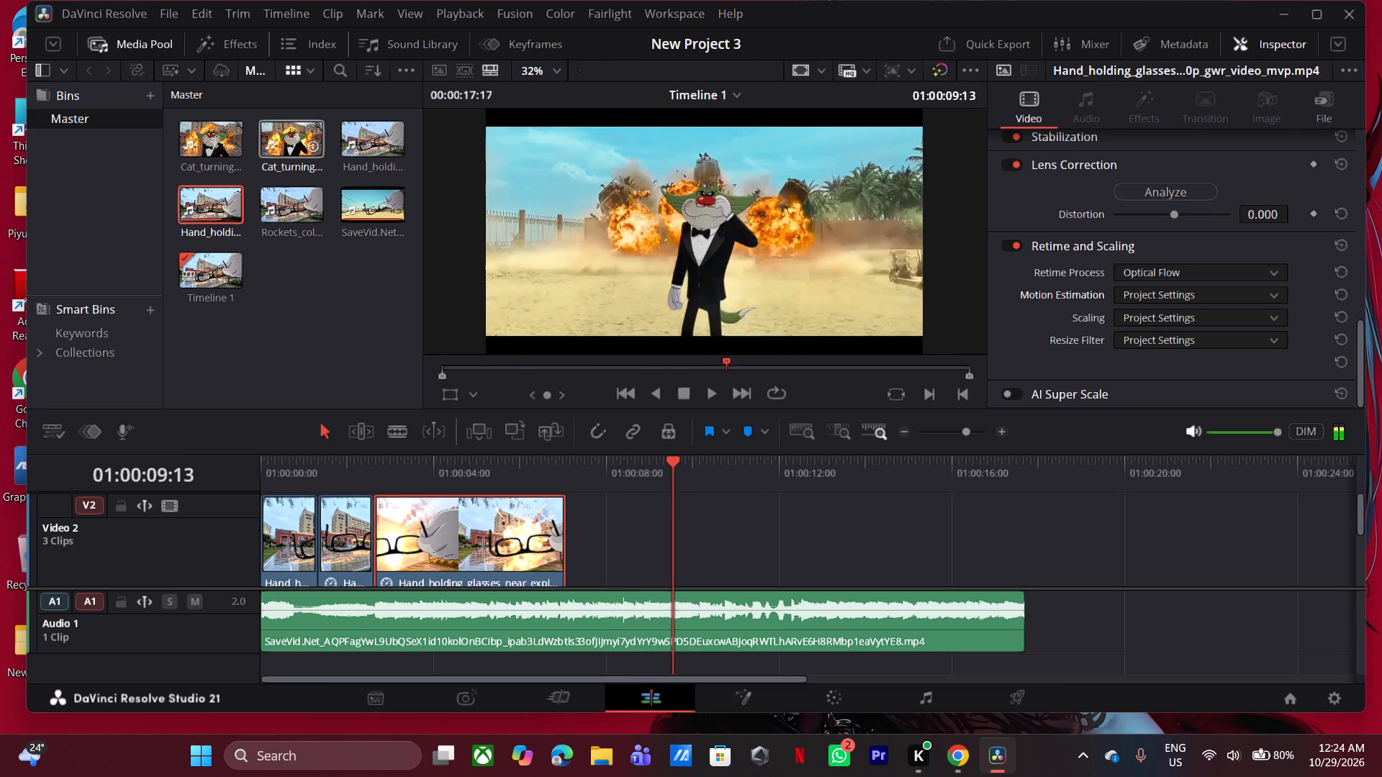
Preview the Cat_turning_to_screen_f2d0aaeb clip and locate the matching SaveVid.Net cat-turning shot around 01:00:08:19.
{"action": "triple_click", "coordinate": [261, 142]}
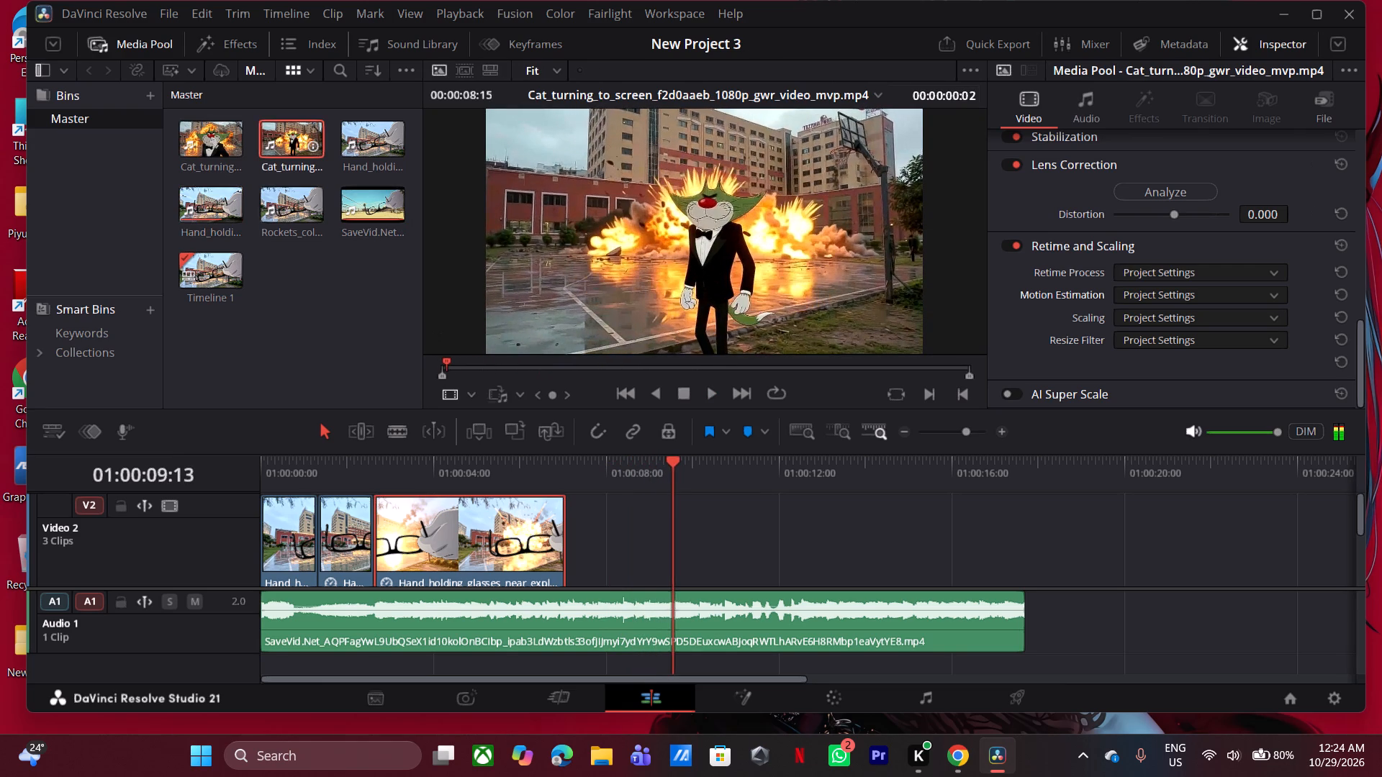
{"action": "left_click_drag", "start_coordinate": [662, 472], "coordinate": [640, 479]}
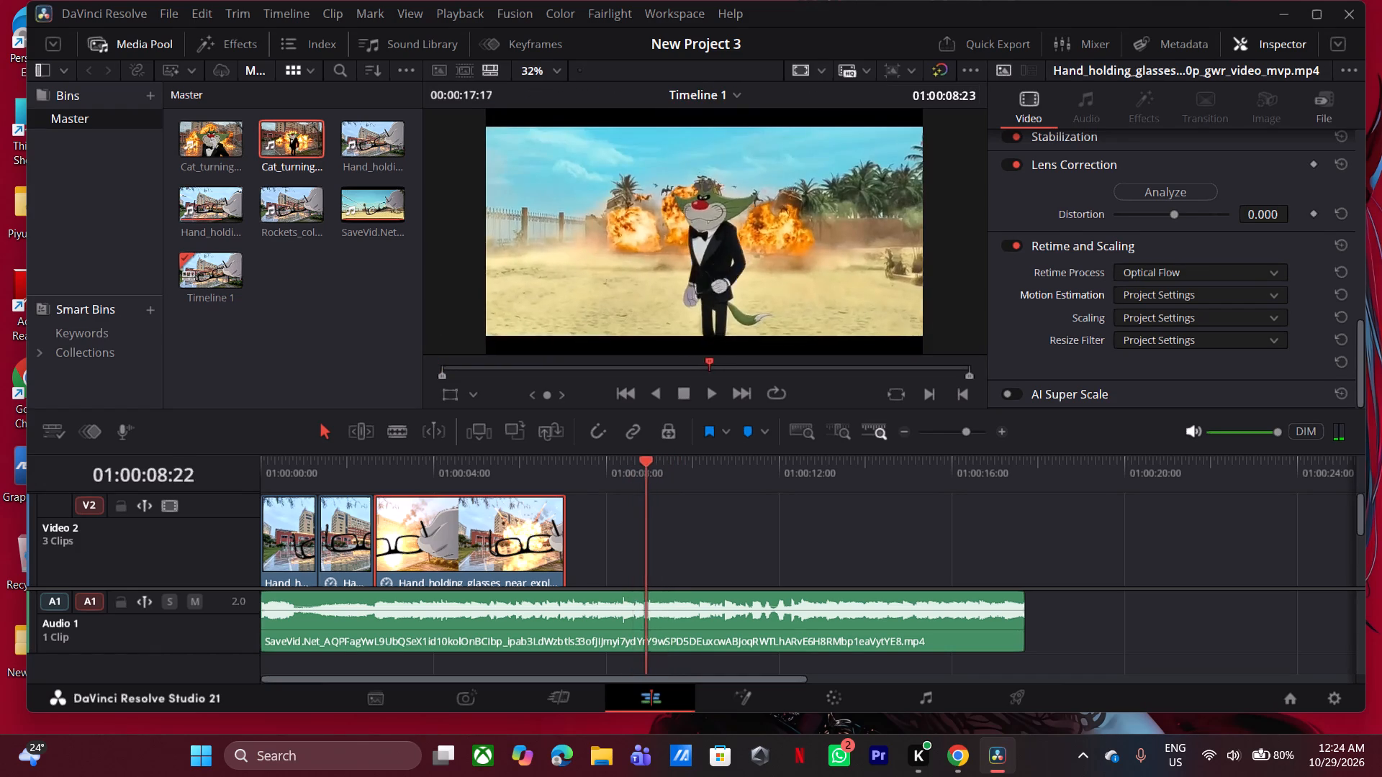
{"action": "left_click_drag", "start_coordinate": [640, 479], "coordinate": [566, 504]}
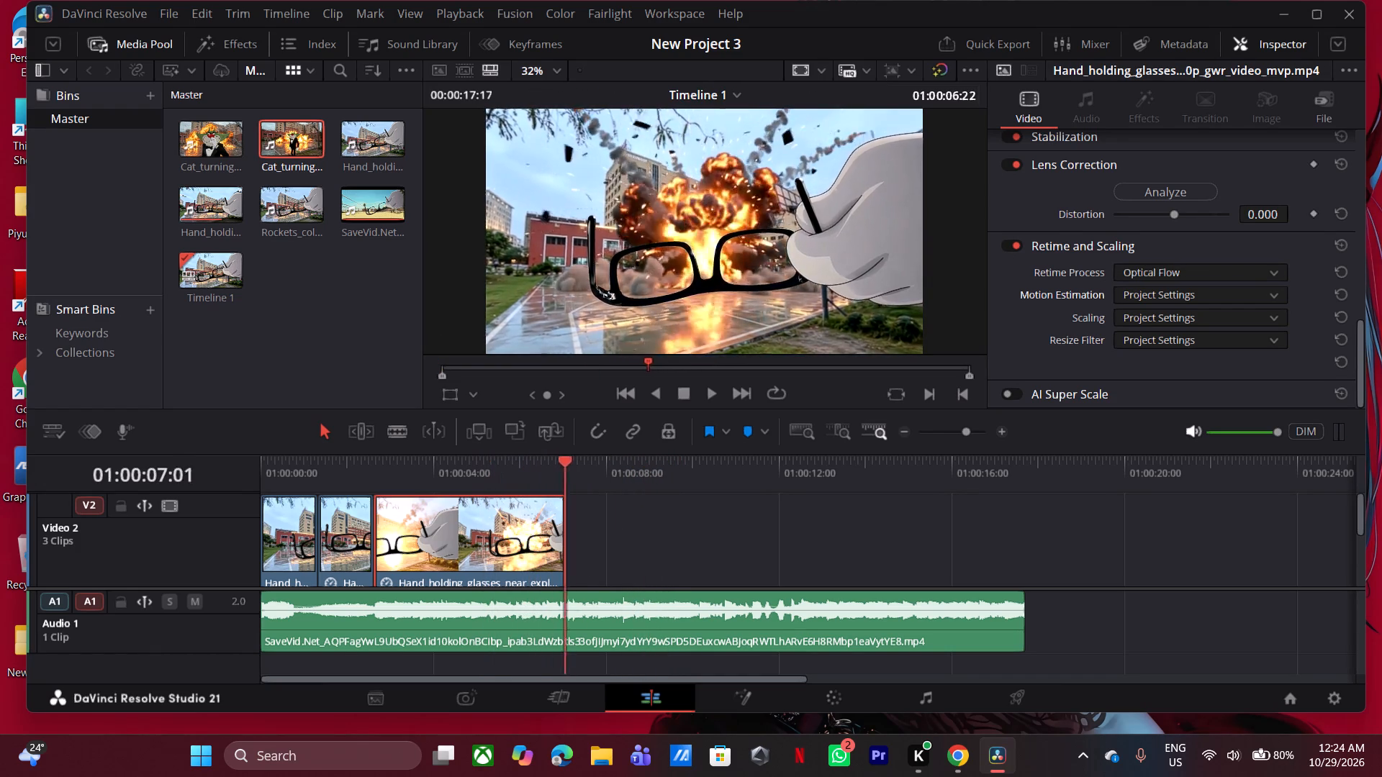
{"action": "left_click_drag", "start_coordinate": [566, 504], "coordinate": [643, 515]}
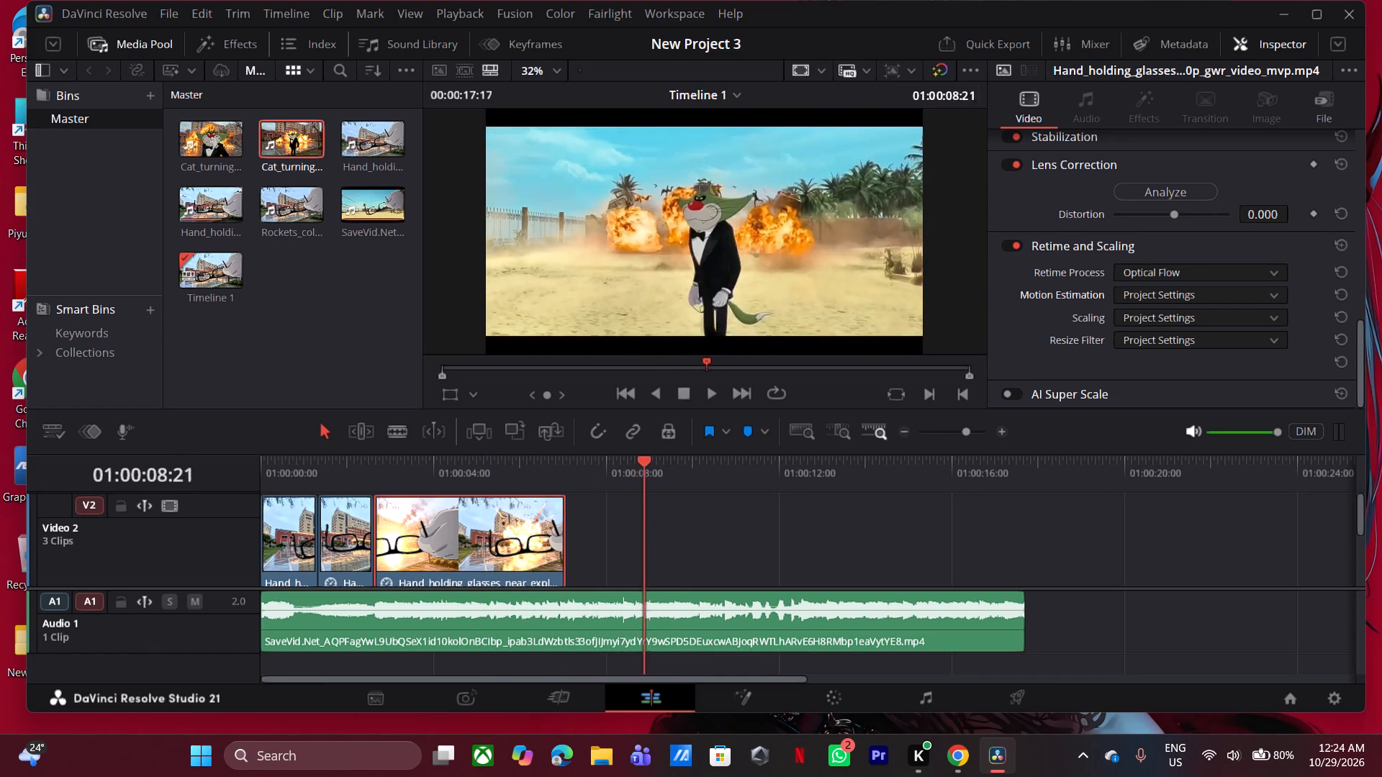
{"action": "left_click_drag", "start_coordinate": [643, 515], "coordinate": [641, 516]}
Mark an in point at 00:00:01:04 and an out point at the end of the Cat_turning_to_screen_f2d0aaeb source clip.
{"action": "double_click", "coordinate": [281, 137]}
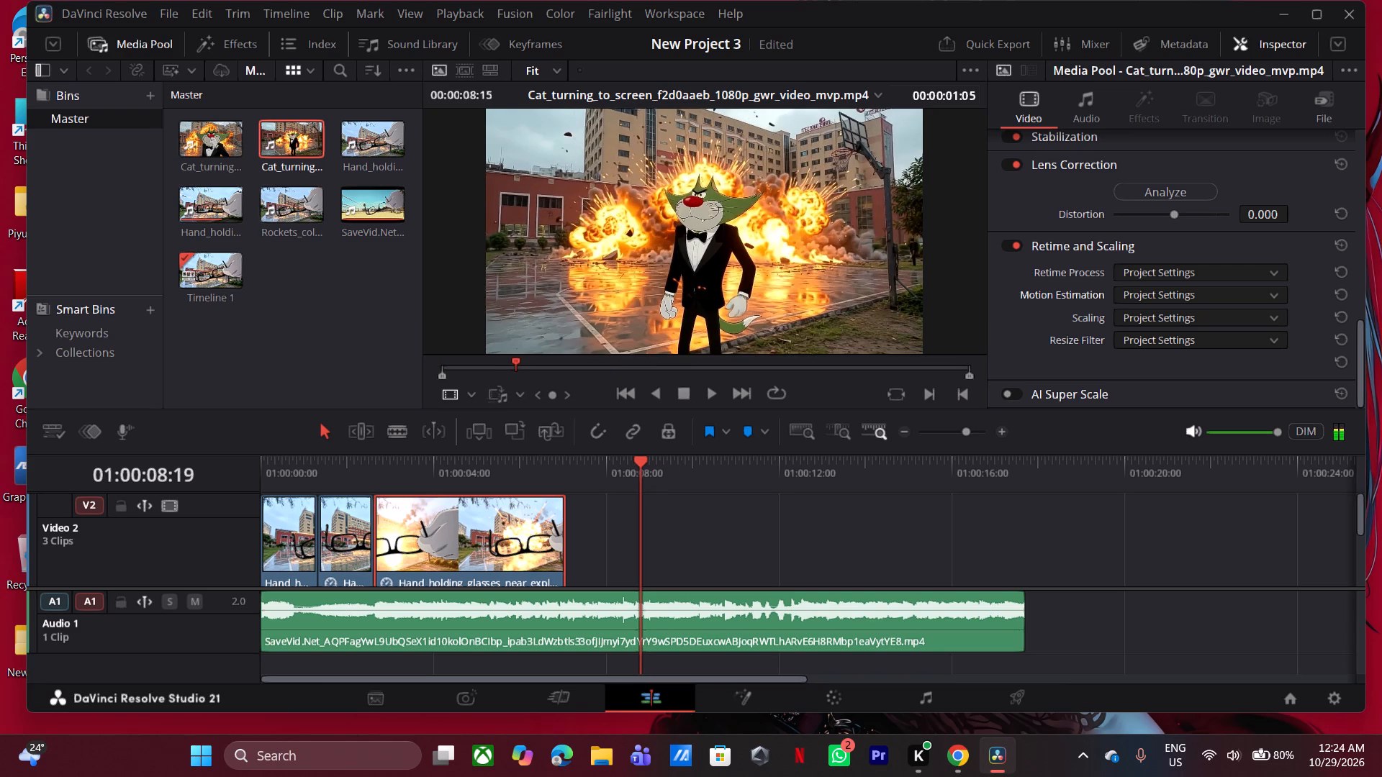
{"action": "left_click_drag", "start_coordinate": [521, 363], "coordinate": [456, 370]}
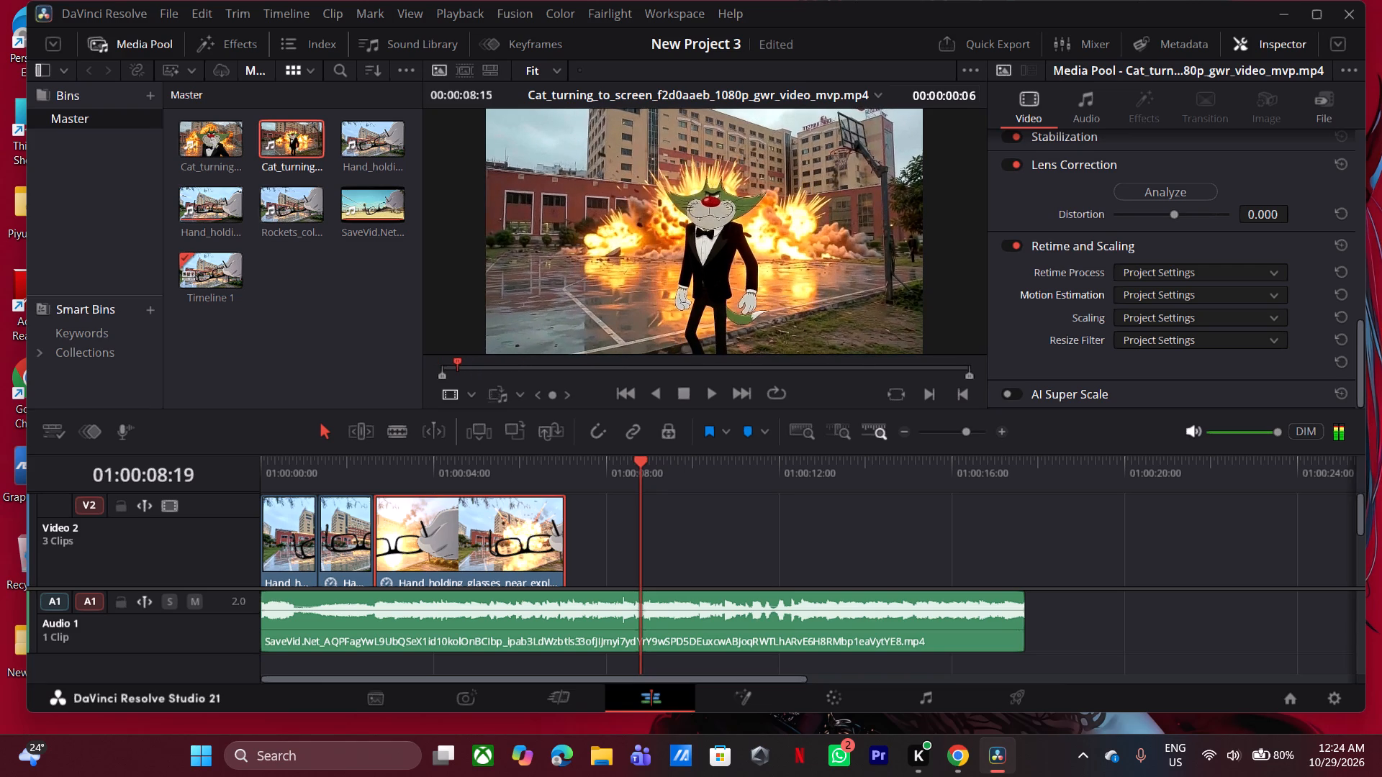
{"action": "left_click_drag", "start_coordinate": [456, 370], "coordinate": [496, 376]}
{"action": "key", "text": "i"}
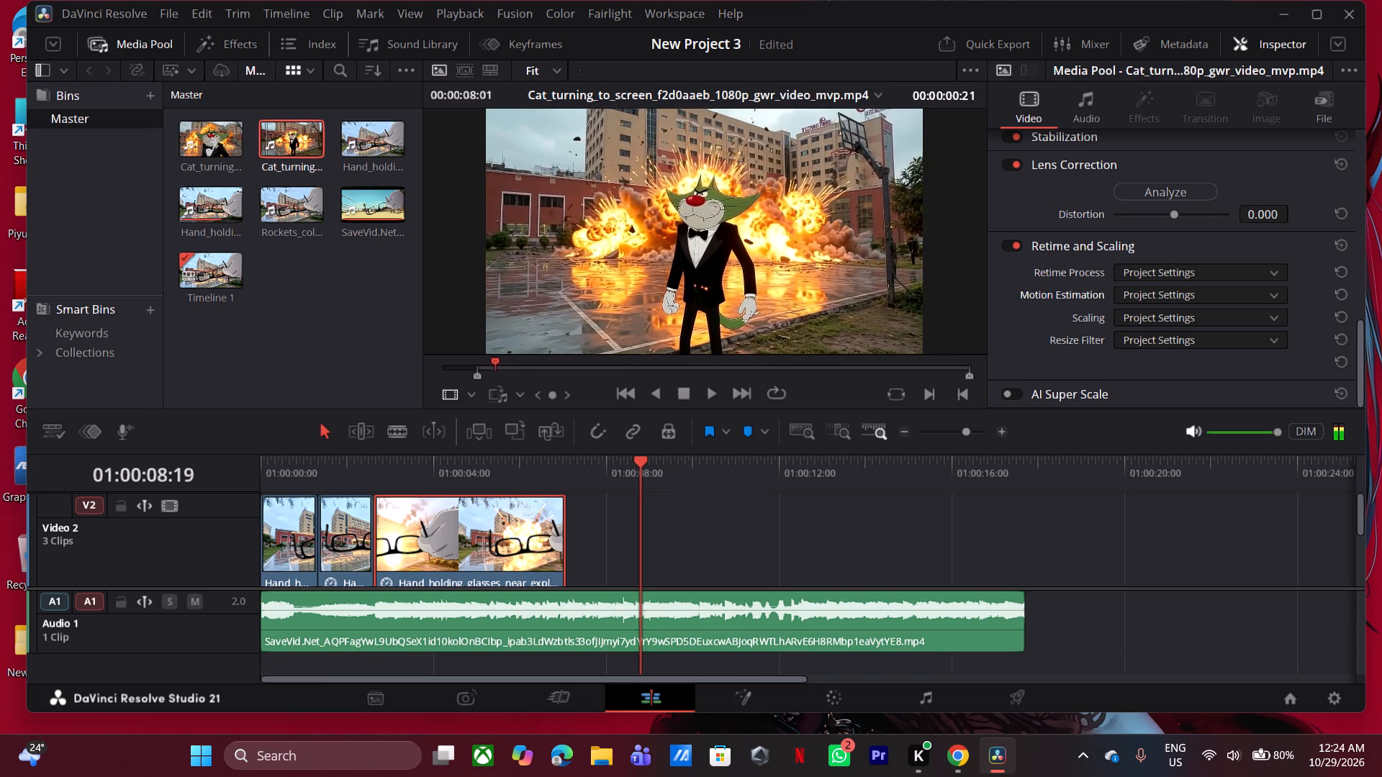
{"action": "left_click_drag", "start_coordinate": [496, 376], "coordinate": [512, 383]}
{"action": "key", "text": "i"}
{"action": "key", "text": "i"}
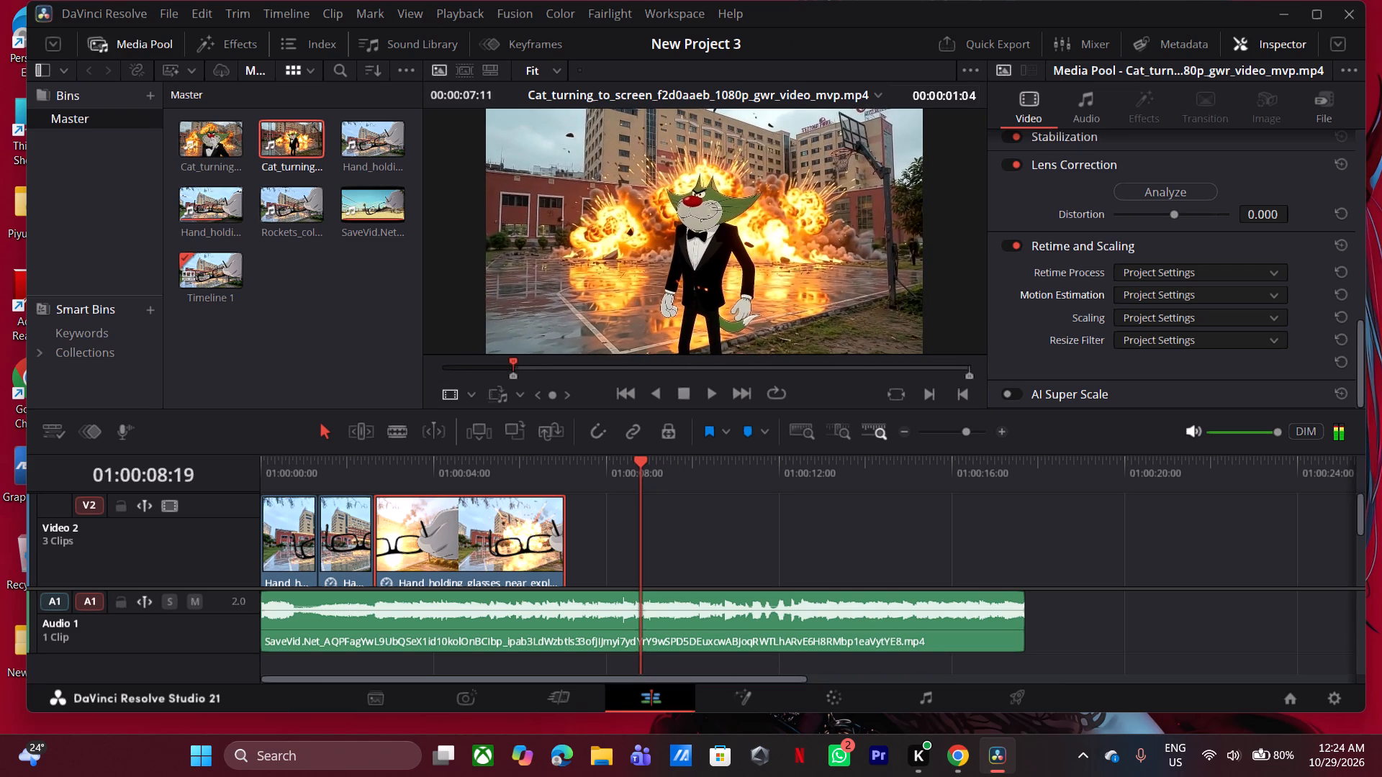
{"action": "left_click_drag", "start_coordinate": [512, 383], "coordinate": [659, 394]}
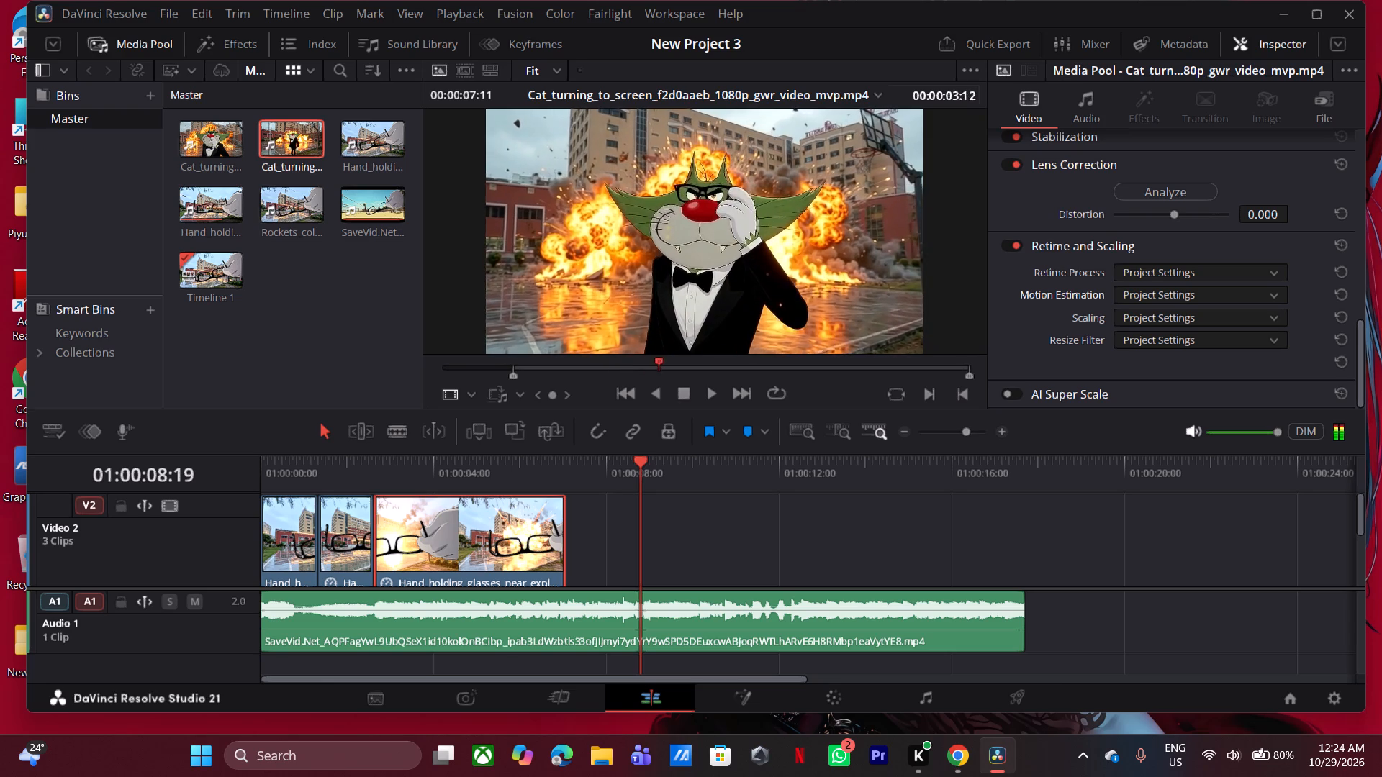
{"action": "left_click_drag", "start_coordinate": [659, 394], "coordinate": [962, 396]}
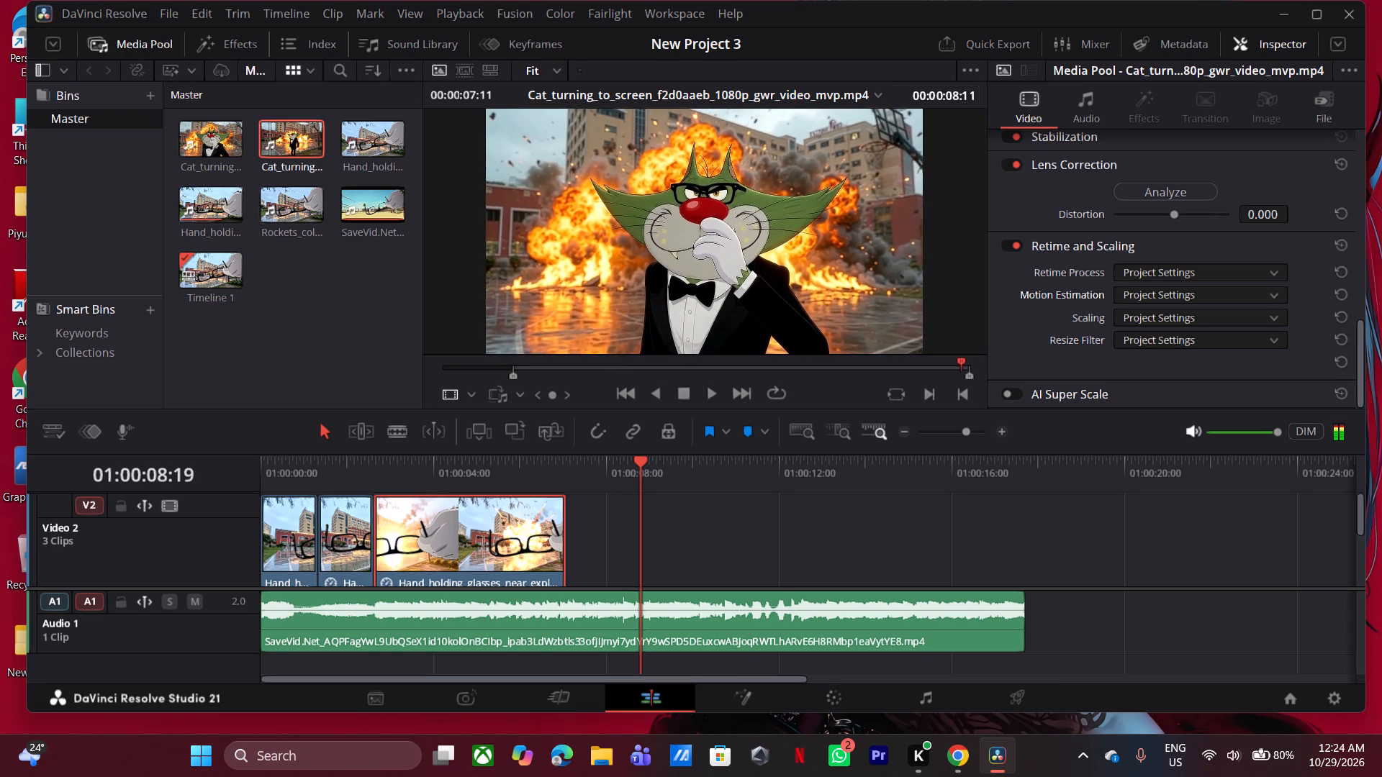
{"action": "left_click_drag", "start_coordinate": [962, 396], "coordinate": [969, 396]}
{"action": "key", "text": "o"}
Place the marked Cat_turning_to_screen clip on Video 2, starting at the SaveVid.Net shot change at 01:00:08:17.
{"action": "left_click_drag", "start_coordinate": [679, 331], "coordinate": [752, 561]}
{"action": "left_click_drag", "start_coordinate": [827, 546], "coordinate": [733, 547]}
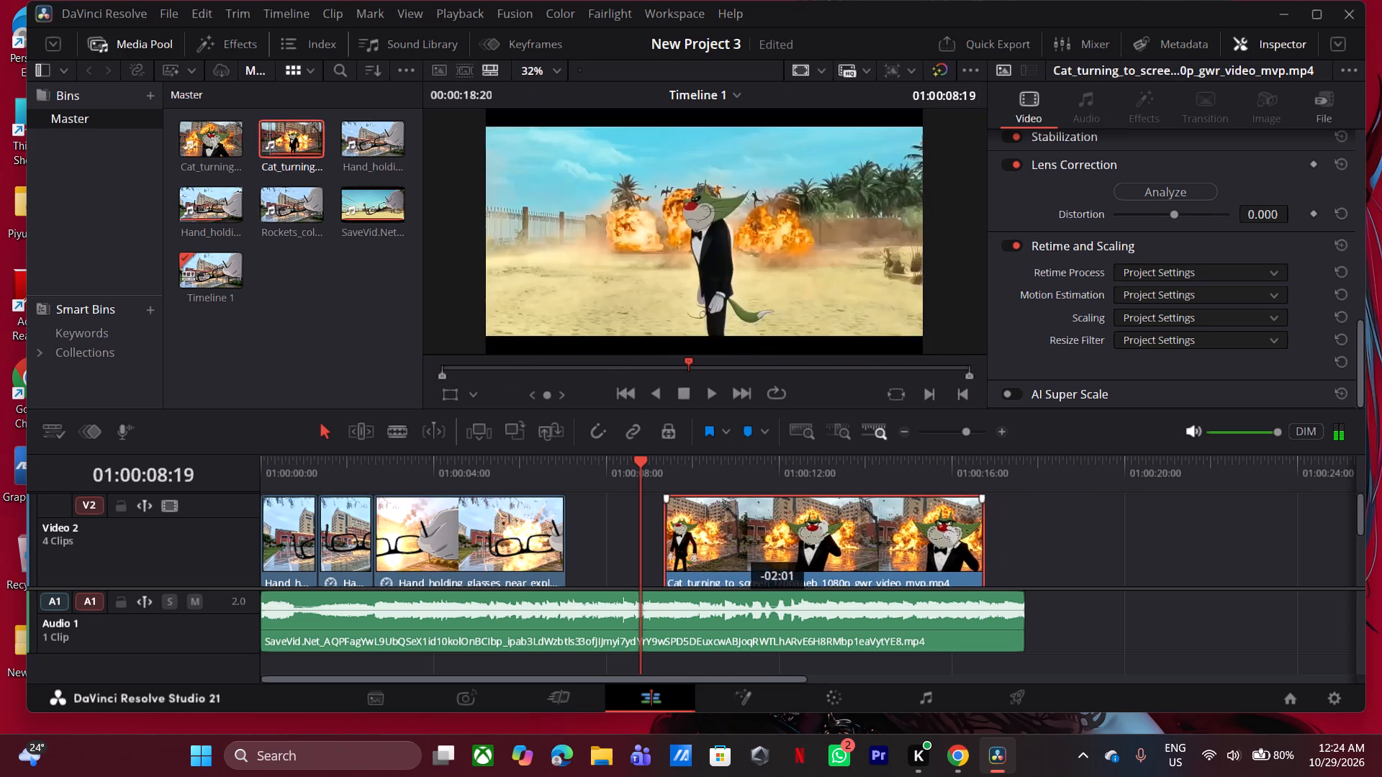
{"action": "left_click_drag", "start_coordinate": [733, 547], "coordinate": [650, 566]}
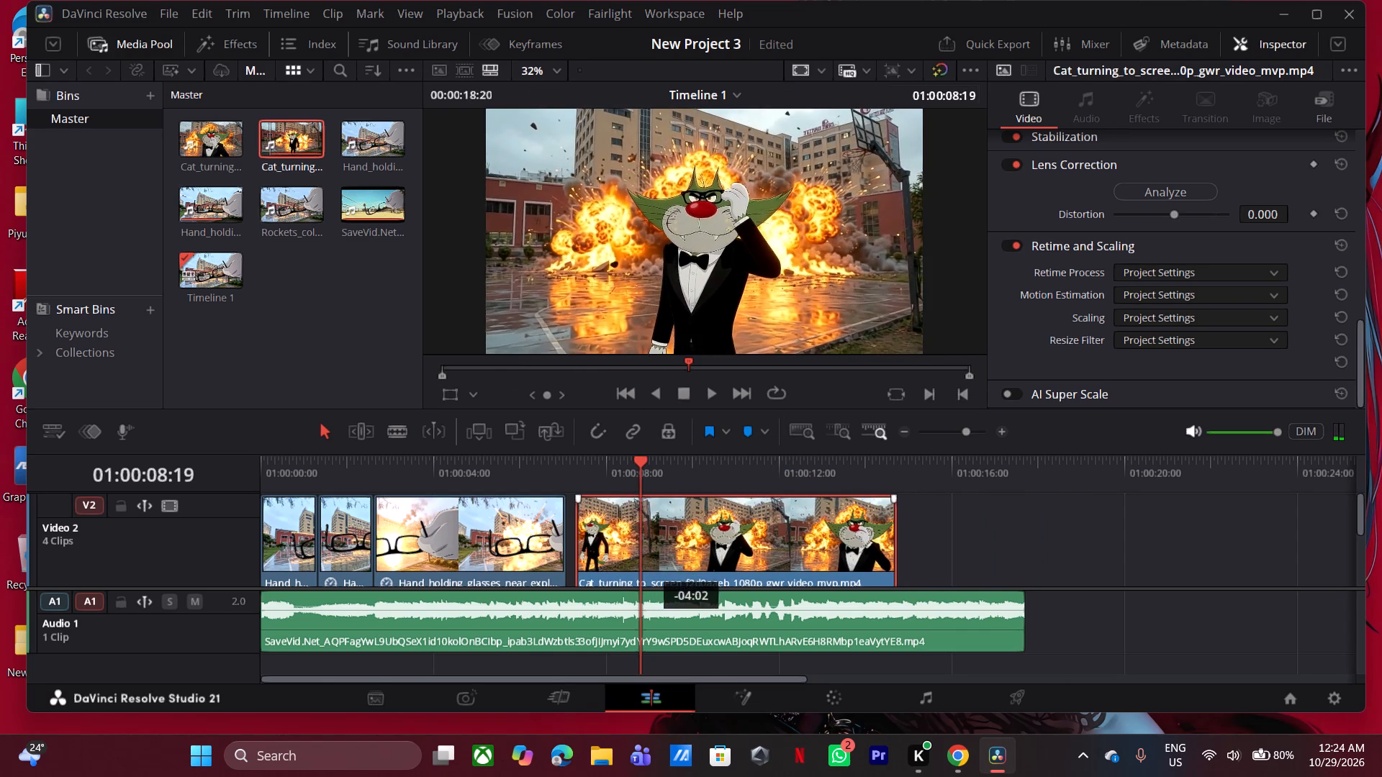
{"action": "left_click_drag", "start_coordinate": [650, 566], "coordinate": [795, 569]}
{"action": "left_click", "coordinate": [795, 569]}
{"action": "left_click_drag", "start_coordinate": [537, 469], "coordinate": [523, 472]}
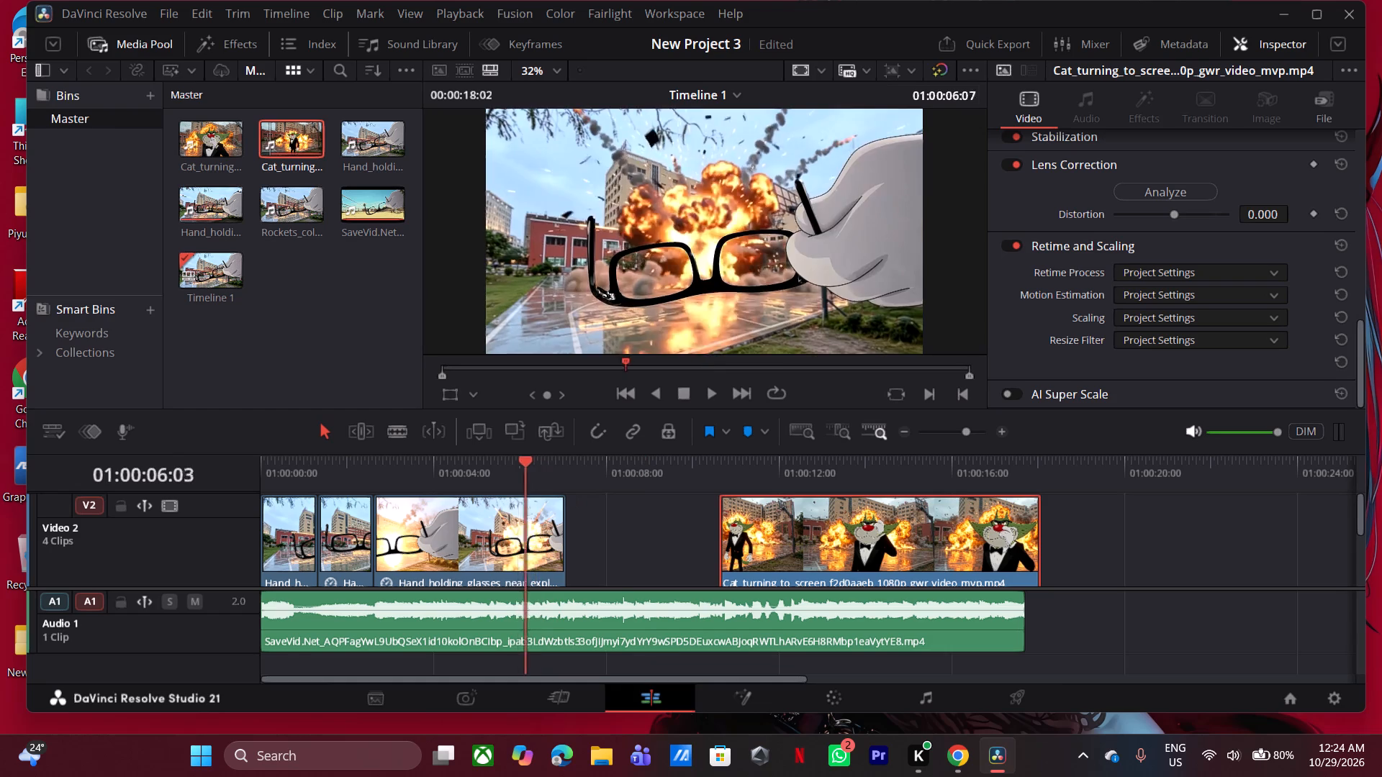
{"action": "left_click_drag", "start_coordinate": [523, 472], "coordinate": [656, 489]}
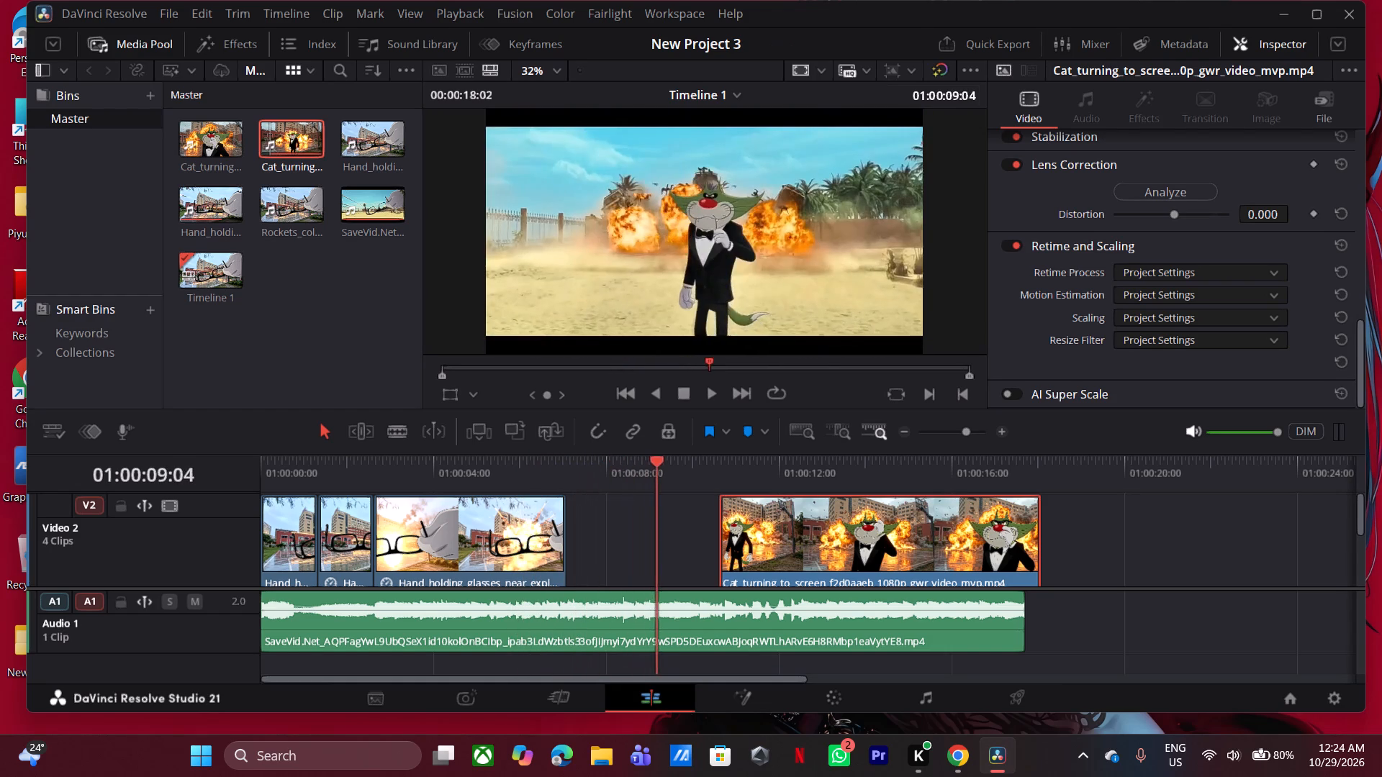
{"action": "left_click_drag", "start_coordinate": [656, 489], "coordinate": [638, 496]}
{"action": "left_click_drag", "start_coordinate": [785, 553], "coordinate": [703, 560]}
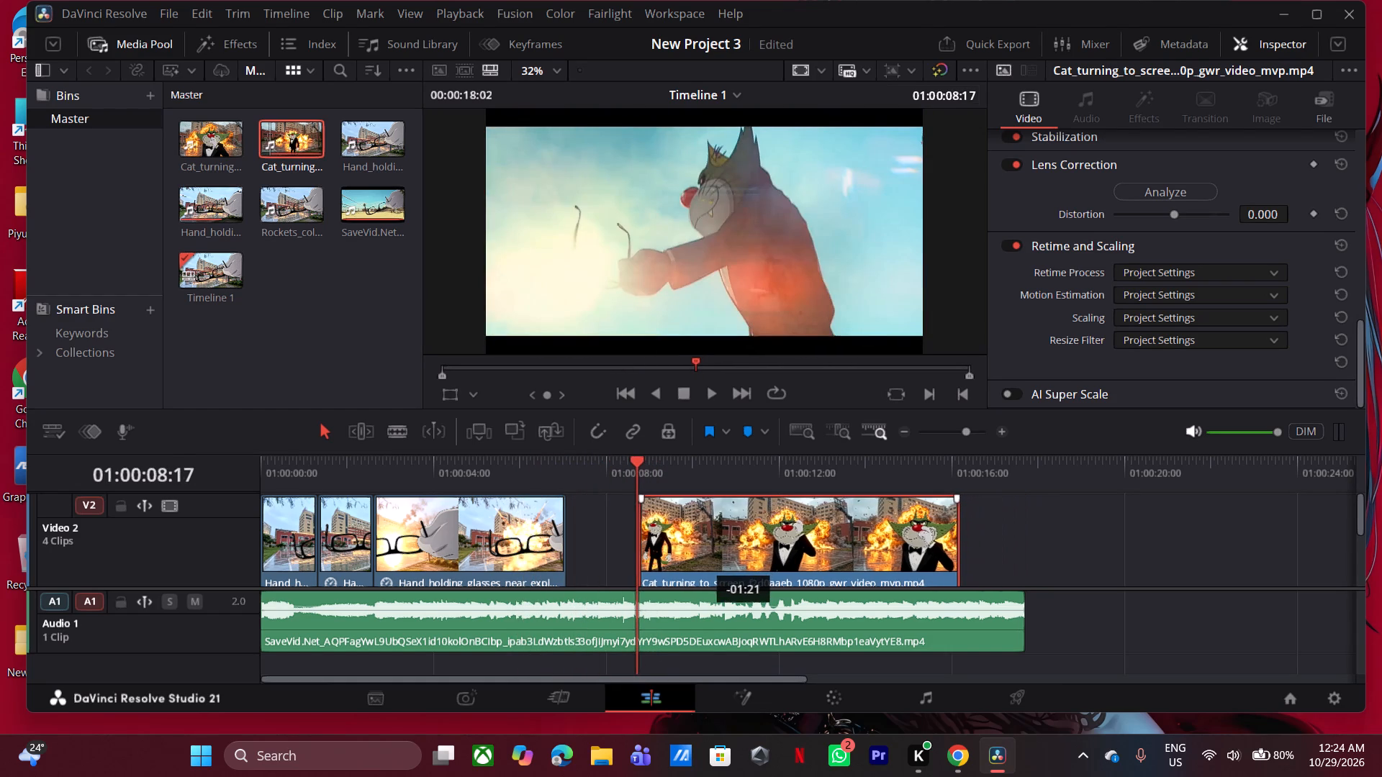
{"action": "left_click_drag", "start_coordinate": [703, 560], "coordinate": [701, 561]}
{"action": "left_click", "coordinate": [701, 561]}
Play the timeline from shortly before the cat-turning clip to the end, and replay the middle of that clip.
{"action": "double_click", "coordinate": [582, 478]}
{"action": "key", "text": "space"}
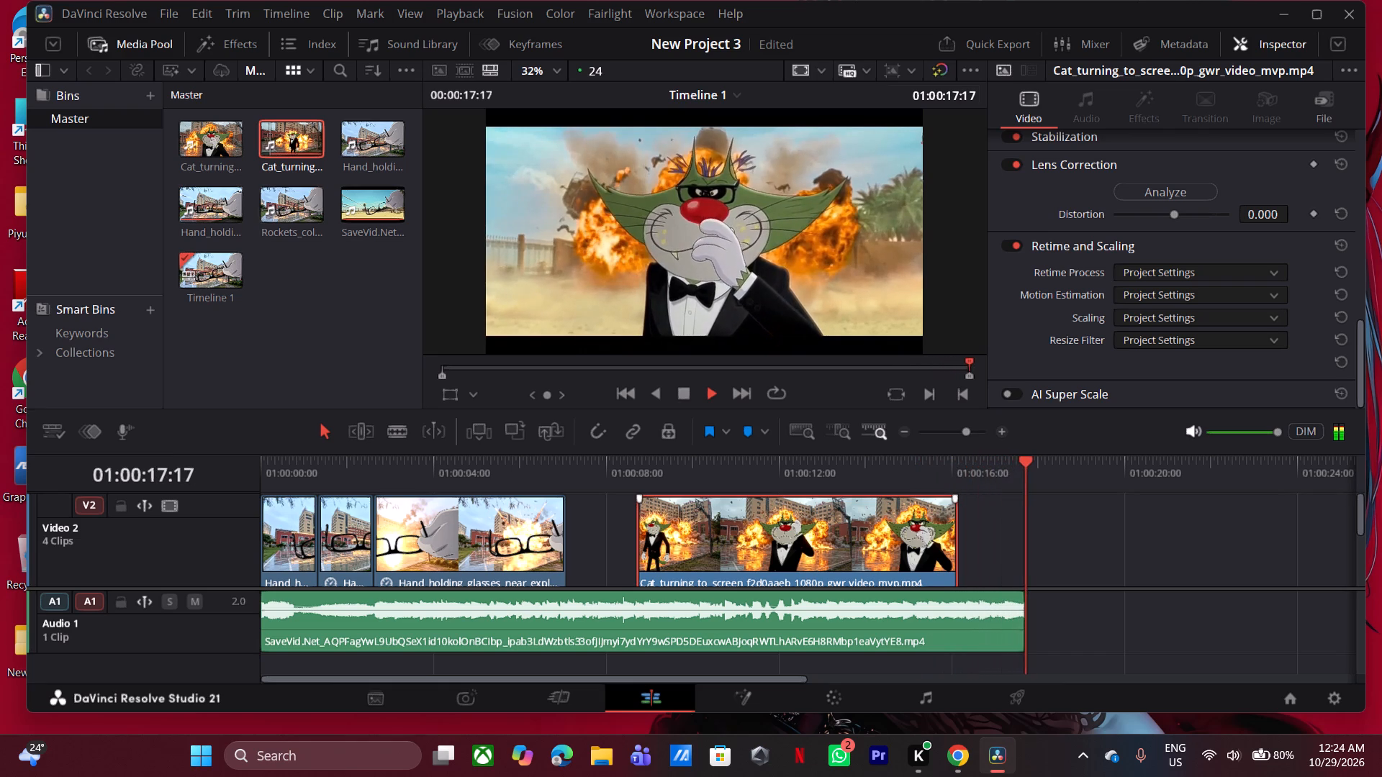
{"action": "left_click", "coordinate": [761, 478]}
{"action": "key", "text": "space"}
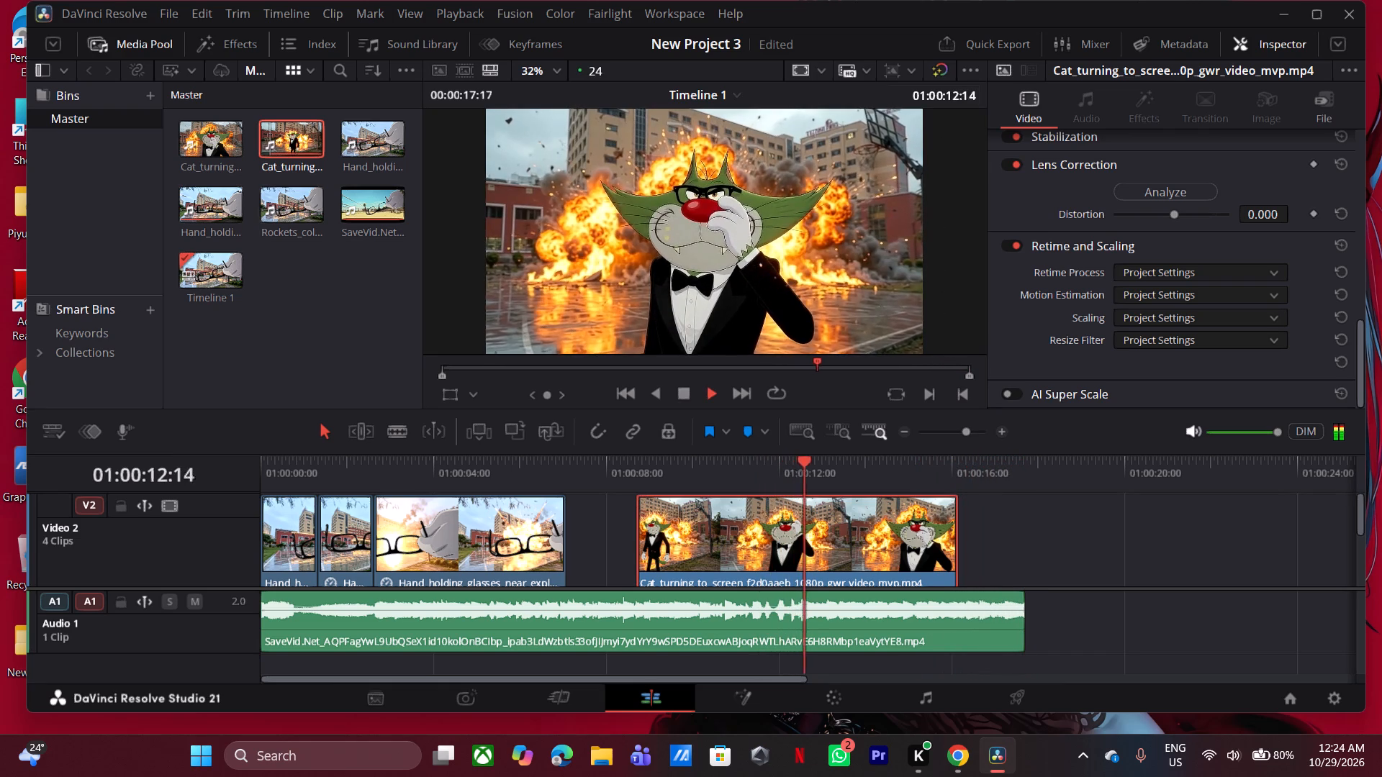
{"action": "key", "text": "space"}
Compare the cat-turning clip with the SaveVid.Net shot beneath by toggling Video 2's visibility and playing both from around 01:00:10.
{"action": "left_click", "coordinate": [167, 509]}
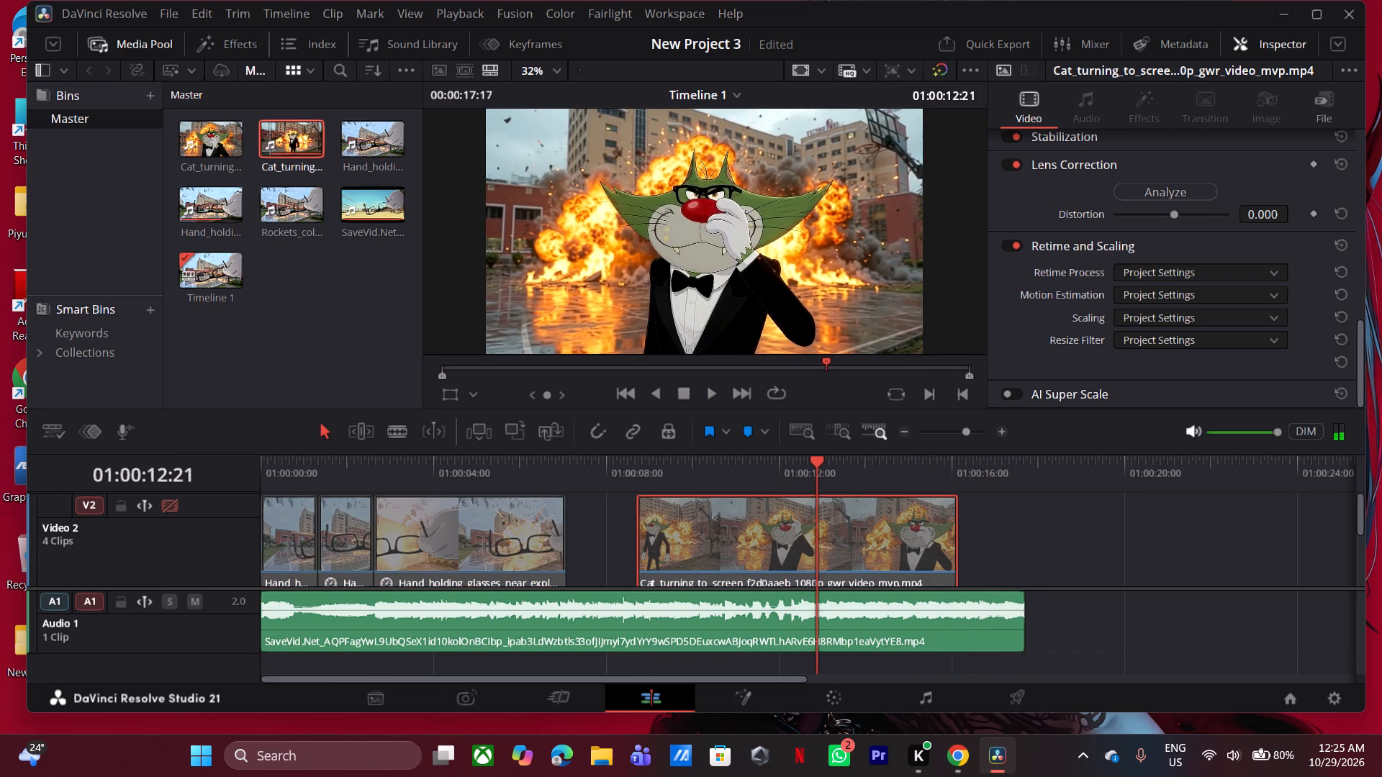
{"action": "key", "text": "space"}
{"action": "left_click", "coordinate": [710, 474]}
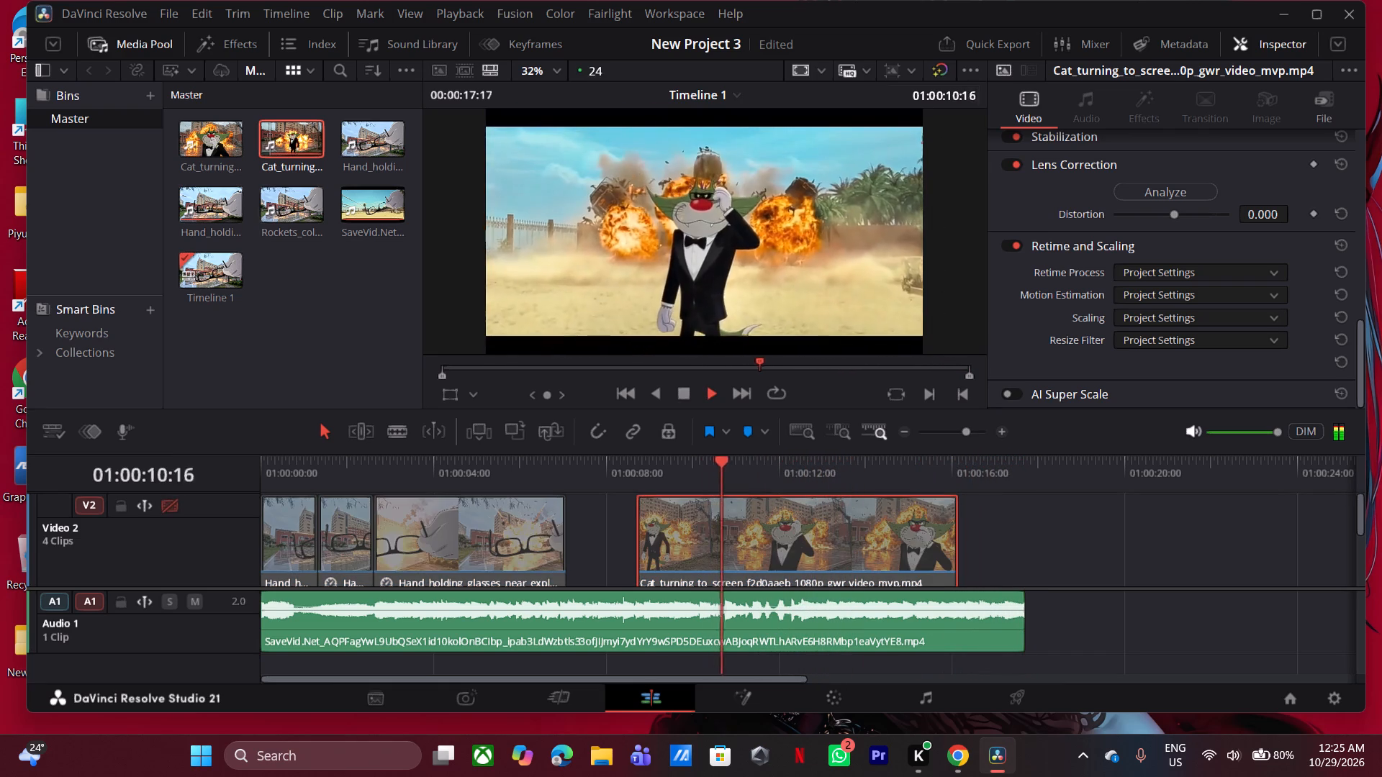
{"action": "key", "text": "space"}
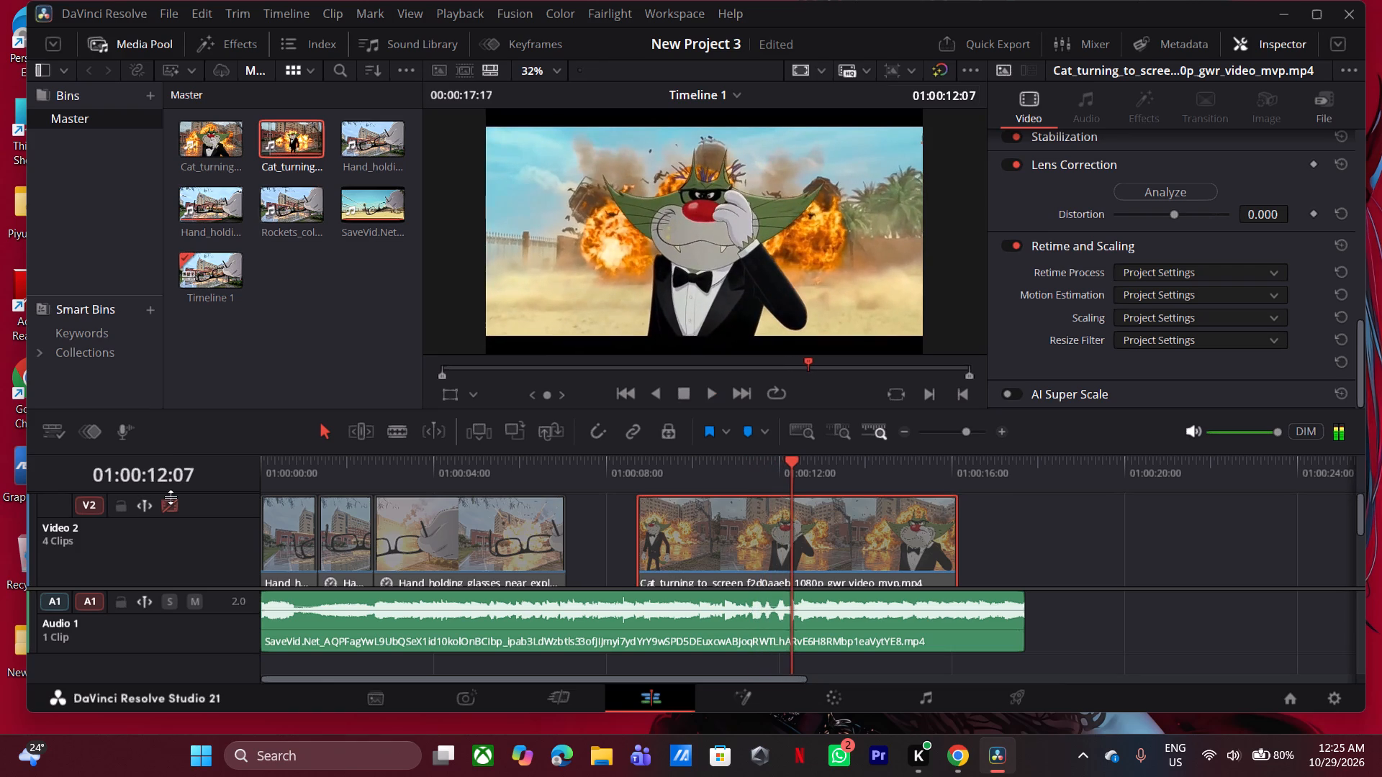
{"action": "left_click", "coordinate": [171, 497]}
{"action": "left_click", "coordinate": [169, 501]}
{"action": "left_click", "coordinate": [671, 471]}
{"action": "key", "text": "space"}
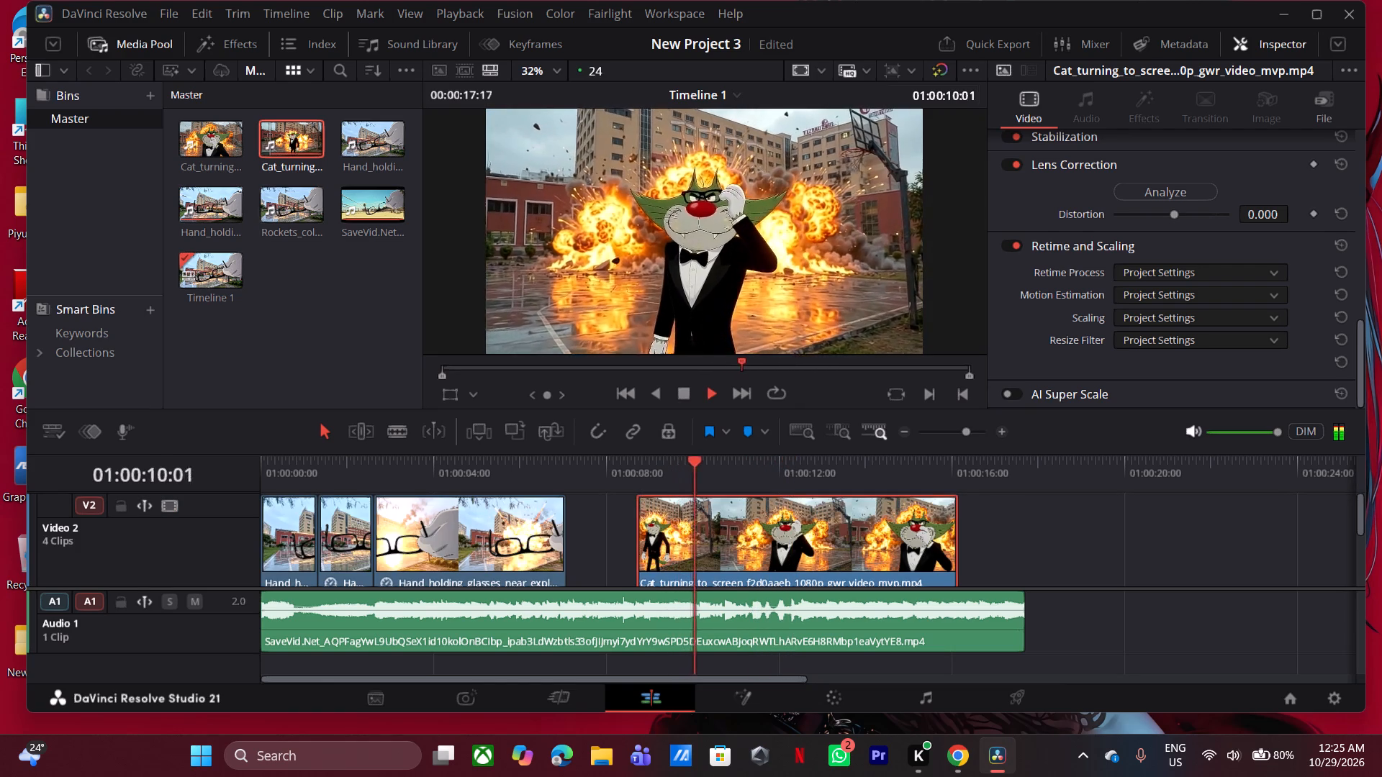
Split the cat-turning clip on Video 2 at 01:00:09:13.
{"action": "left_click", "coordinate": [648, 471]}
{"action": "key", "text": "space"}
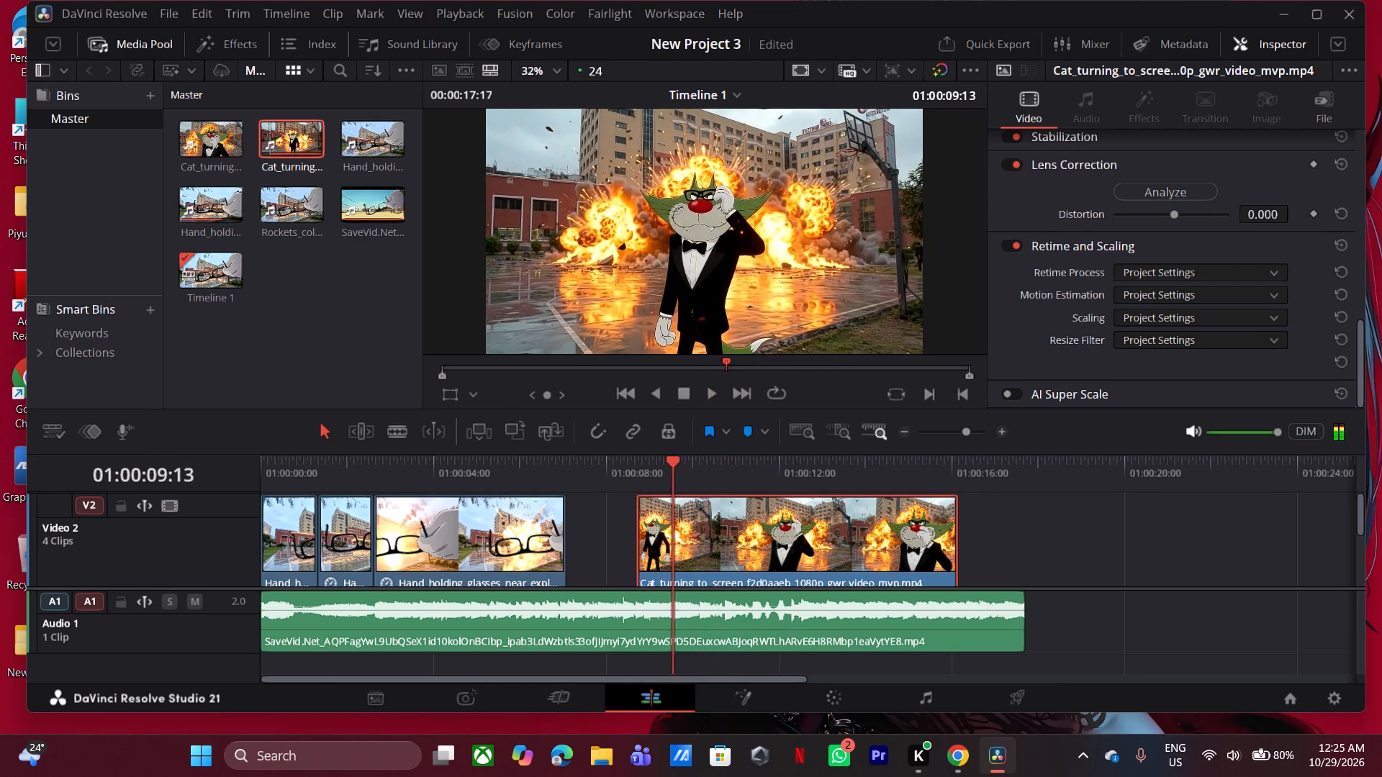
{"action": "double_click", "coordinate": [731, 520]}
{"action": "key", "text": "ctrl+b"}
Slow down the longer second part of the split cat-turning clip and extend its end to about the end of the SaveVid.Net audio.
{"action": "left_click", "coordinate": [744, 524]}
{"action": "right_click", "coordinate": [744, 524]}
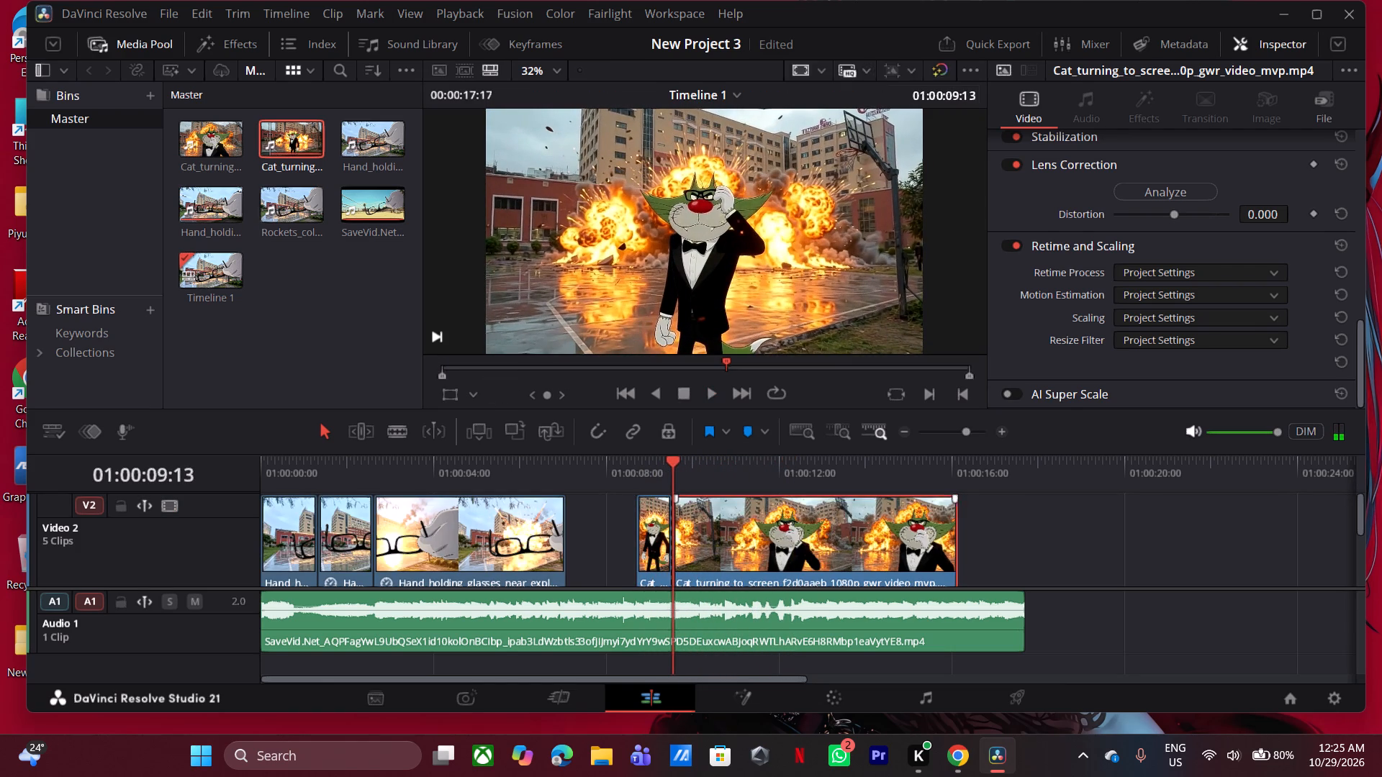
{"action": "double_click", "coordinate": [847, 255]}
{"action": "right_click", "coordinate": [789, 521]}
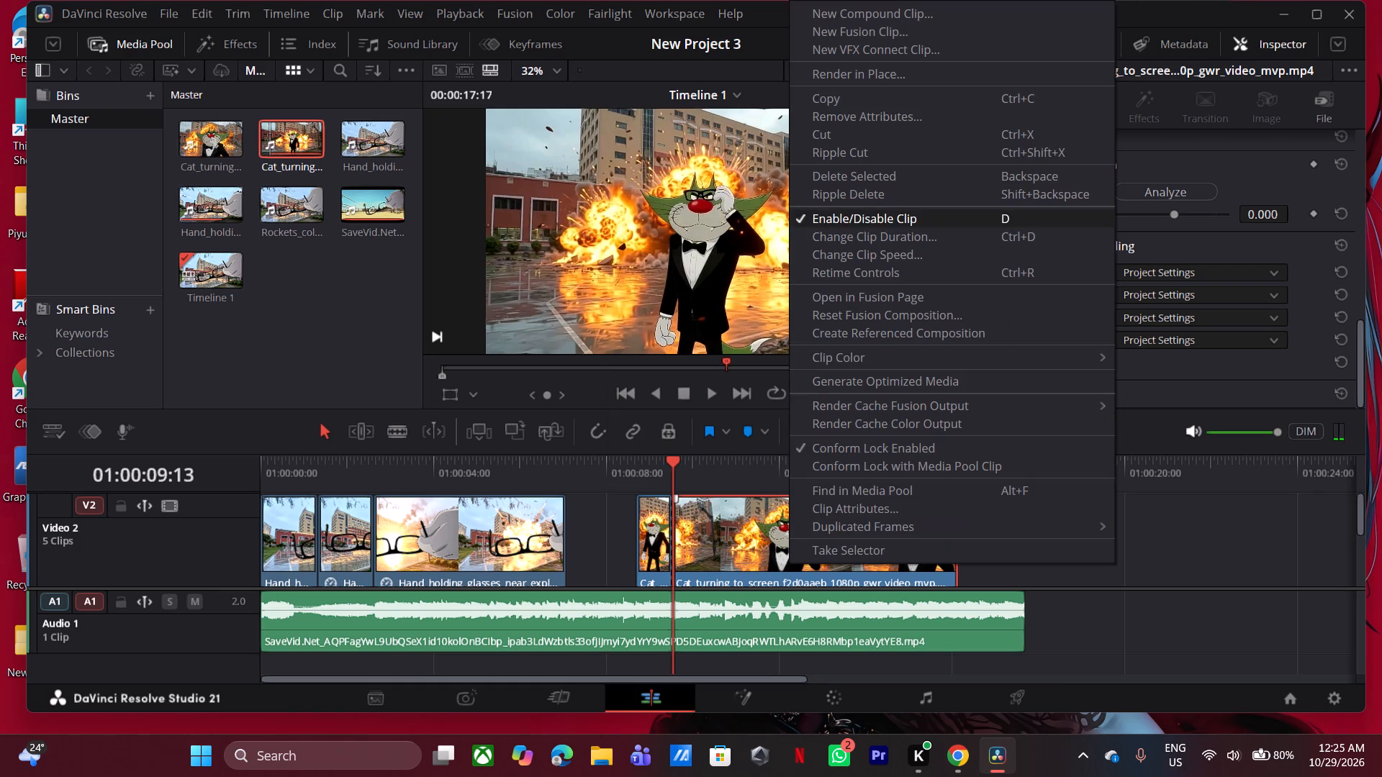
{"action": "double_click", "coordinate": [896, 253]}
{"action": "right_click", "coordinate": [804, 526]}
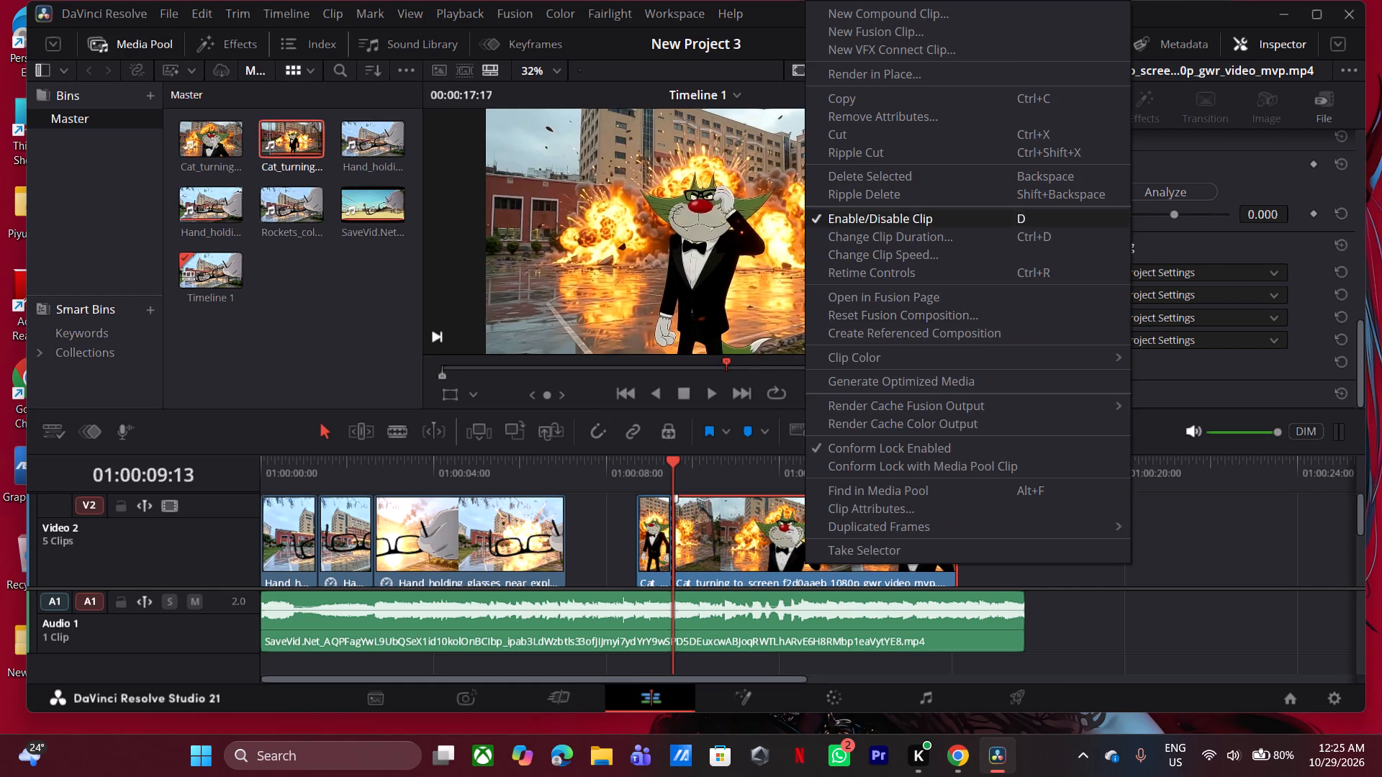
{"action": "left_click", "coordinate": [913, 256]}
{"action": "left_click_drag", "start_coordinate": [798, 268], "coordinate": [771, 276]}
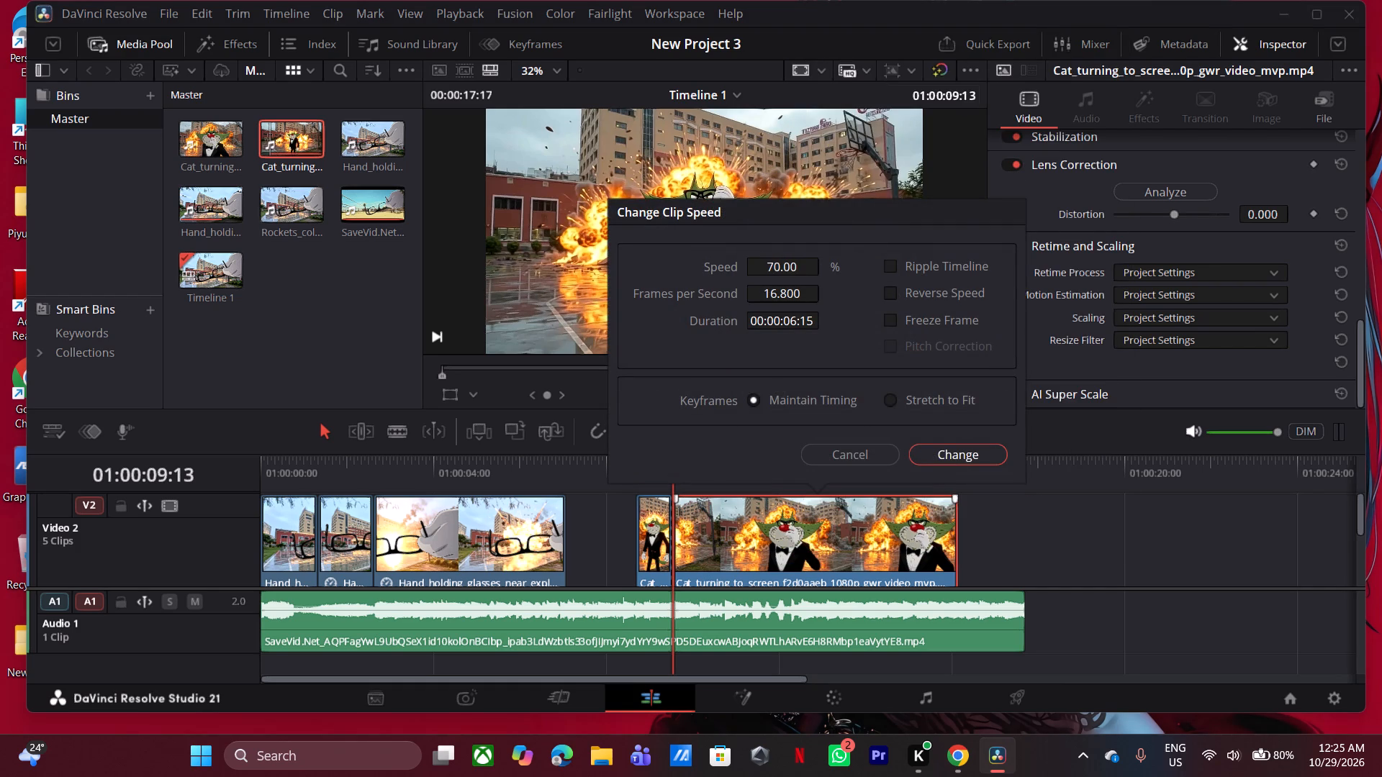
{"action": "left_click", "coordinate": [957, 458]}
{"action": "left_click_drag", "start_coordinate": [954, 532], "coordinate": [1024, 541]}
{"action": "left_click", "coordinate": [1024, 541]}
{"action": "left_click", "coordinate": [968, 540]}
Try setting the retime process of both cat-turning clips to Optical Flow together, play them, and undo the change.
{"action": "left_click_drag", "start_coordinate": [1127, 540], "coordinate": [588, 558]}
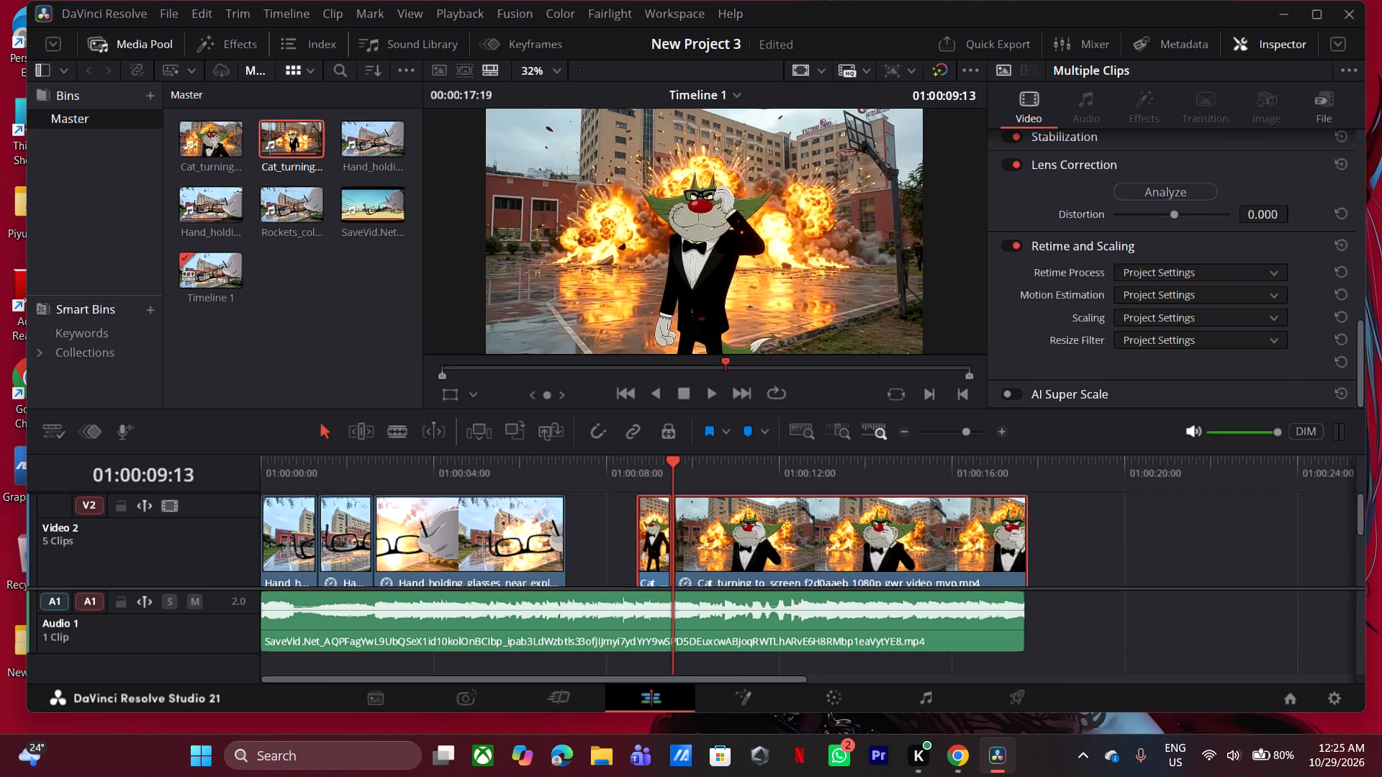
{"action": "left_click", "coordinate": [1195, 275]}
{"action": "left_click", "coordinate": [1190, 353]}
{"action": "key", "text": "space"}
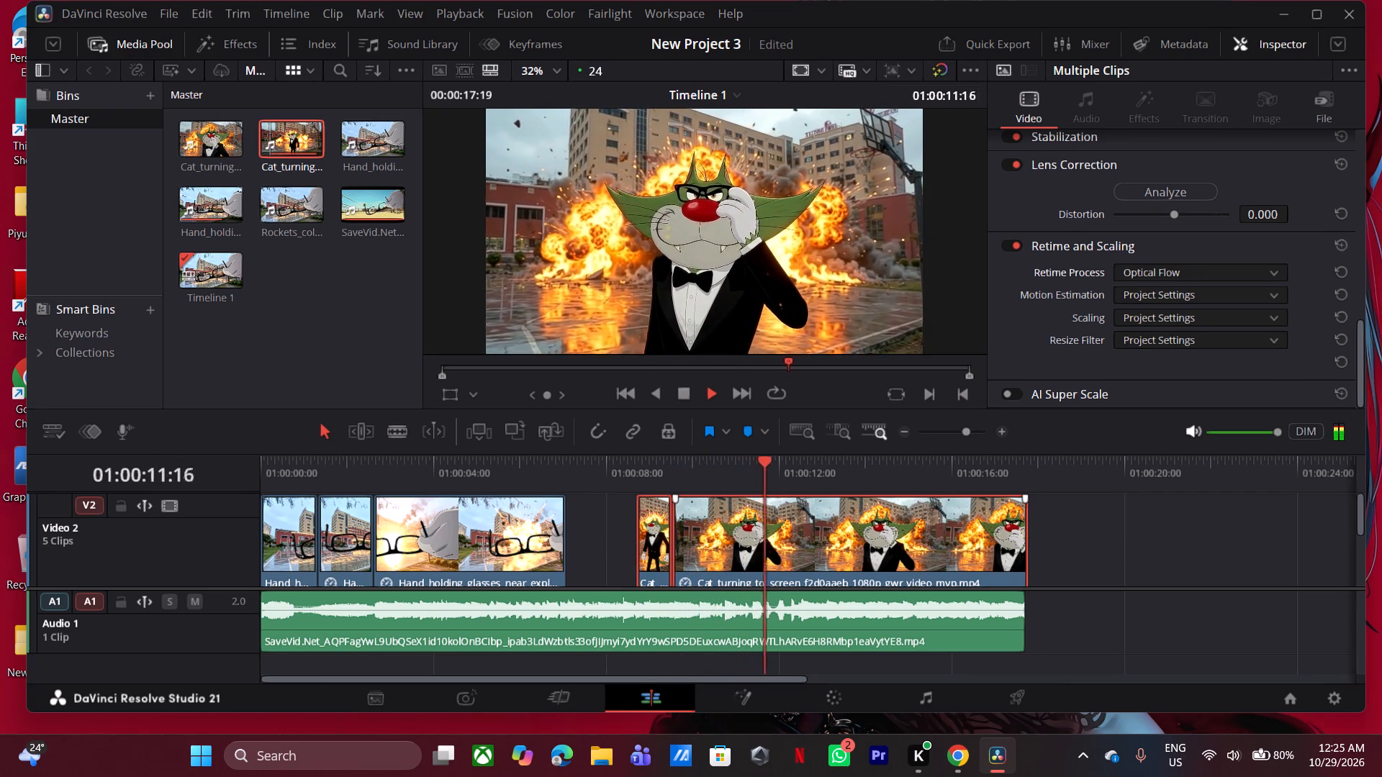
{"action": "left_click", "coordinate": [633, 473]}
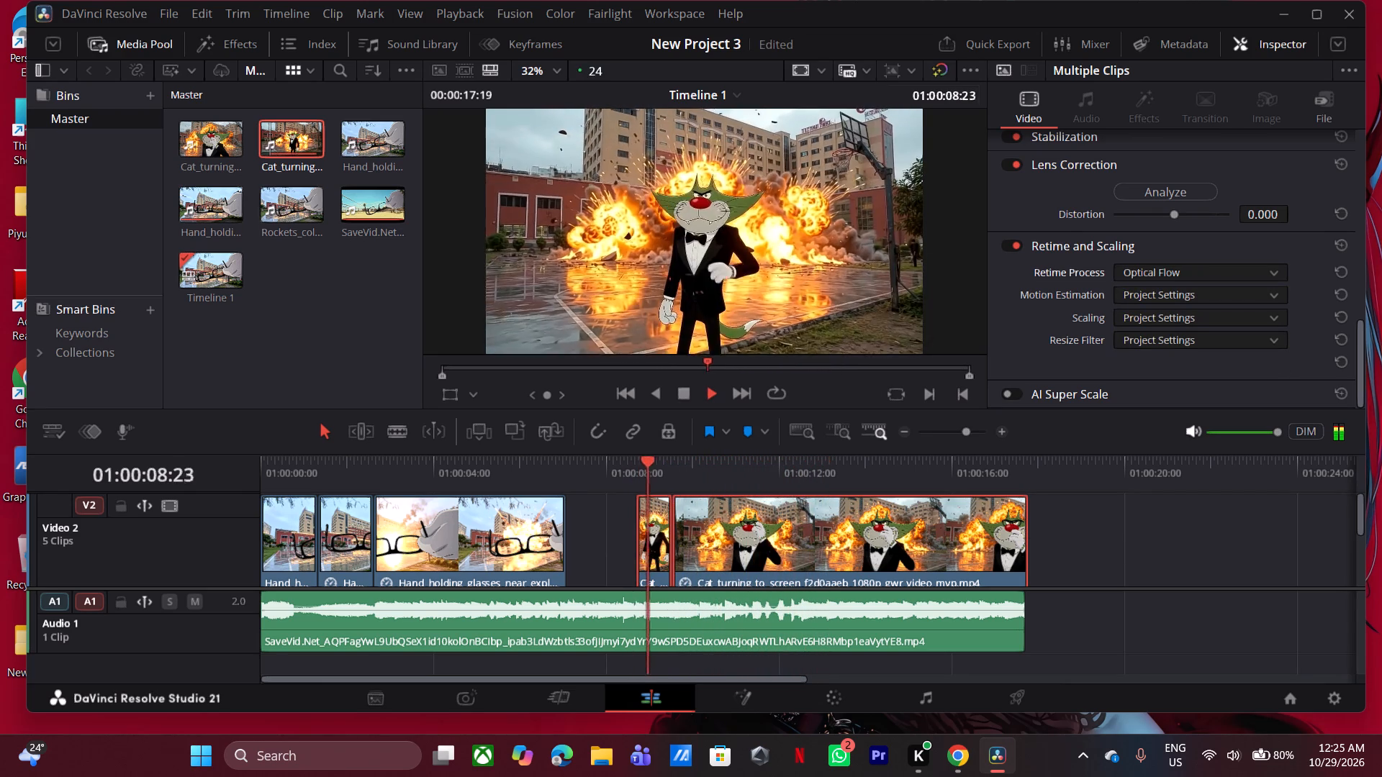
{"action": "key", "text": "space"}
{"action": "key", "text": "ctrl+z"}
Set the retime process to Optical Flow on the short cat-turning clip and on the longer one, individually.
{"action": "left_click", "coordinate": [613, 523]}
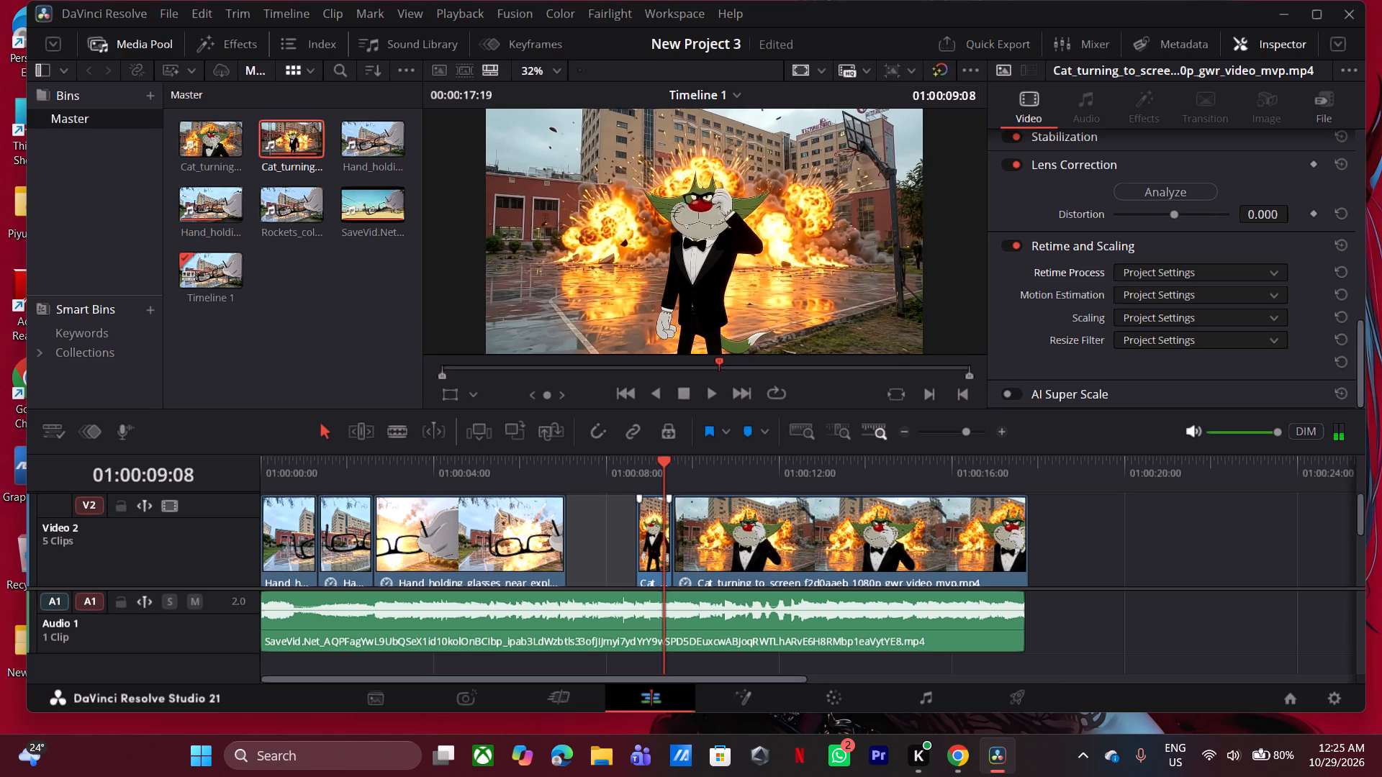
{"action": "left_click", "coordinate": [659, 530]}
{"action": "left_click", "coordinate": [1142, 281]}
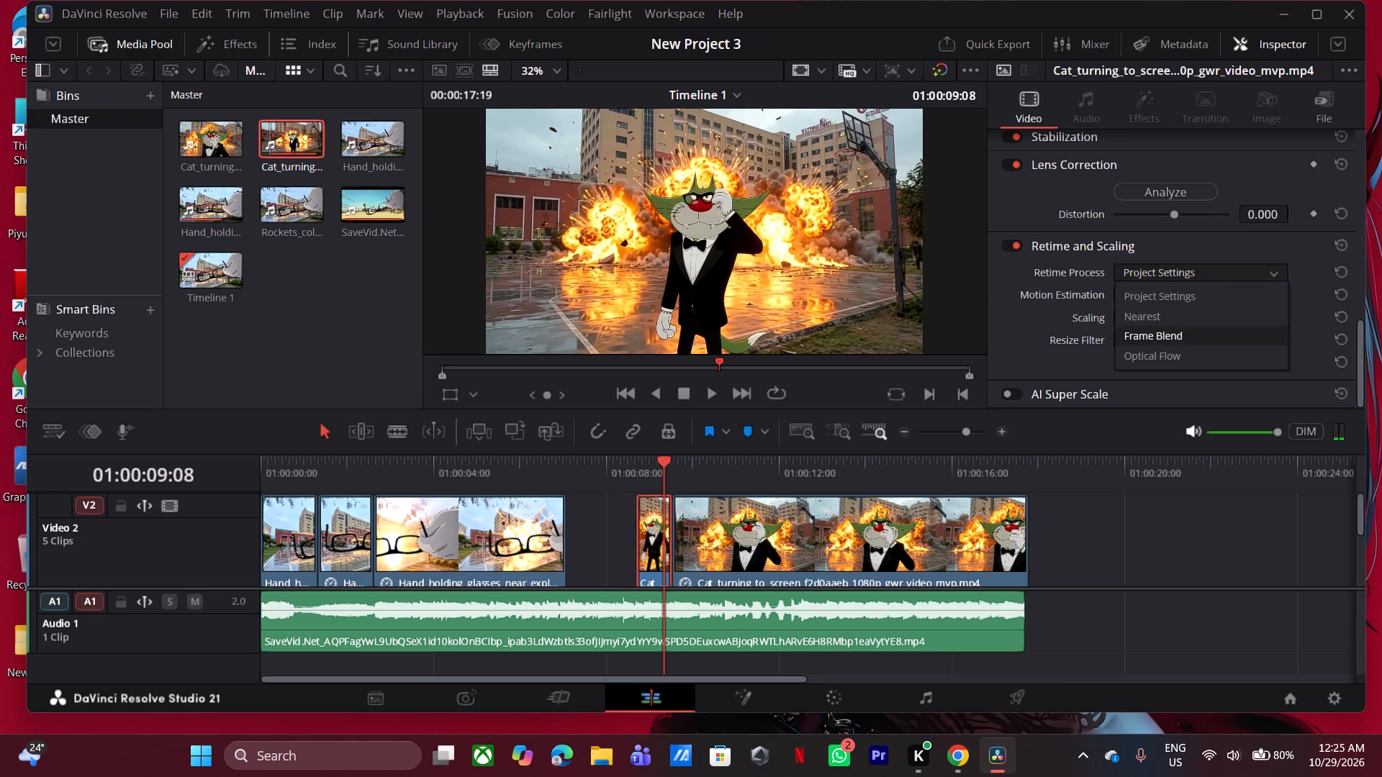
{"action": "left_click", "coordinate": [1149, 358]}
{"action": "left_click", "coordinate": [871, 541]}
{"action": "double_click", "coordinate": [1225, 266]}
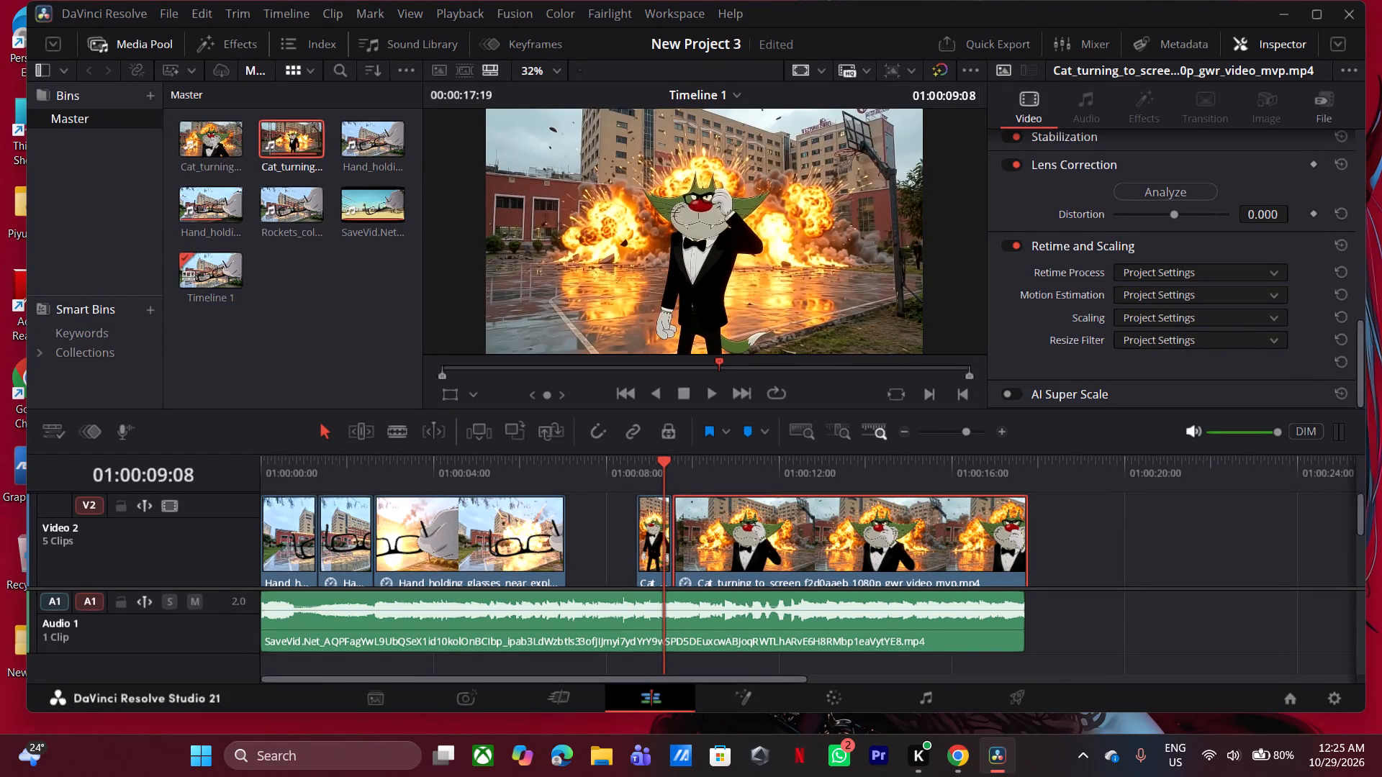
{"action": "left_click", "coordinate": [1234, 263]}
{"action": "left_click", "coordinate": [1231, 270]}
{"action": "left_click", "coordinate": [1206, 352]}
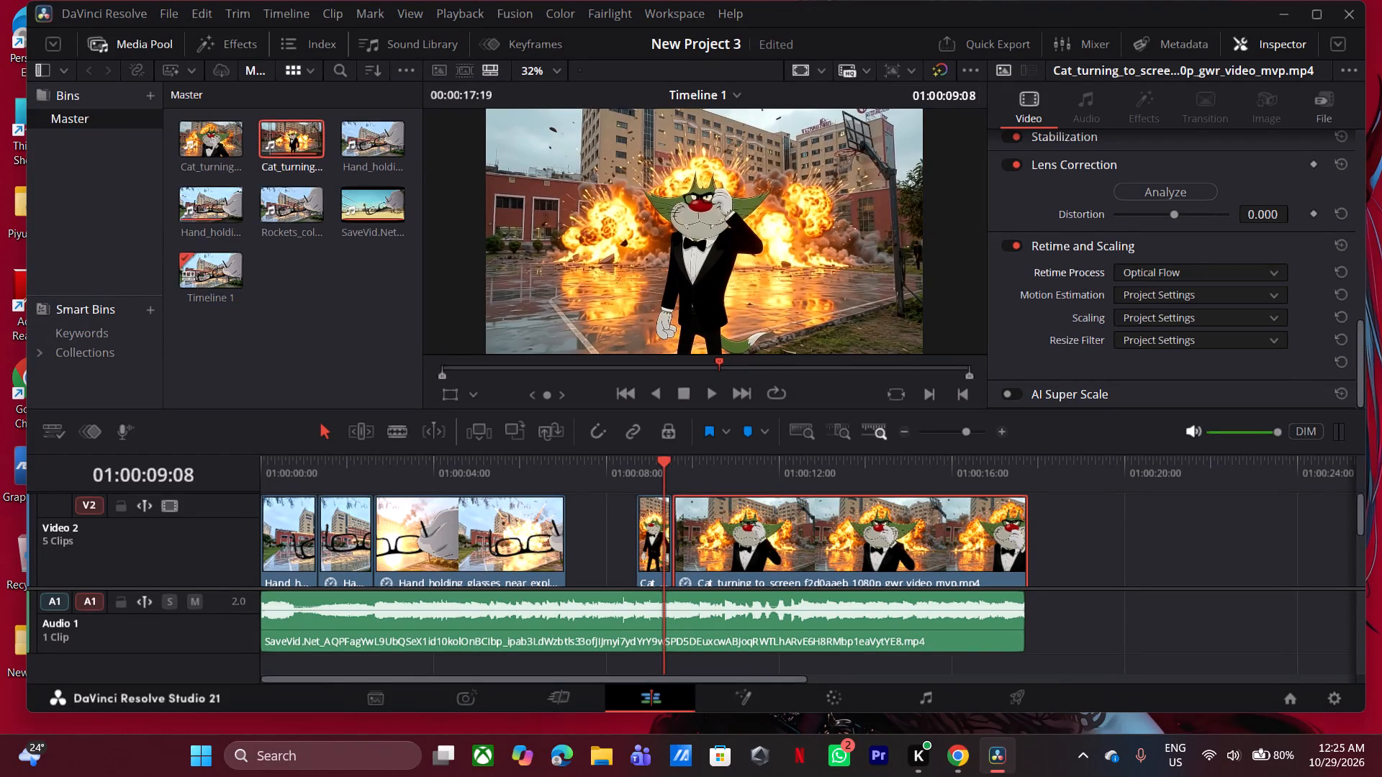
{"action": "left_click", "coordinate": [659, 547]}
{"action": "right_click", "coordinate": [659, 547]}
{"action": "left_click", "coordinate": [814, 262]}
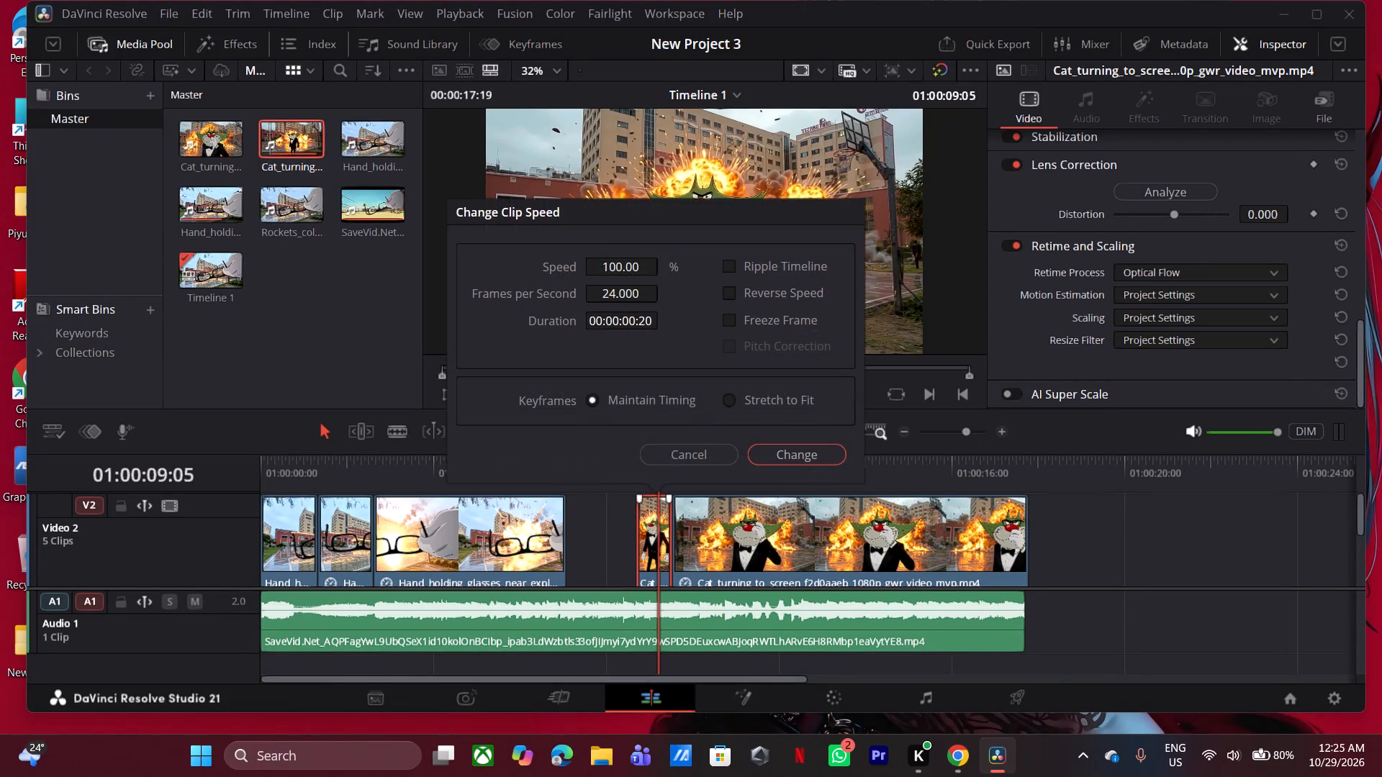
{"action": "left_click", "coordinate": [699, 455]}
Set the clip speed of the longer cat-turning clip to 70%.
{"action": "left_click", "coordinate": [751, 514]}
{"action": "right_click", "coordinate": [751, 514]}
{"action": "double_click", "coordinate": [860, 243]}
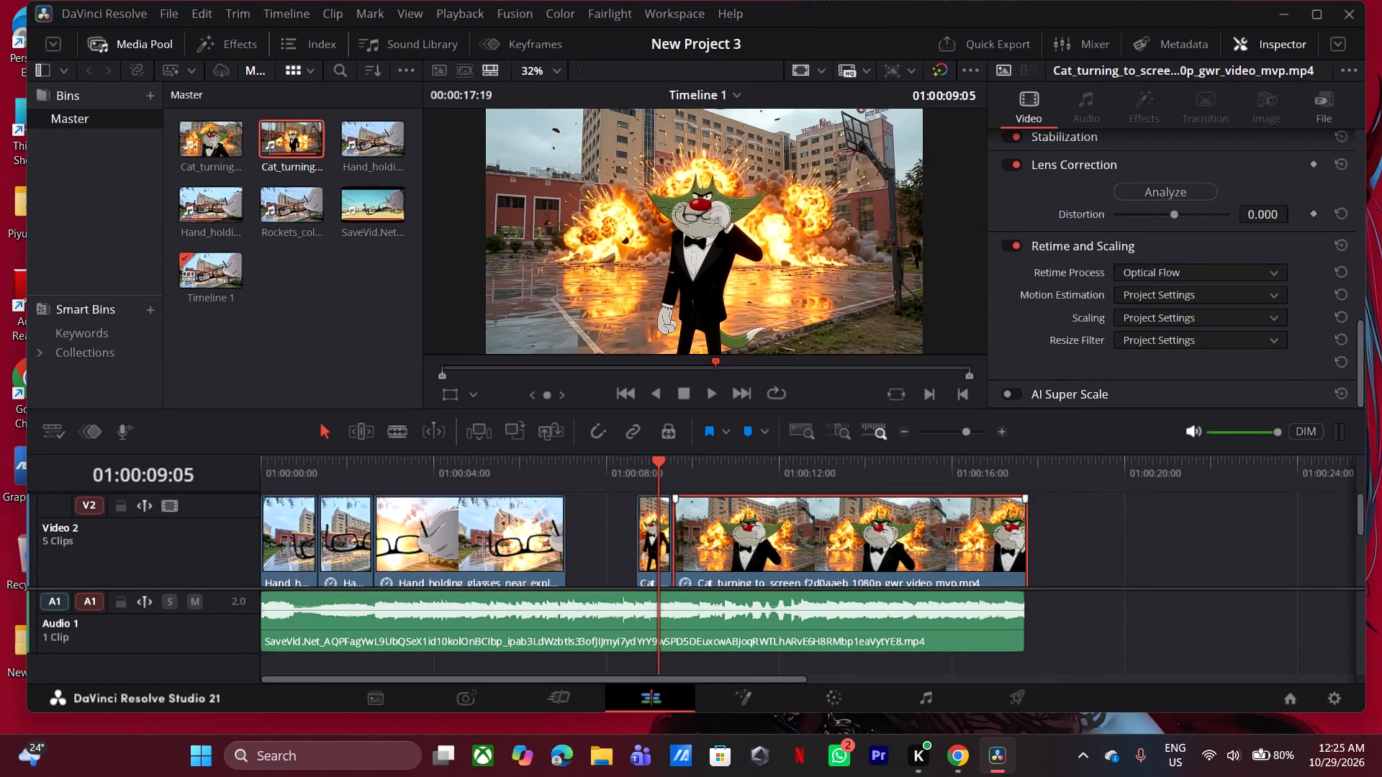
{"action": "right_click", "coordinate": [771, 550]}
{"action": "left_click", "coordinate": [881, 265]}
{"action": "left_click", "coordinate": [839, 273]}
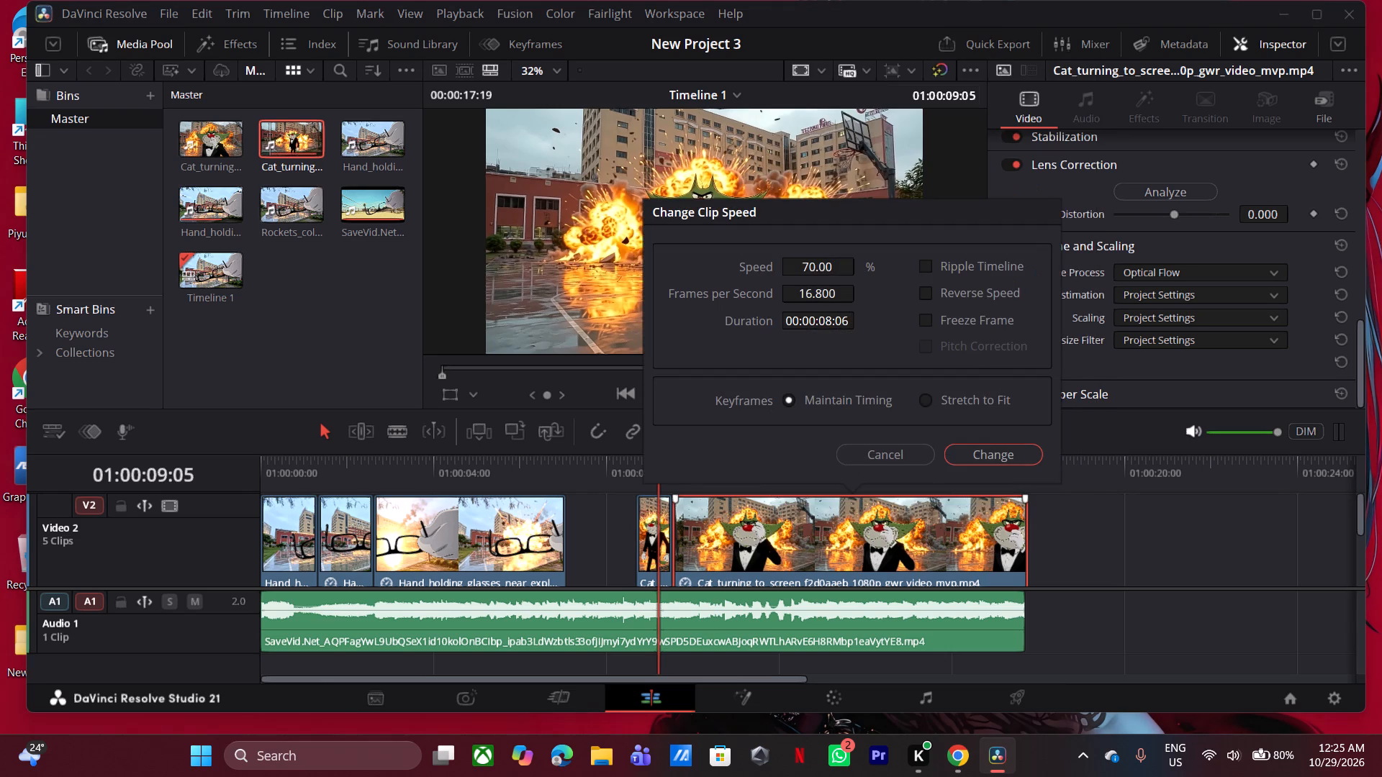
{"action": "left_click", "coordinate": [1006, 462]}
Play the two cat-turning clips and scrub across the cut between them to check the slowed motion.
{"action": "left_click", "coordinate": [659, 471]}
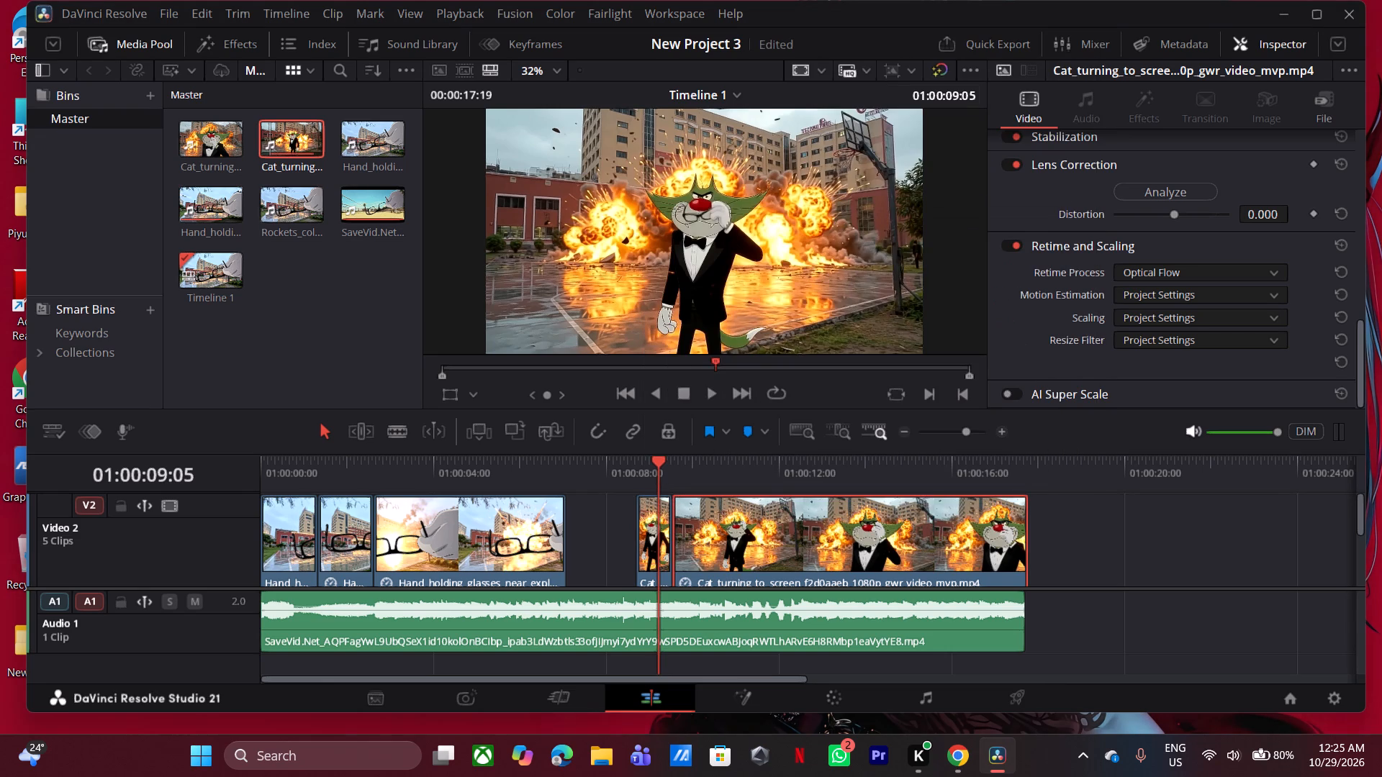
{"action": "left_click", "coordinate": [638, 473]}
{"action": "key", "text": "space"}
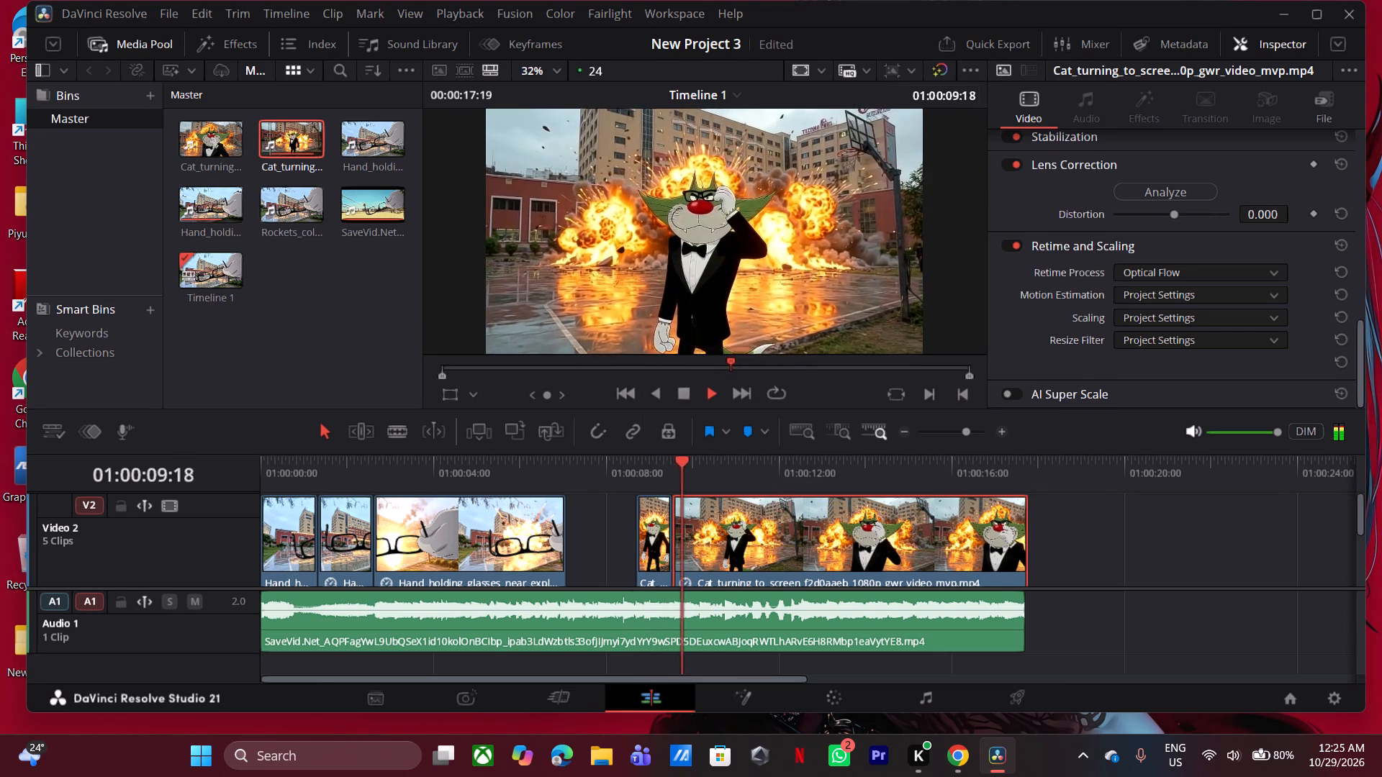
{"action": "left_click", "coordinate": [611, 473]}
{"action": "key", "text": "space"}
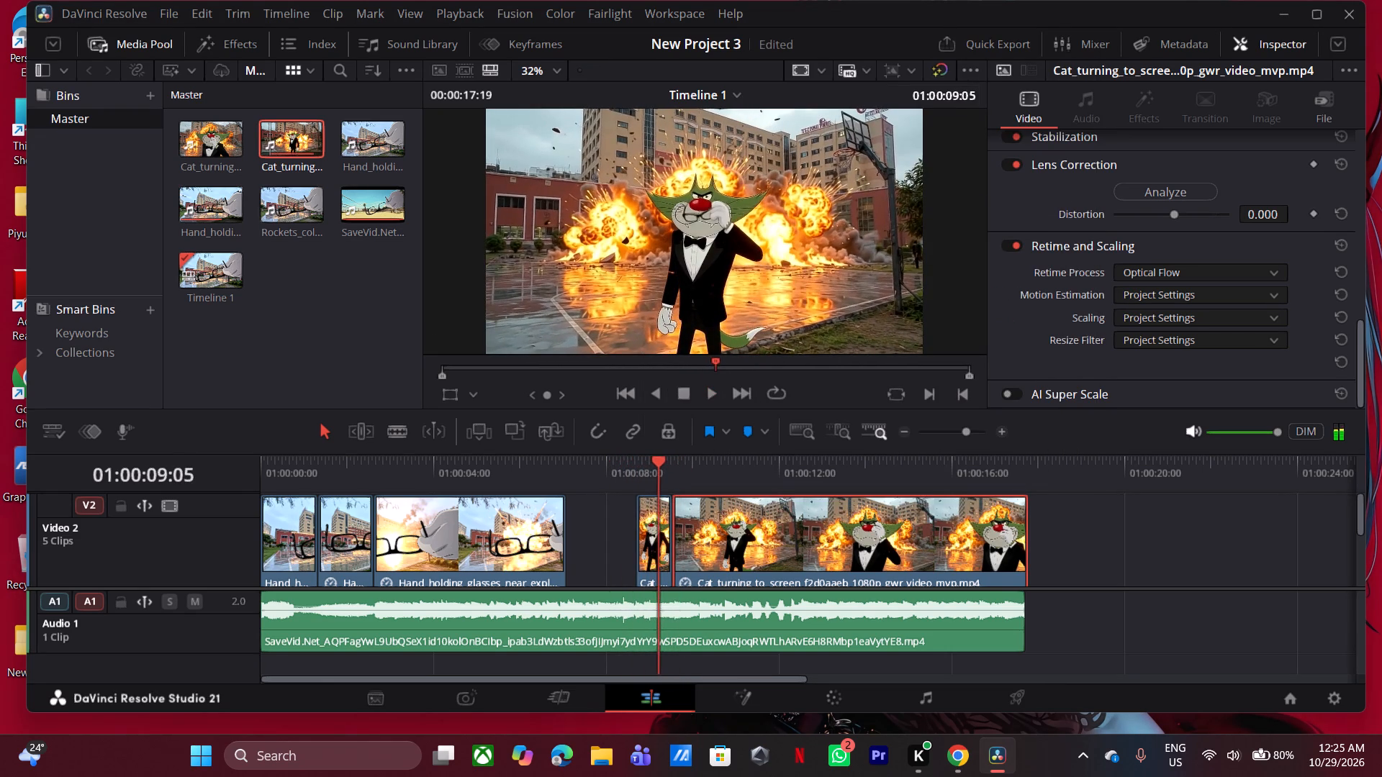
{"action": "left_click_drag", "start_coordinate": [649, 468], "coordinate": [674, 482]}
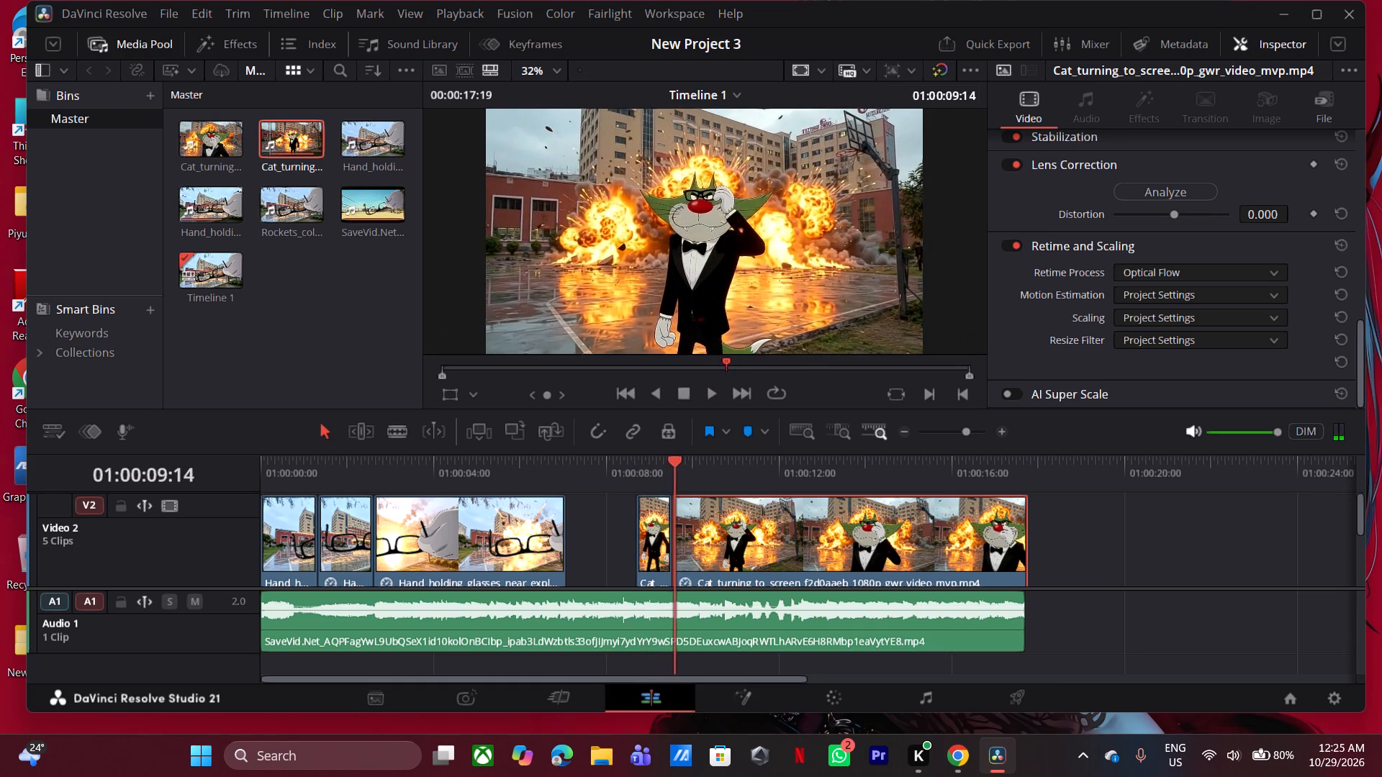
{"action": "left_click_drag", "start_coordinate": [674, 482], "coordinate": [638, 496]}
{"action": "left_click", "coordinate": [638, 496]}
{"action": "key", "text": "space"}
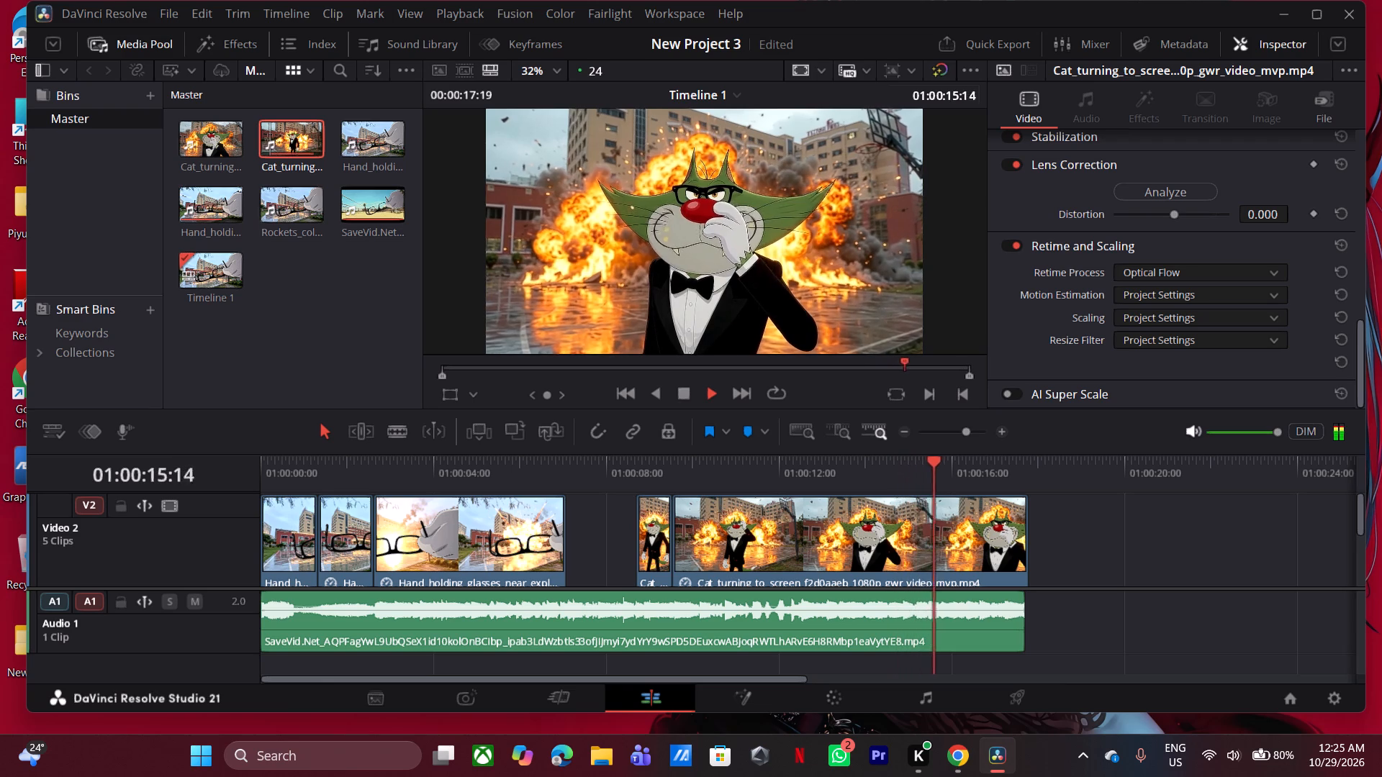
{"action": "left_click", "coordinate": [636, 475]}
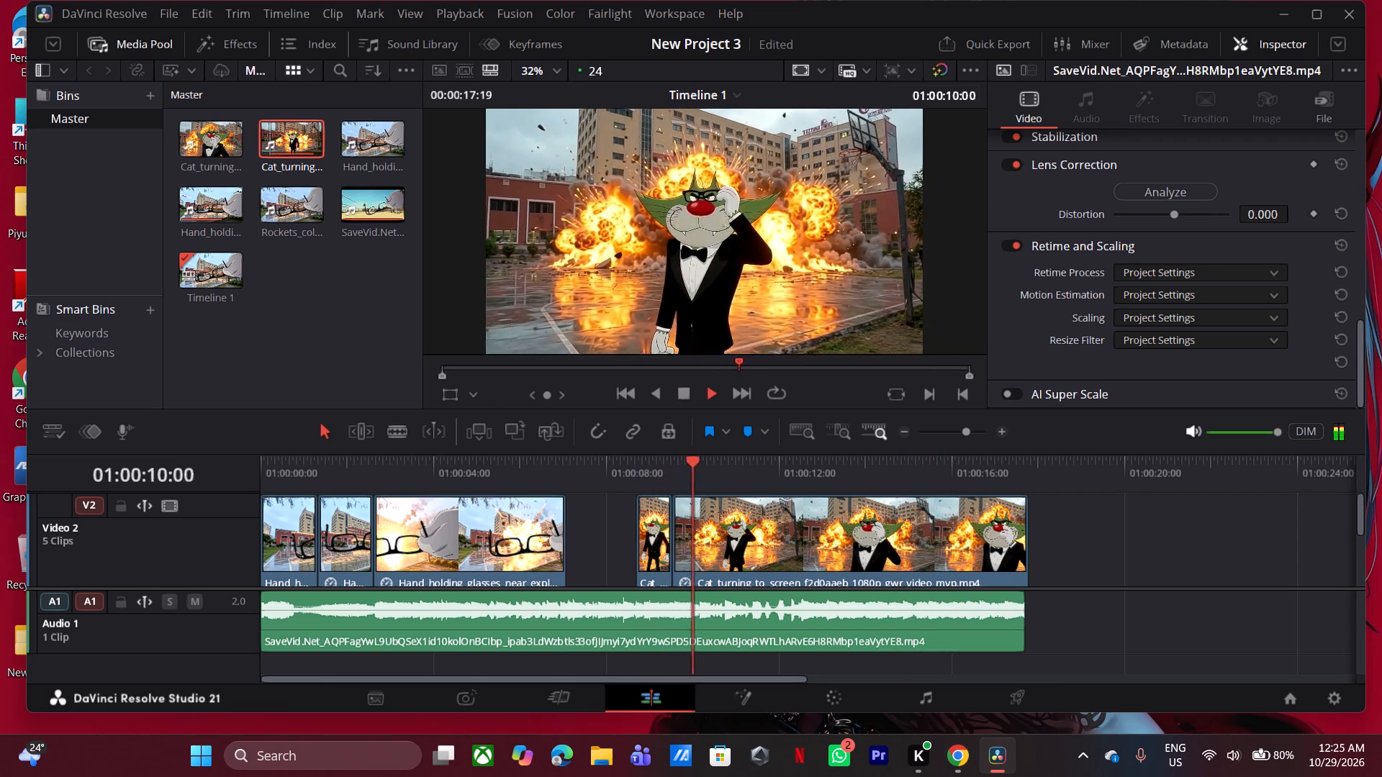
{"action": "key", "text": "space"}
Preview the Cat_turning_to_screen_f2d0aaeb source clip and play the retimed cat-turning clips on the timeline for comparison.
{"action": "left_click", "coordinate": [387, 319]}
{"action": "double_click", "coordinate": [274, 137]}
{"action": "key", "text": "space"}
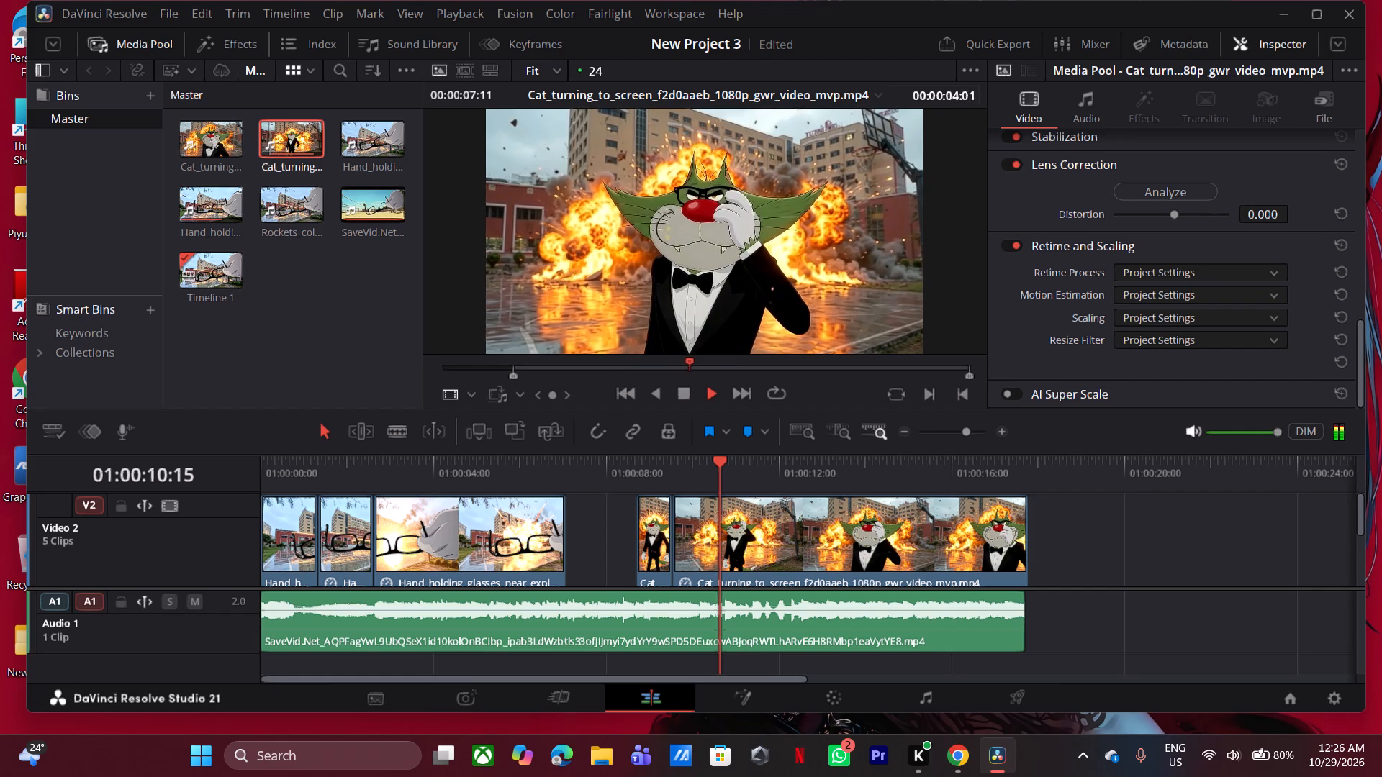
{"action": "left_click", "coordinate": [645, 466]}
{"action": "key", "text": "space"}
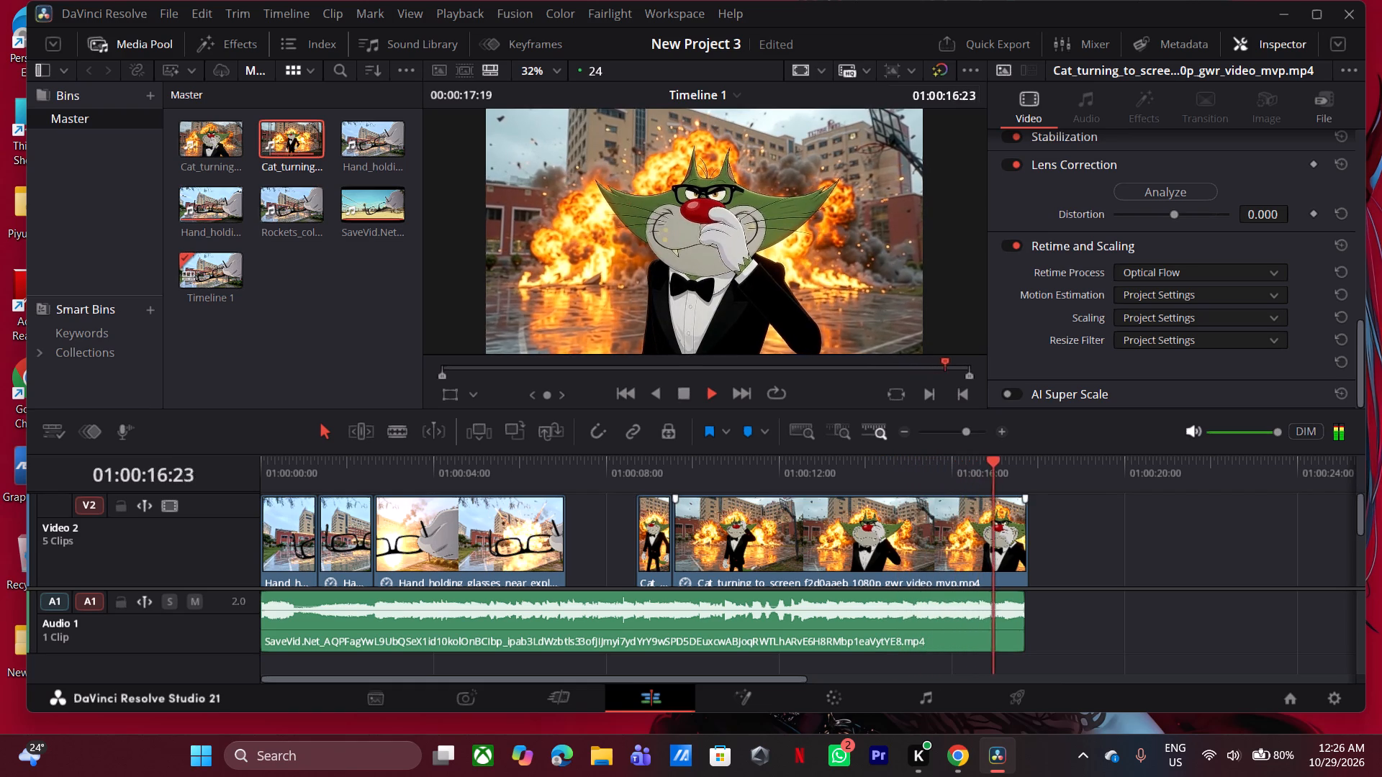
Play the timeline from the third glasses clip, and replay it from the beginning into the longer cat-turning clip.
{"action": "left_click", "coordinate": [490, 472]}
{"action": "key", "text": "space"}
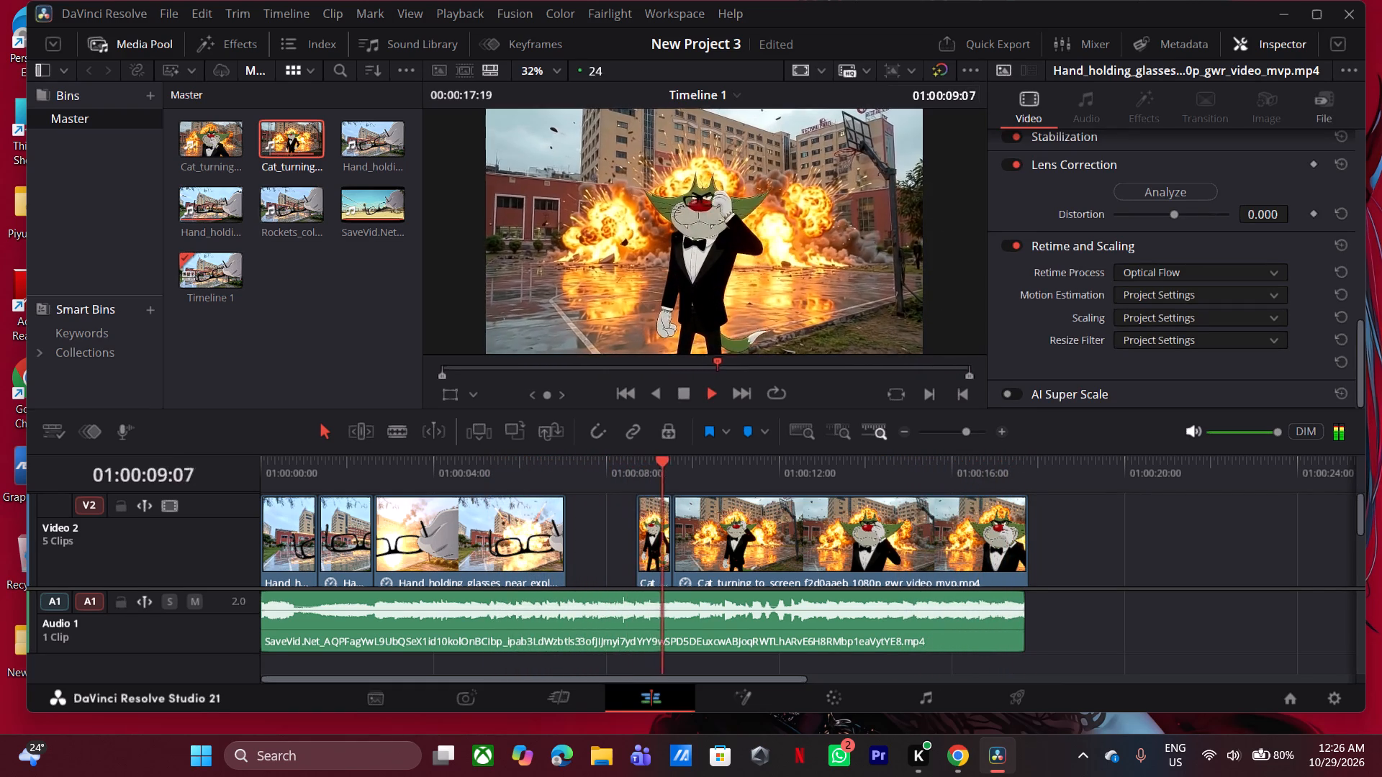
{"action": "double_click", "coordinate": [328, 475]}
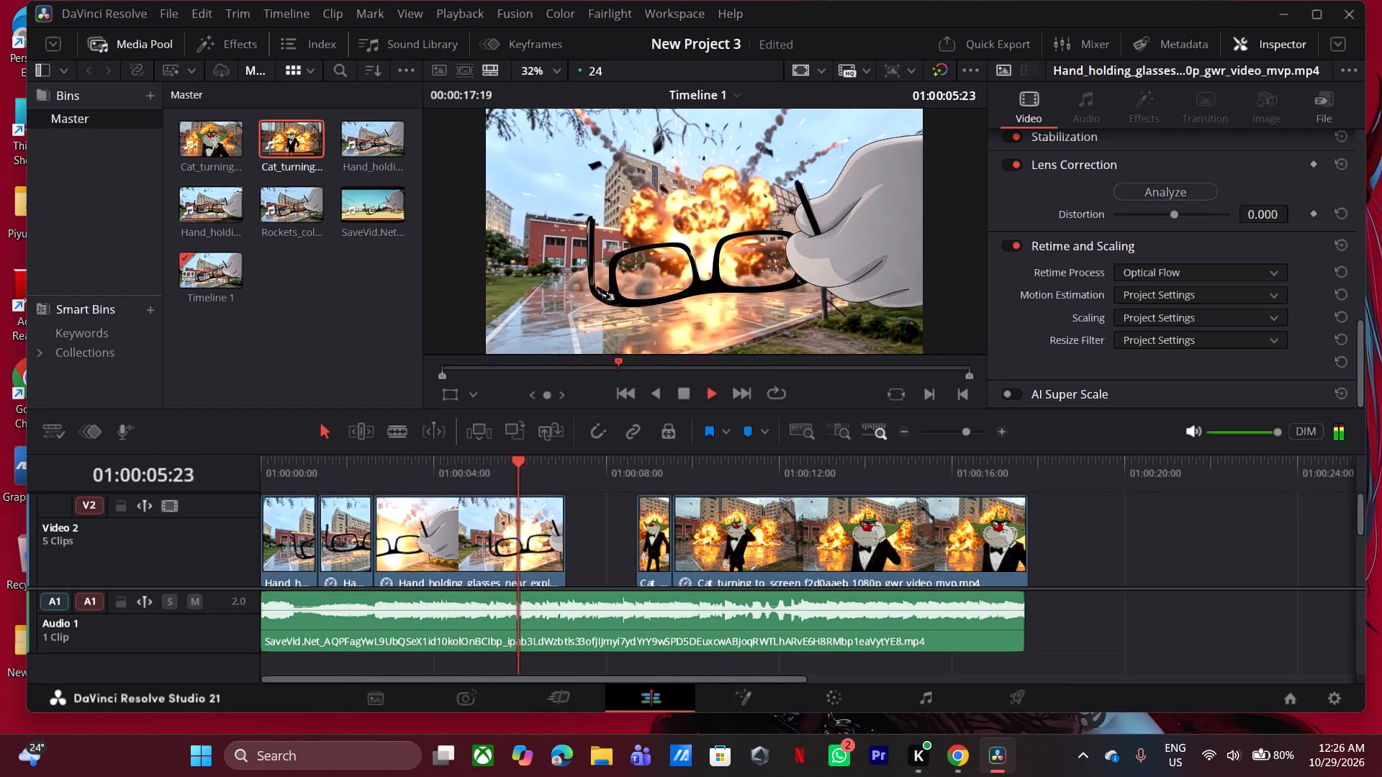
{"action": "left_click_drag", "start_coordinate": [315, 472], "coordinate": [253, 478]}
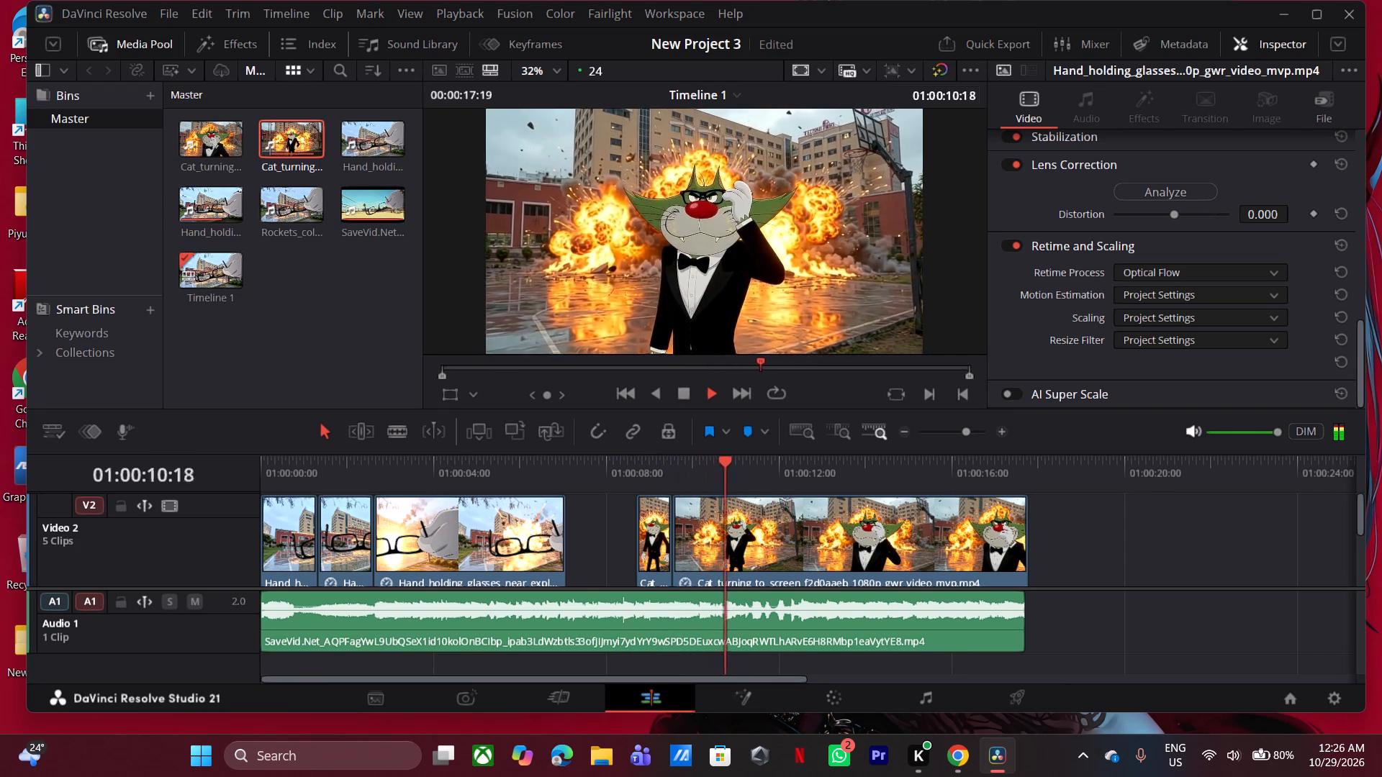
{"action": "key", "text": "space"}
Hide the Video 2 track to play the original explosion shot, re-enable the track, and play the third glasses clip for comparison.
{"action": "left_click", "coordinate": [583, 478]}
{"action": "left_click", "coordinate": [584, 477]}
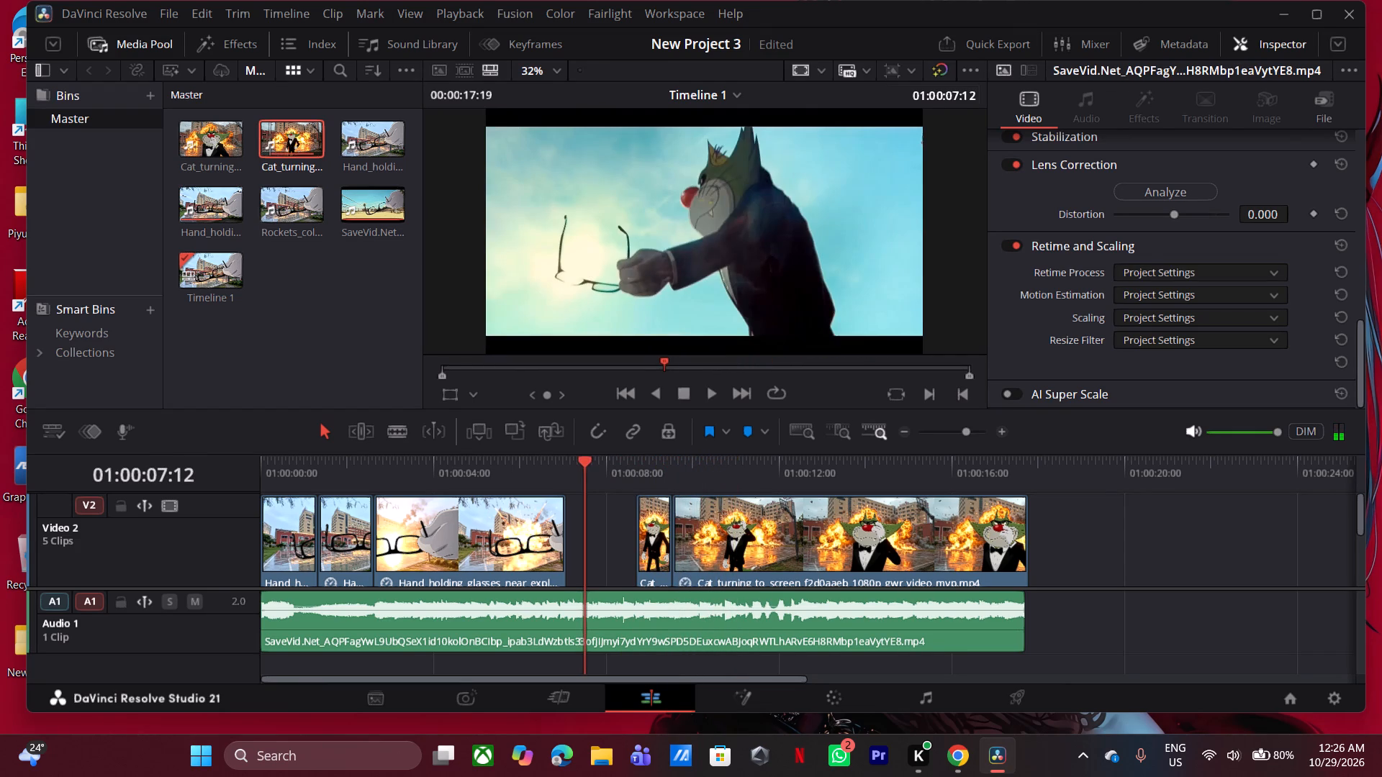
{"action": "scroll", "coordinate": [698, 276], "scroll_direction": "down", "scroll_amount": 3}
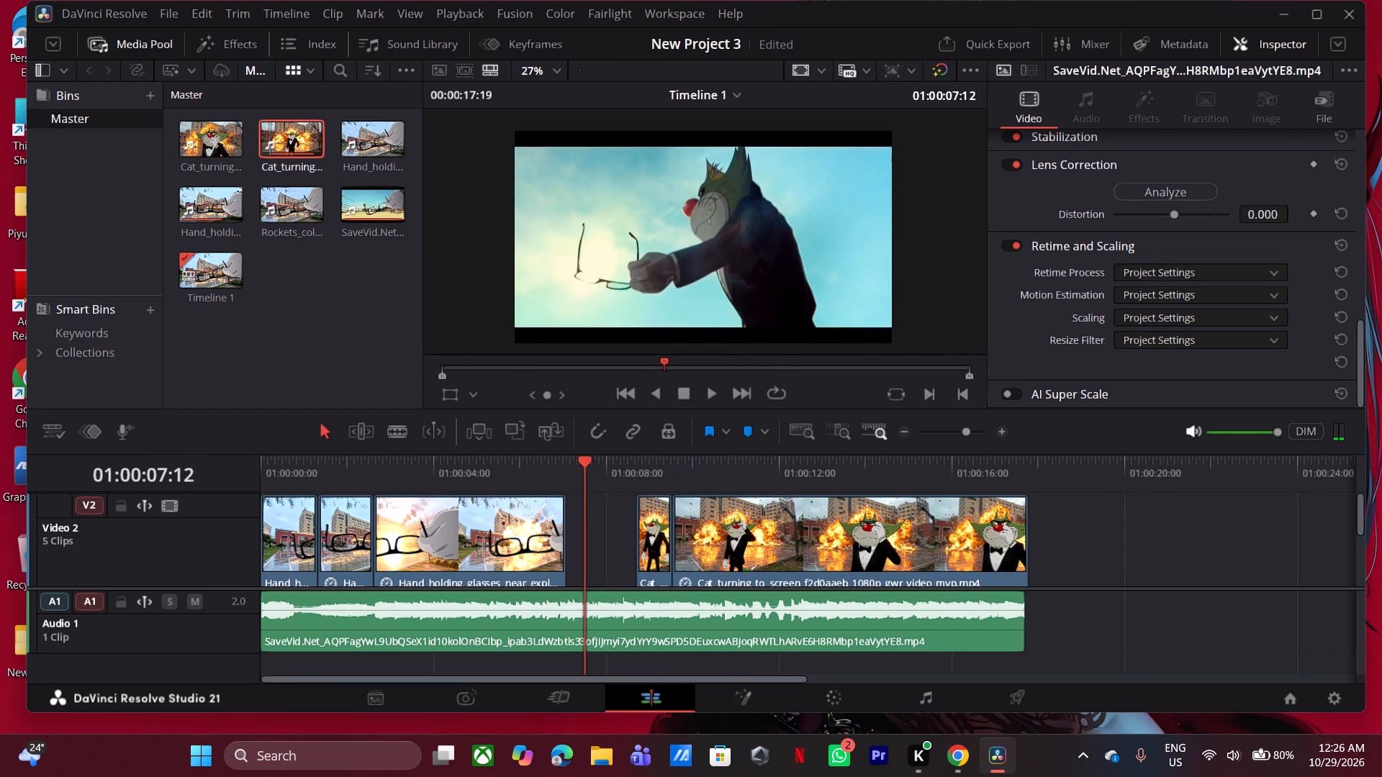
{"action": "left_click", "coordinate": [182, 512]}
{"action": "left_click", "coordinate": [172, 506]}
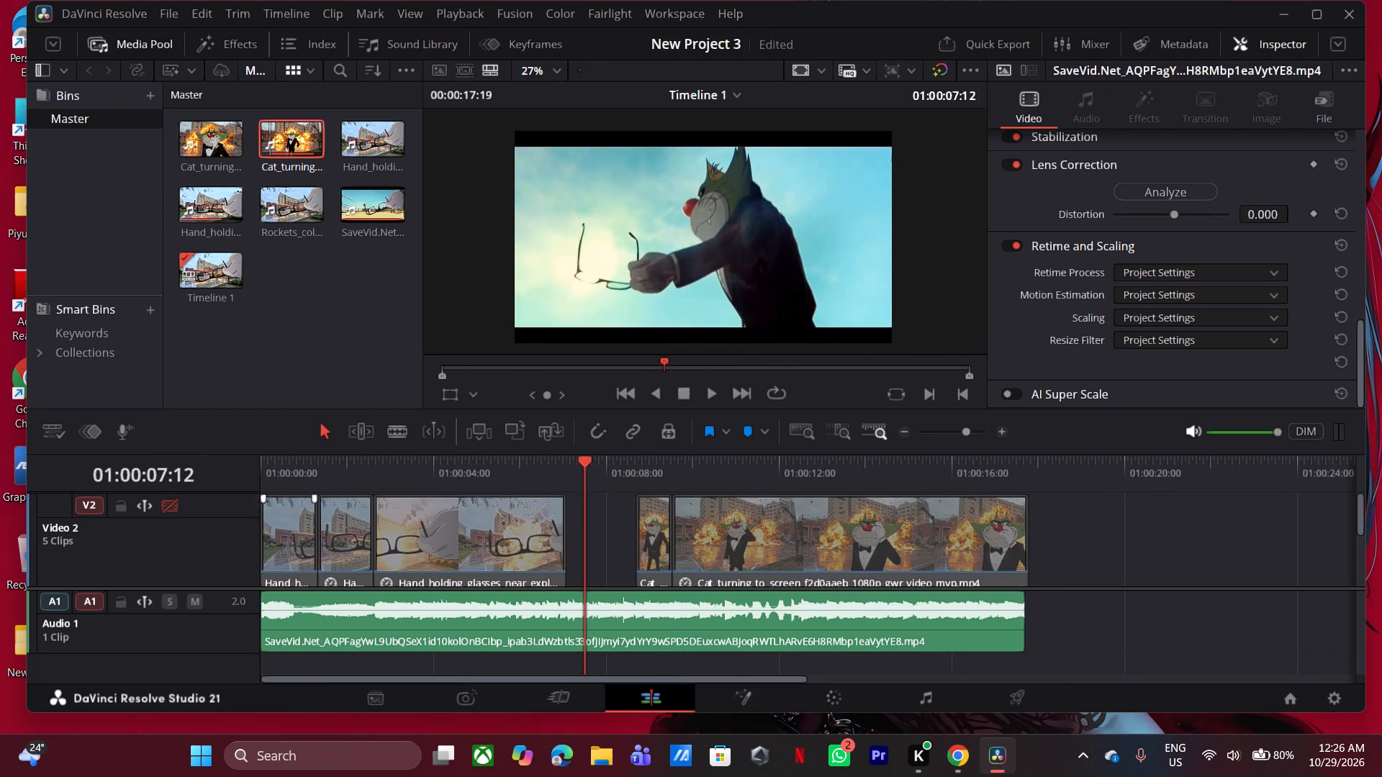
{"action": "left_click_drag", "start_coordinate": [479, 466], "coordinate": [507, 484]}
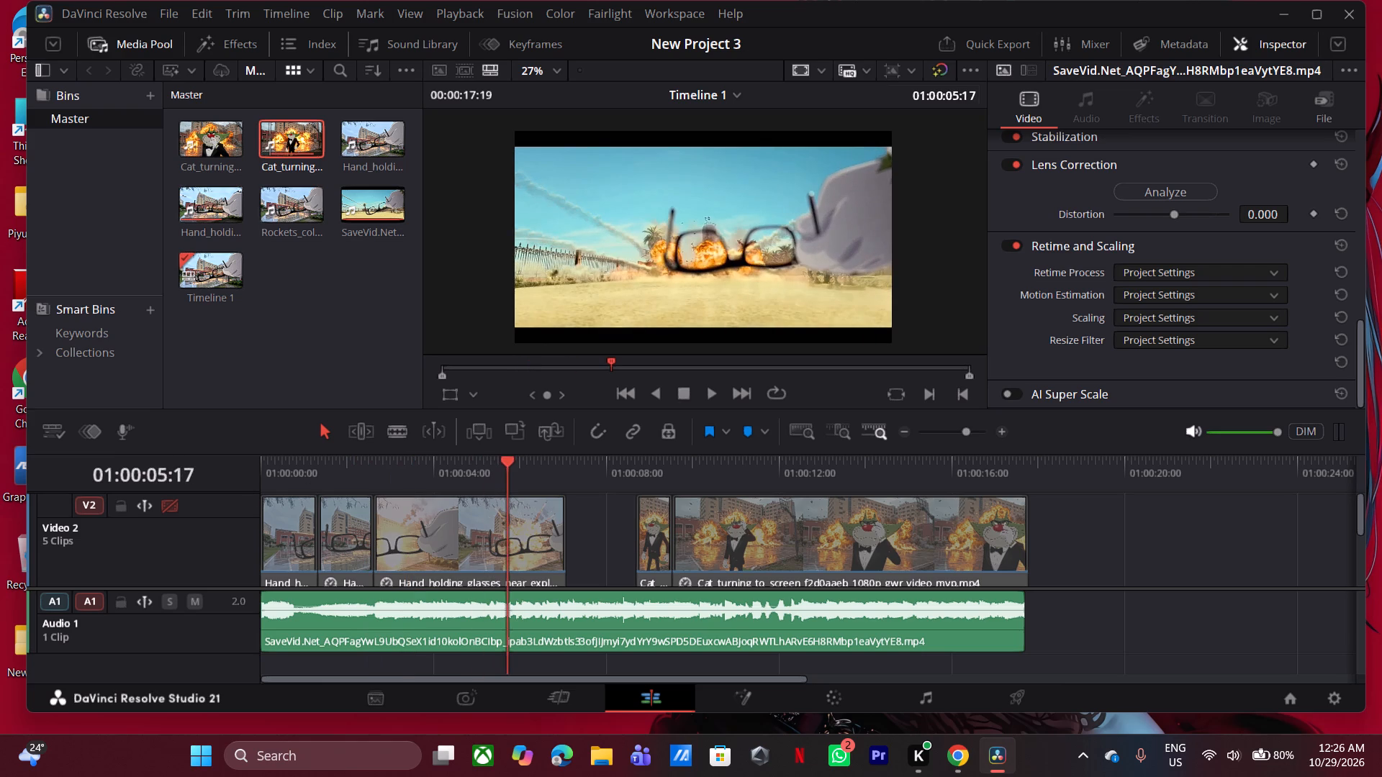
{"action": "key", "text": "space"}
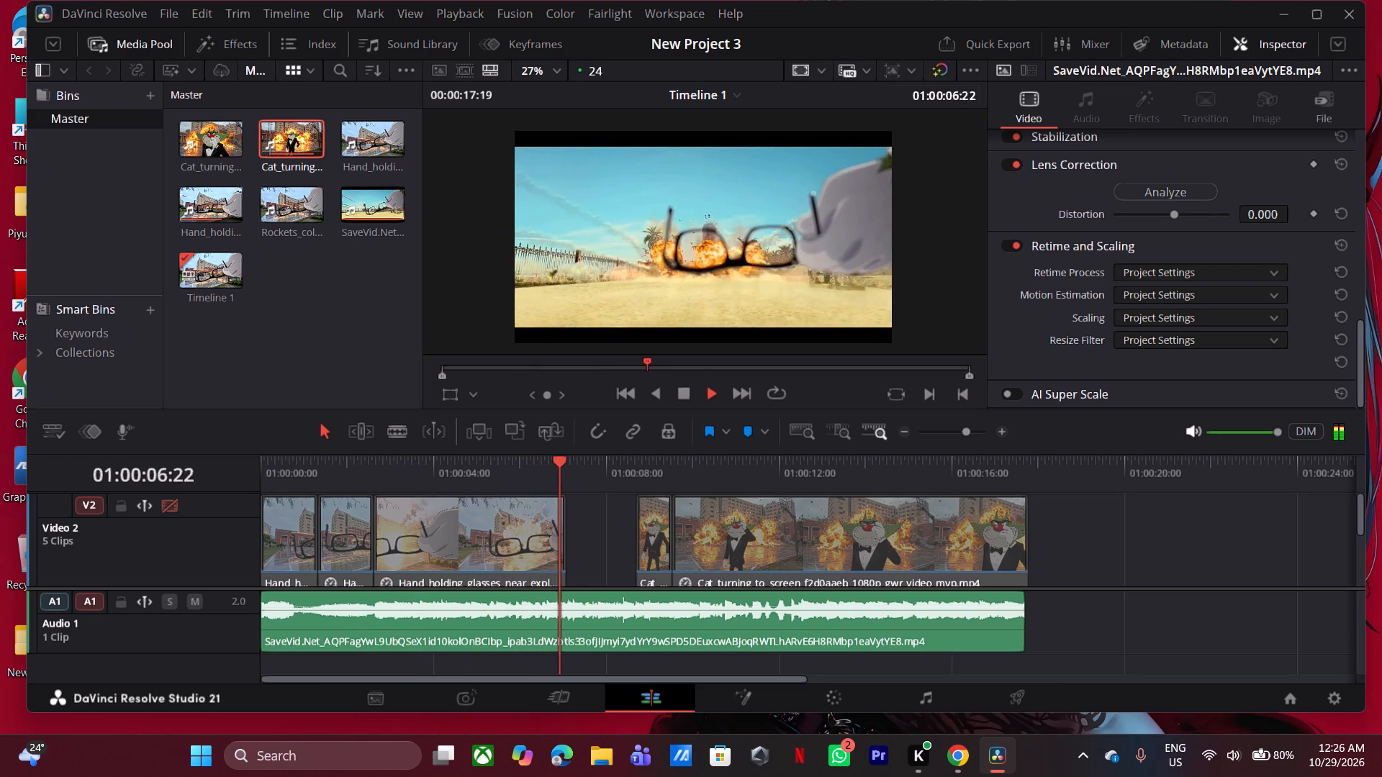
{"action": "left_click", "coordinate": [385, 468]}
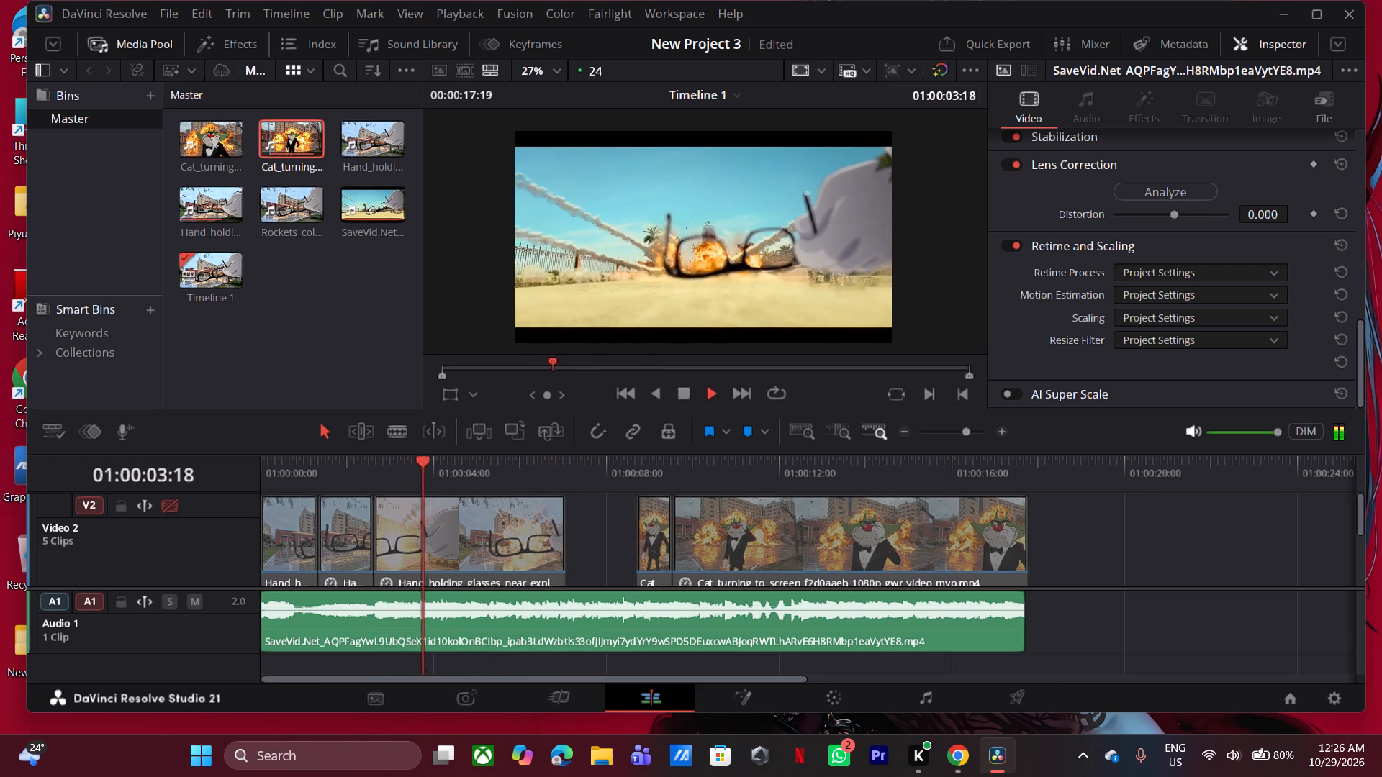
{"action": "key", "text": "space"}
{"action": "double_click", "coordinate": [171, 506]}
{"action": "left_click", "coordinate": [374, 474]}
{"action": "key", "text": "space"}
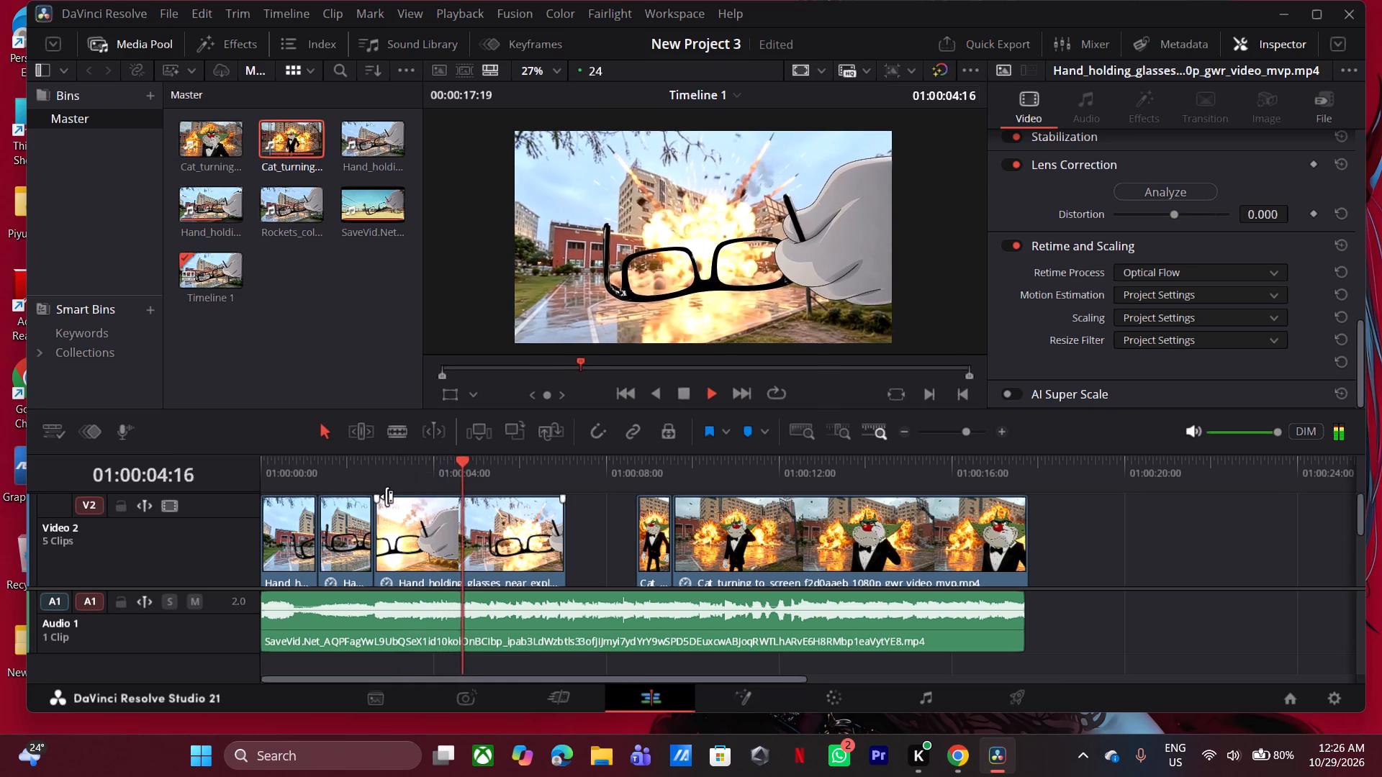
{"action": "key", "text": "space"}
Set the third glasses clip's motion estimation to Enhanced Better and play the clip to check its motion.
{"action": "left_click", "coordinate": [412, 529]}
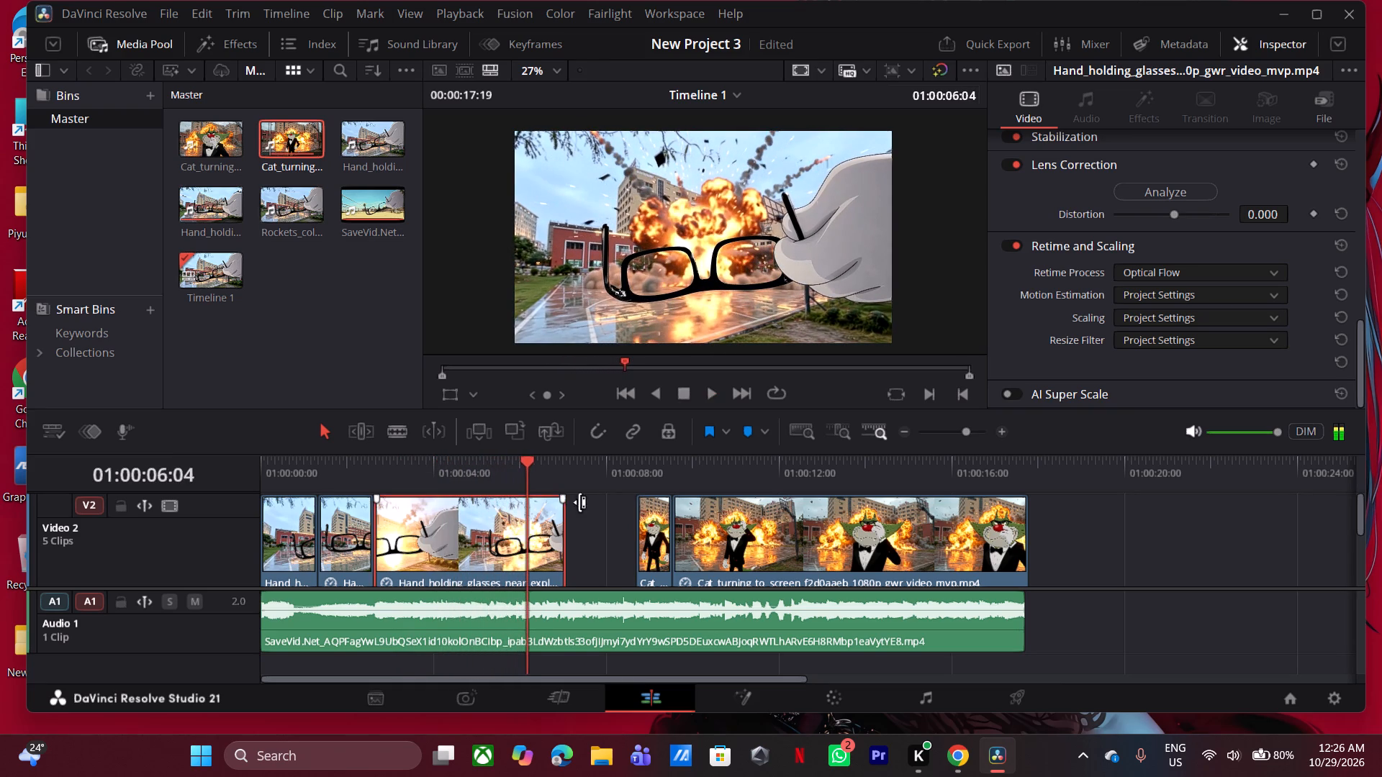
{"action": "left_click", "coordinate": [1154, 290]}
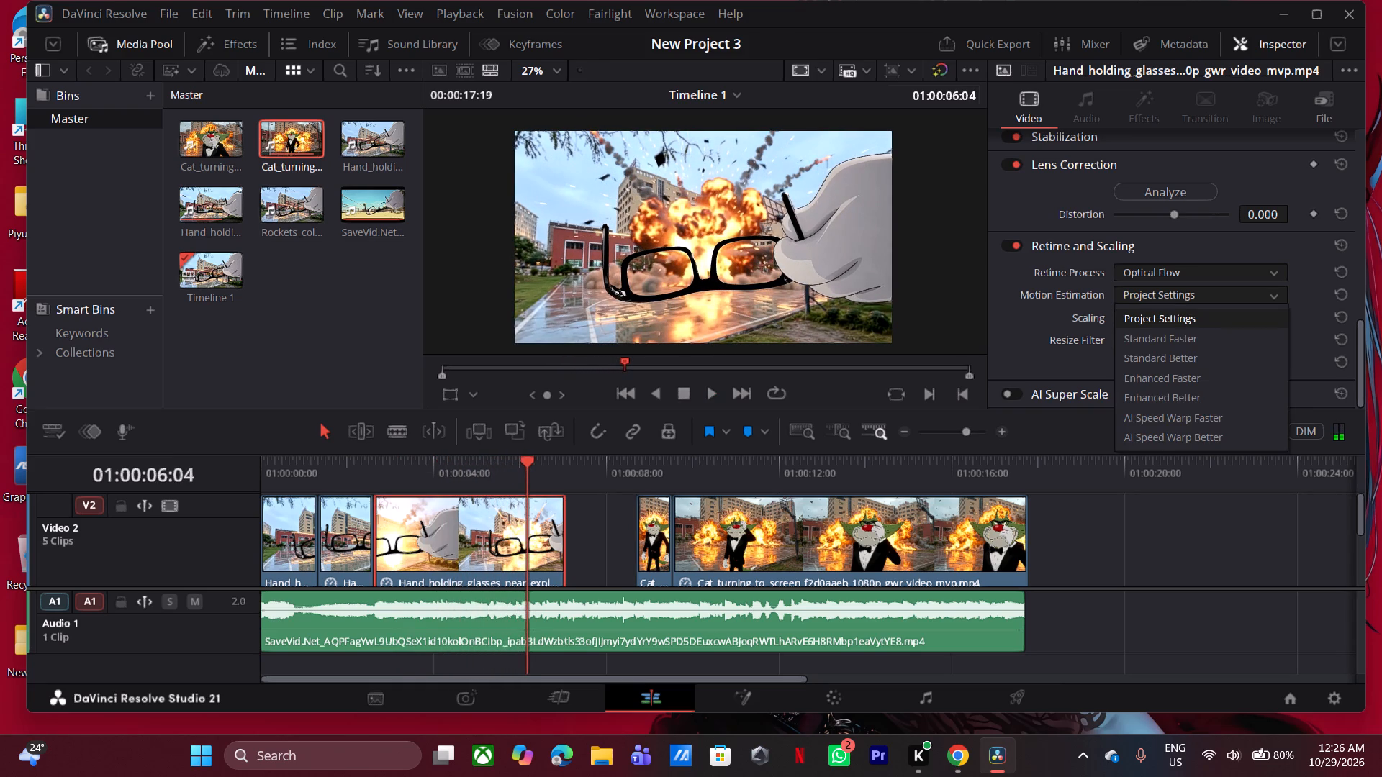
{"action": "left_click", "coordinate": [1168, 399]}
{"action": "left_click_drag", "start_coordinate": [392, 467], "coordinate": [446, 477]}
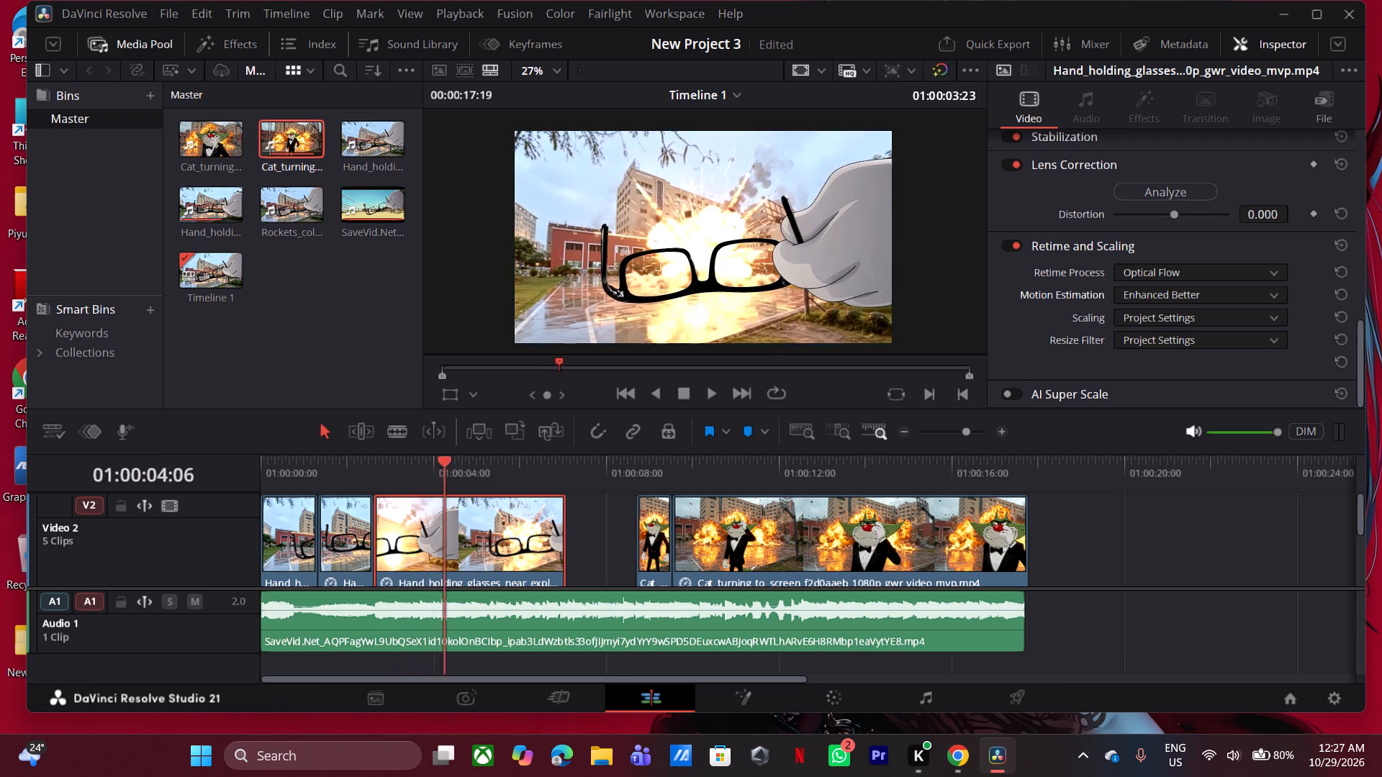
{"action": "left_click_drag", "start_coordinate": [446, 477], "coordinate": [387, 506]}
{"action": "key", "text": "space"}
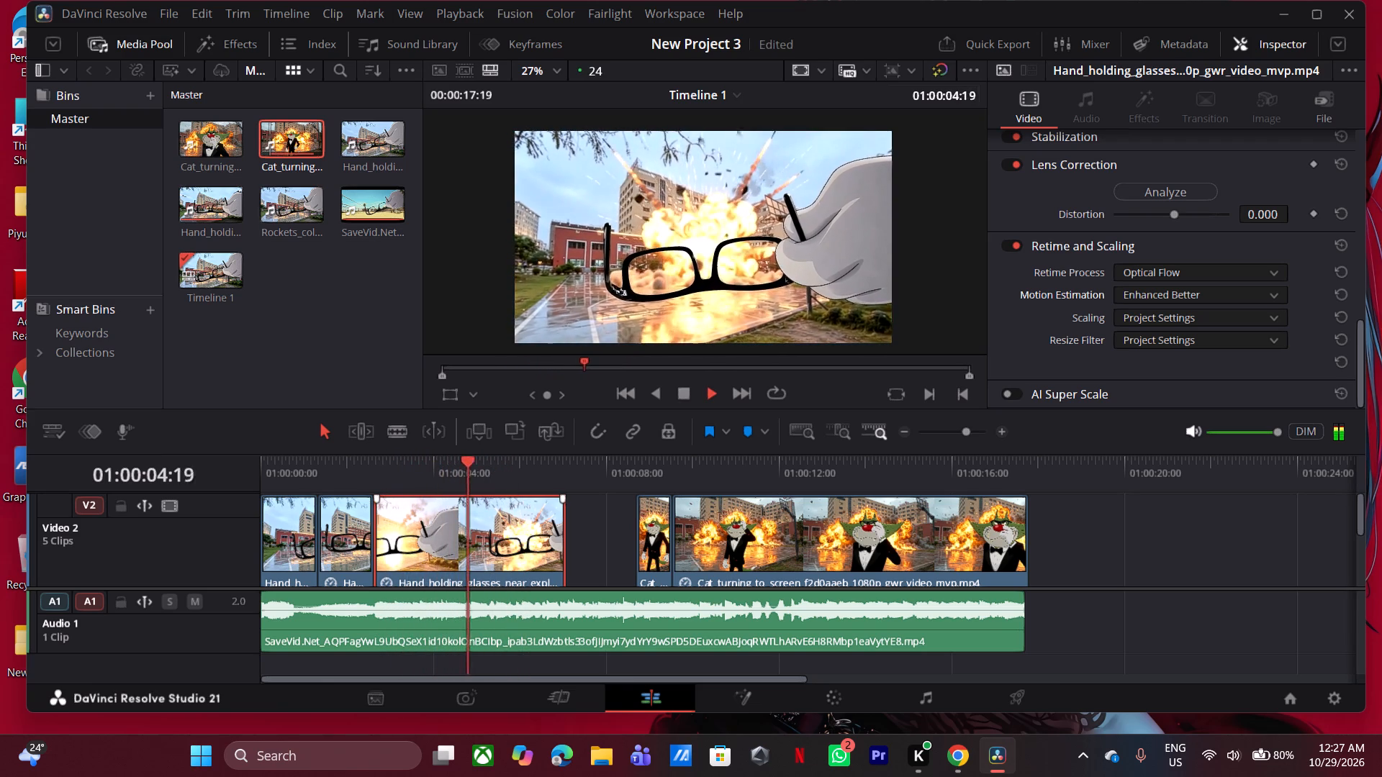
{"action": "key", "text": "space"}
Set motion estimation to Enhanced Better on both the short and the longer cat-turning clips.
{"action": "left_click", "coordinate": [663, 535]}
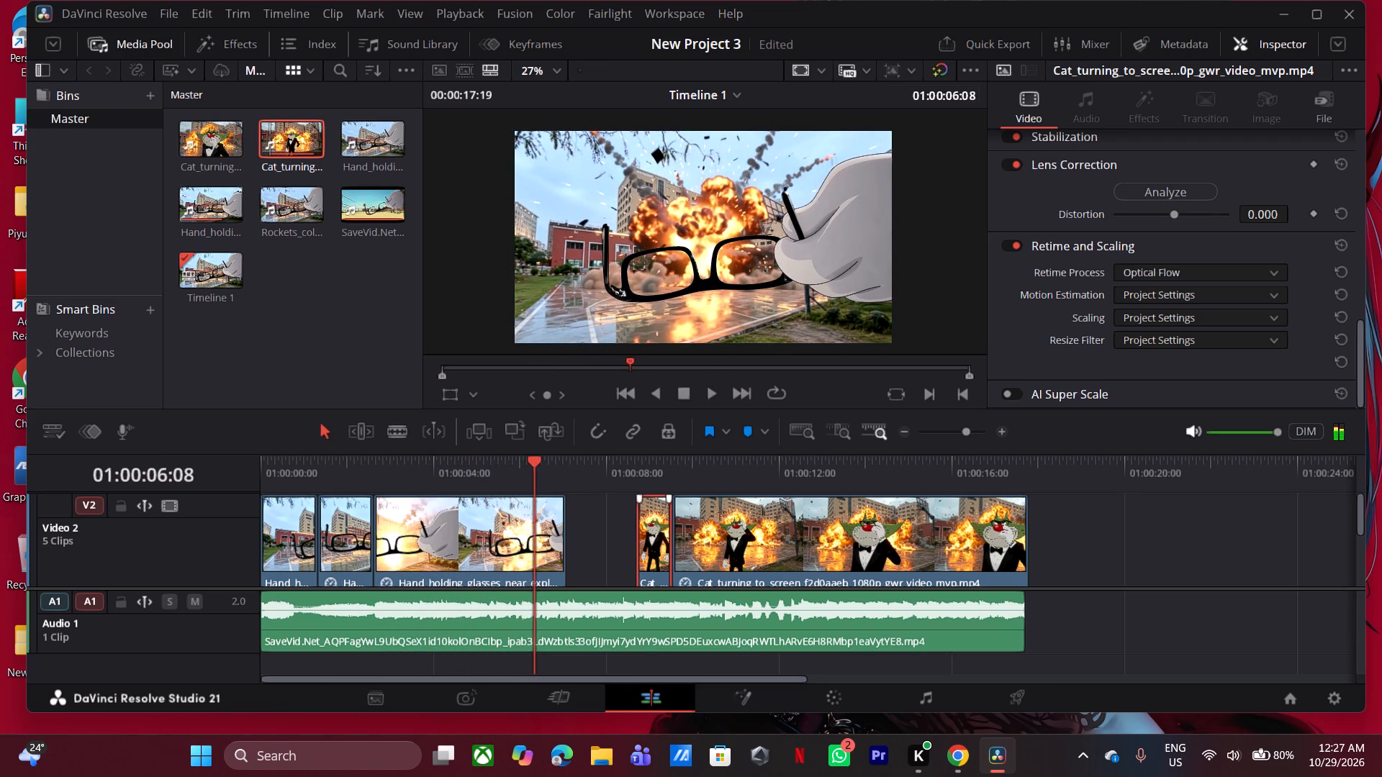
{"action": "left_click", "coordinate": [1177, 292]}
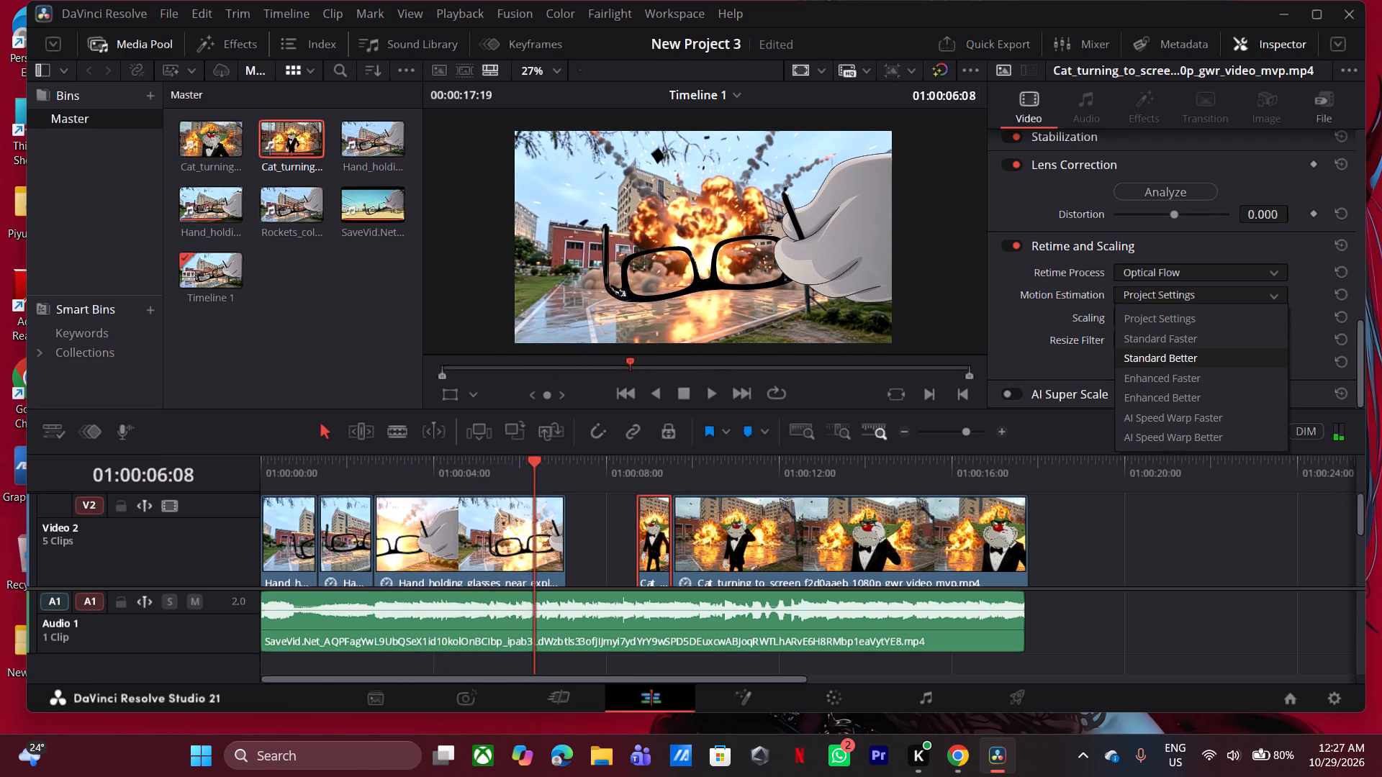
{"action": "left_click", "coordinate": [1166, 392]}
{"action": "left_click", "coordinate": [815, 526]}
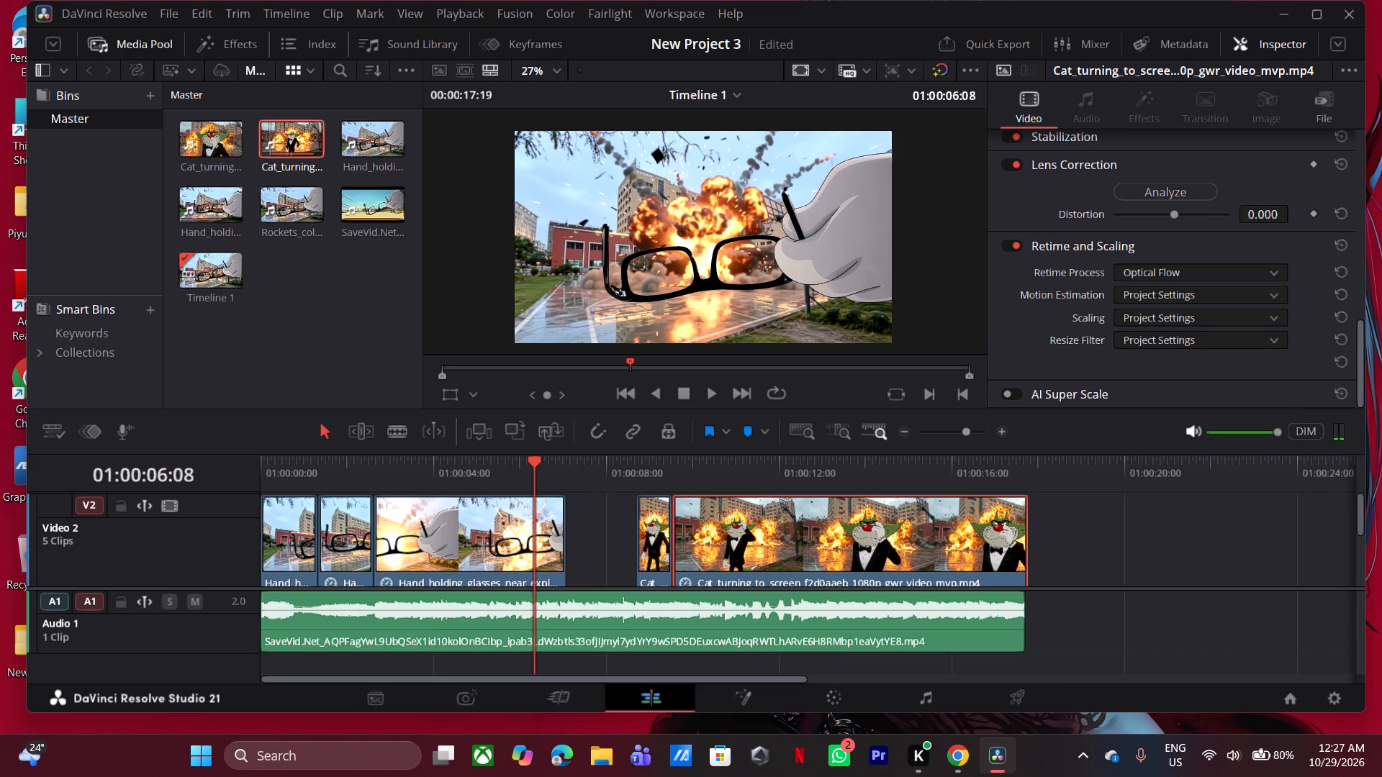
{"action": "left_click", "coordinate": [1131, 321]}
{"action": "left_click", "coordinate": [1163, 293]}
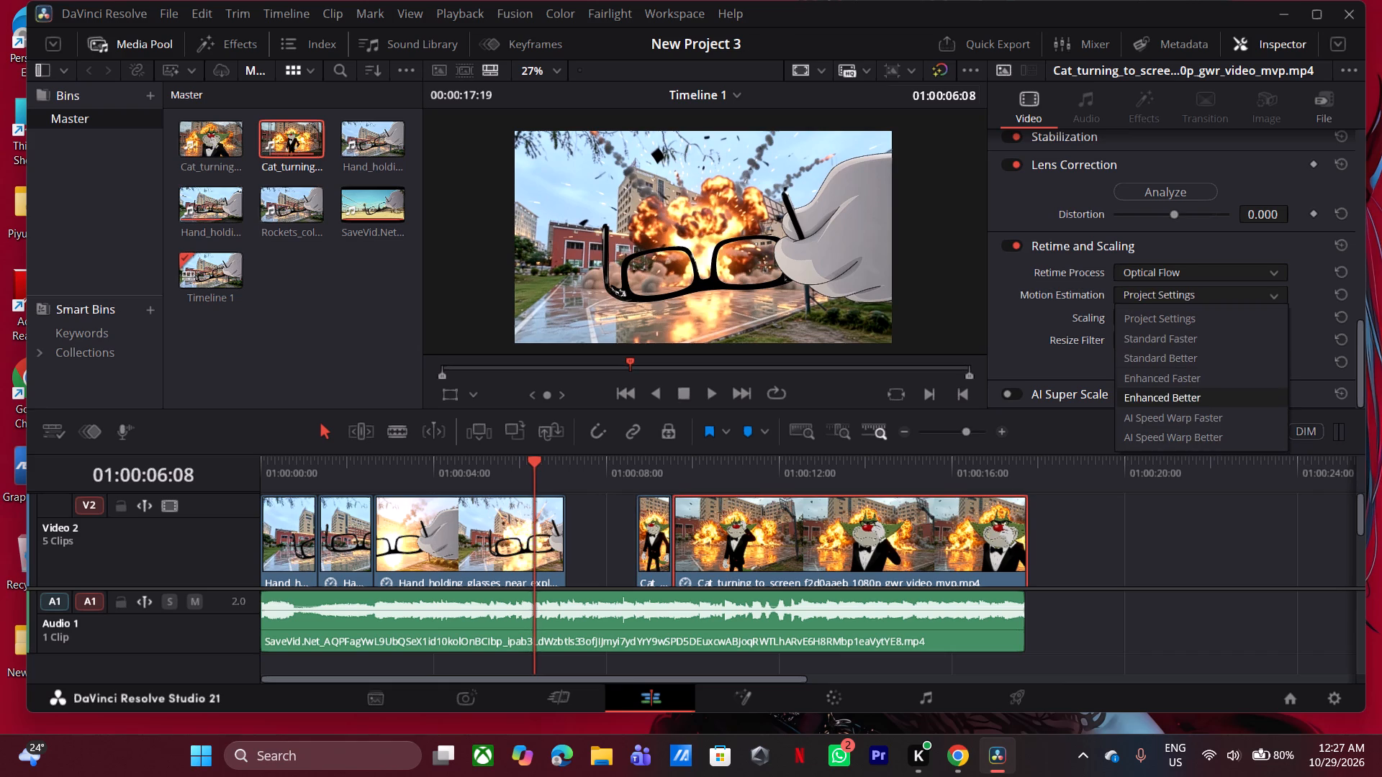
{"action": "left_click", "coordinate": [1161, 391]}
Play the cat-turning clips, and replay the timeline from the beginning through the glasses clips into the gap on Video 2.
{"action": "left_click", "coordinate": [644, 474]}
{"action": "key", "text": "space"}
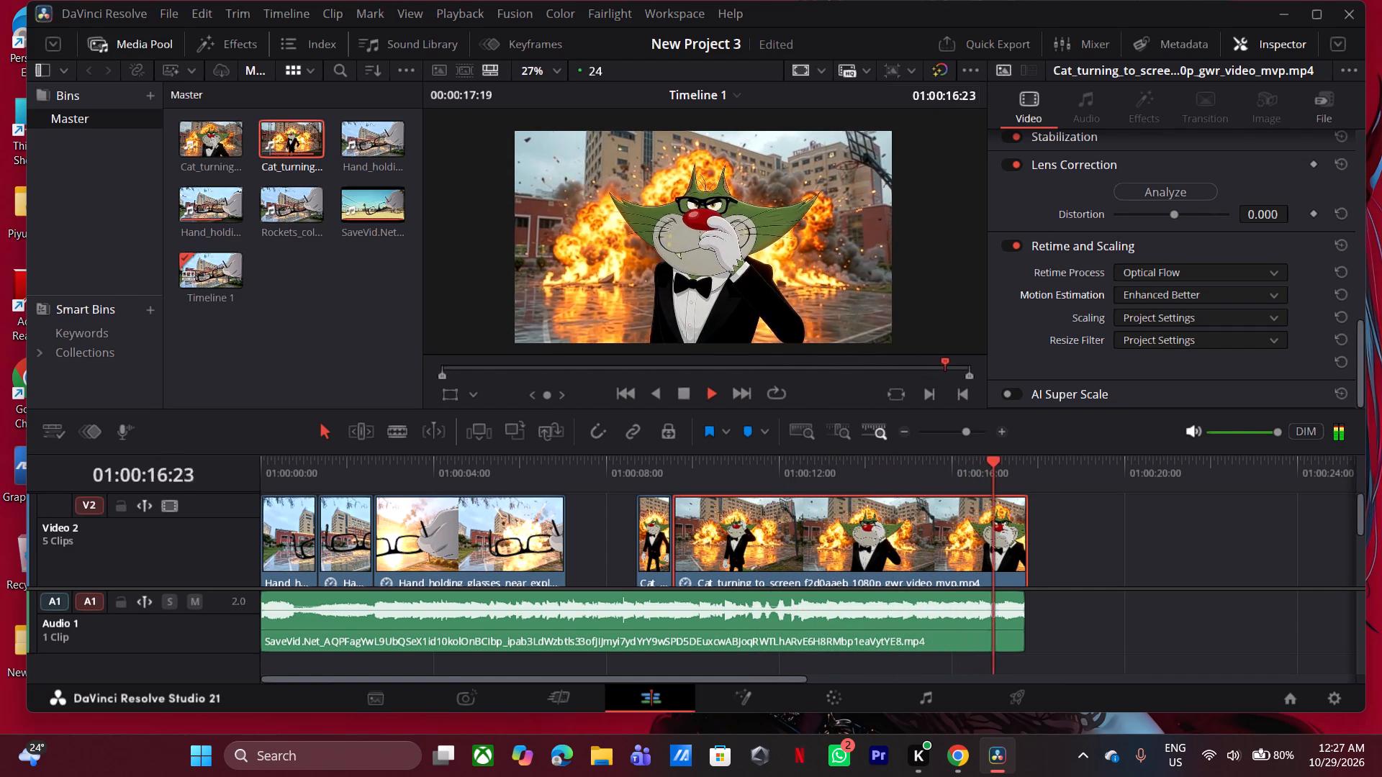
{"action": "key", "text": "space"}
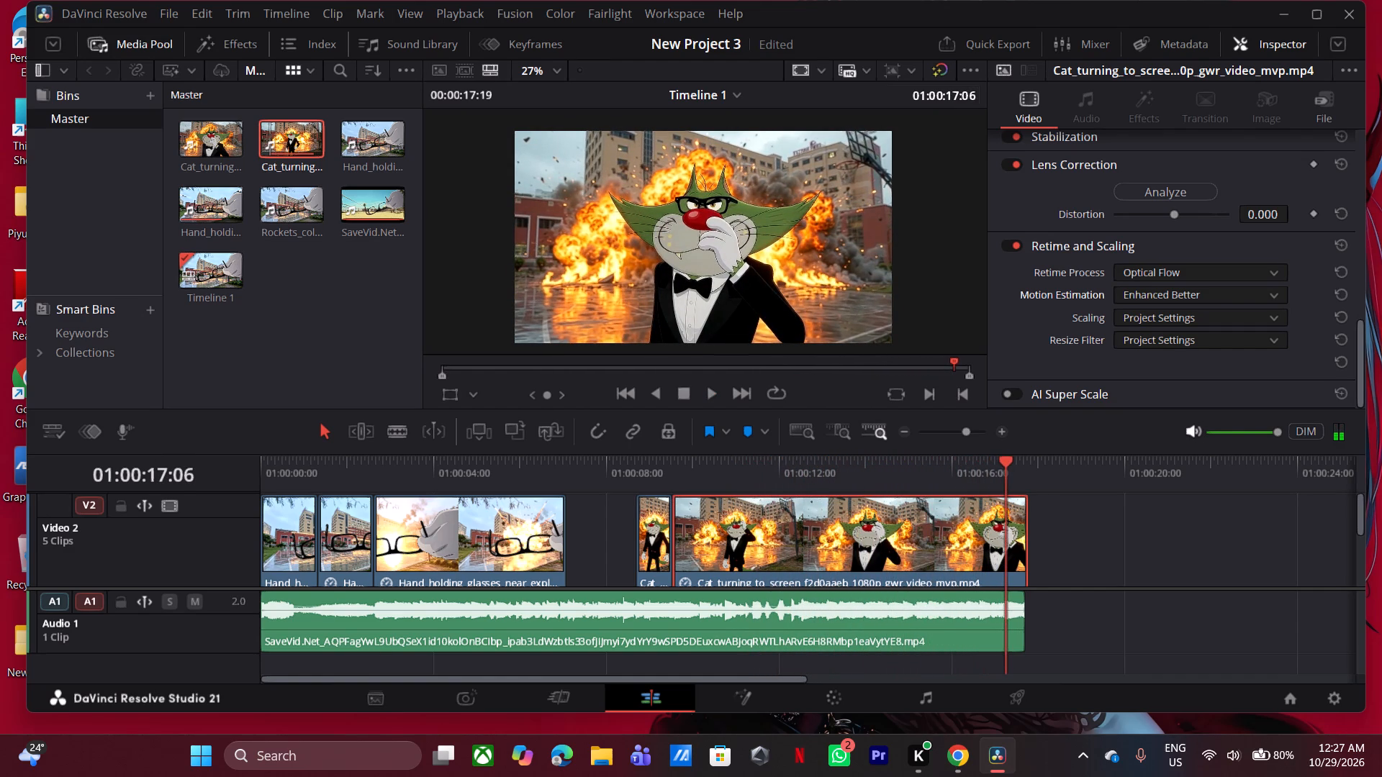
{"action": "left_click_drag", "start_coordinate": [332, 476], "coordinate": [274, 481]}
{"action": "left_click", "coordinate": [465, 527]}
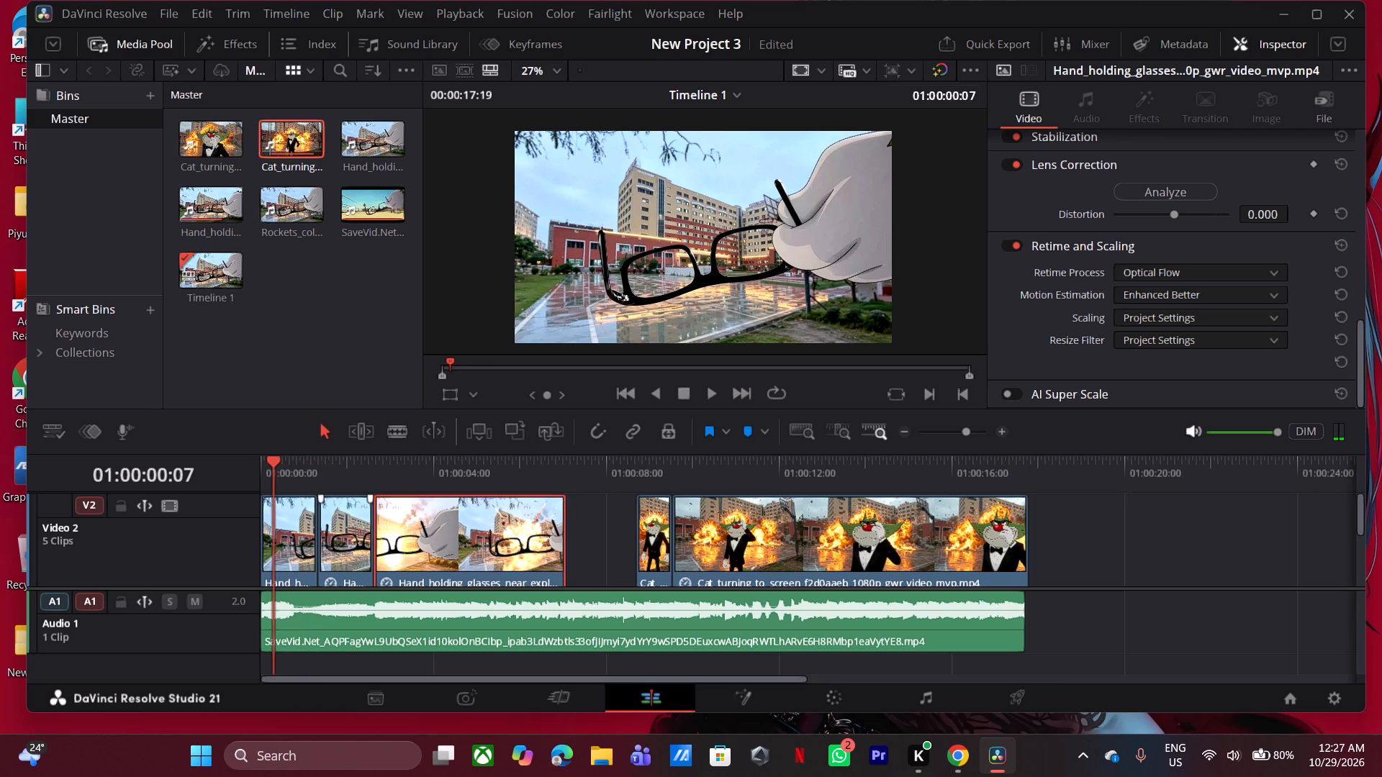
{"action": "left_click", "coordinate": [341, 557]}
{"action": "key", "text": "space"}
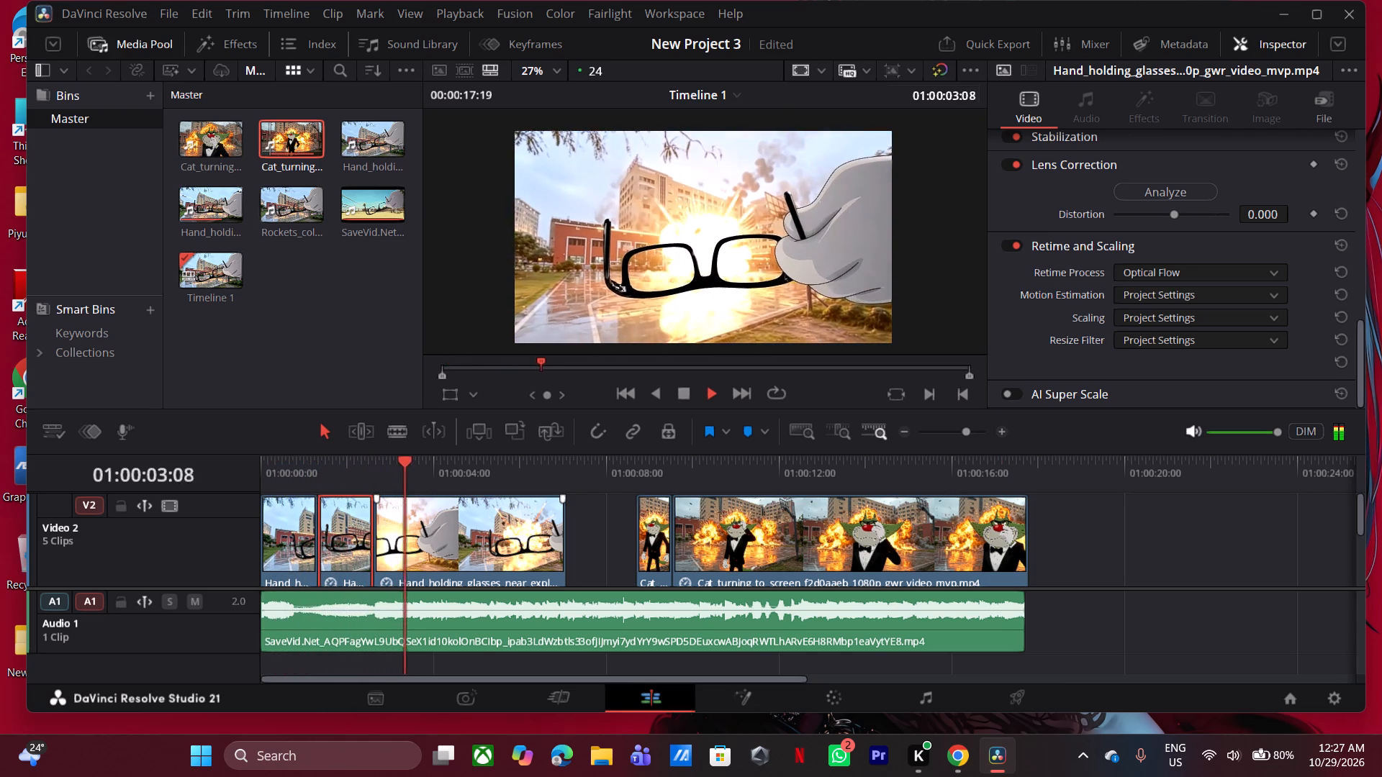
{"action": "key", "text": "space"}
{"action": "key", "text": "space"}
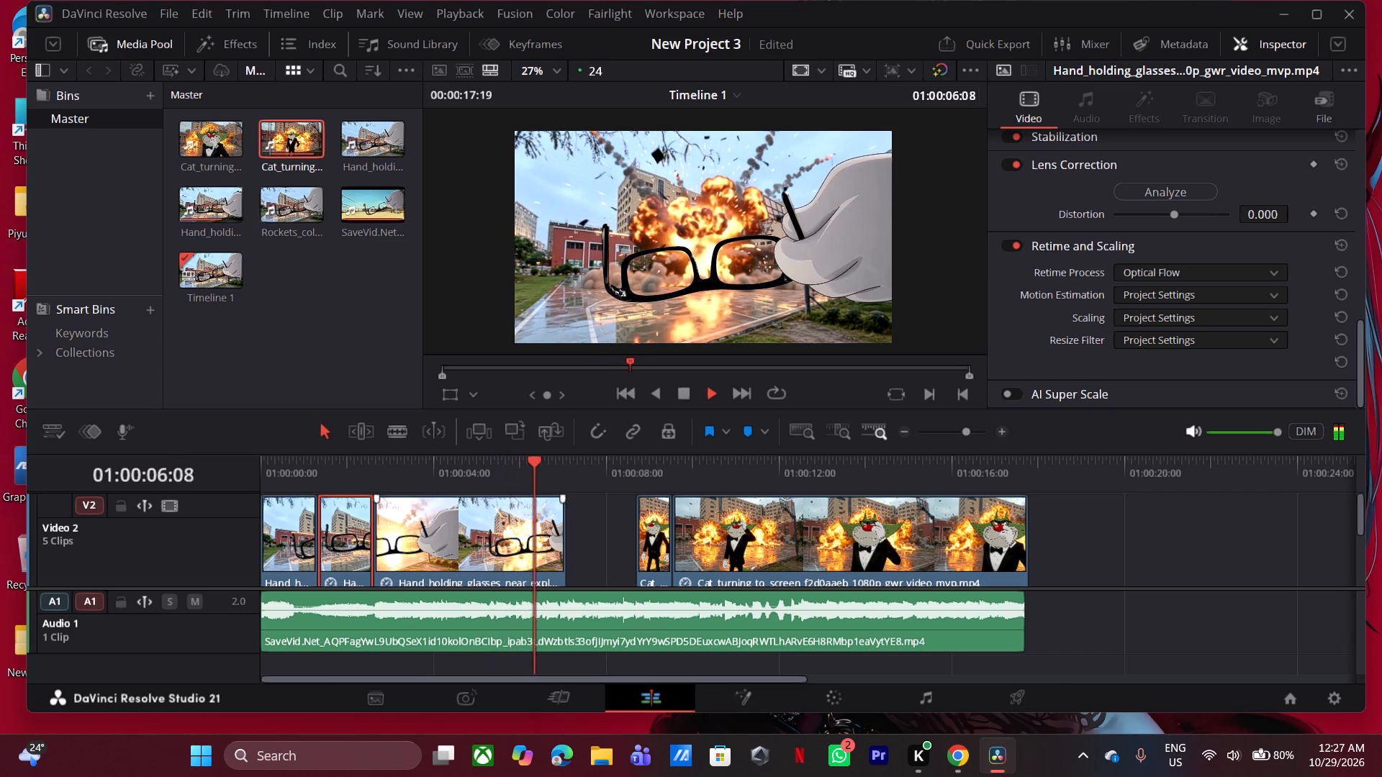
{"action": "key", "text": "space"}
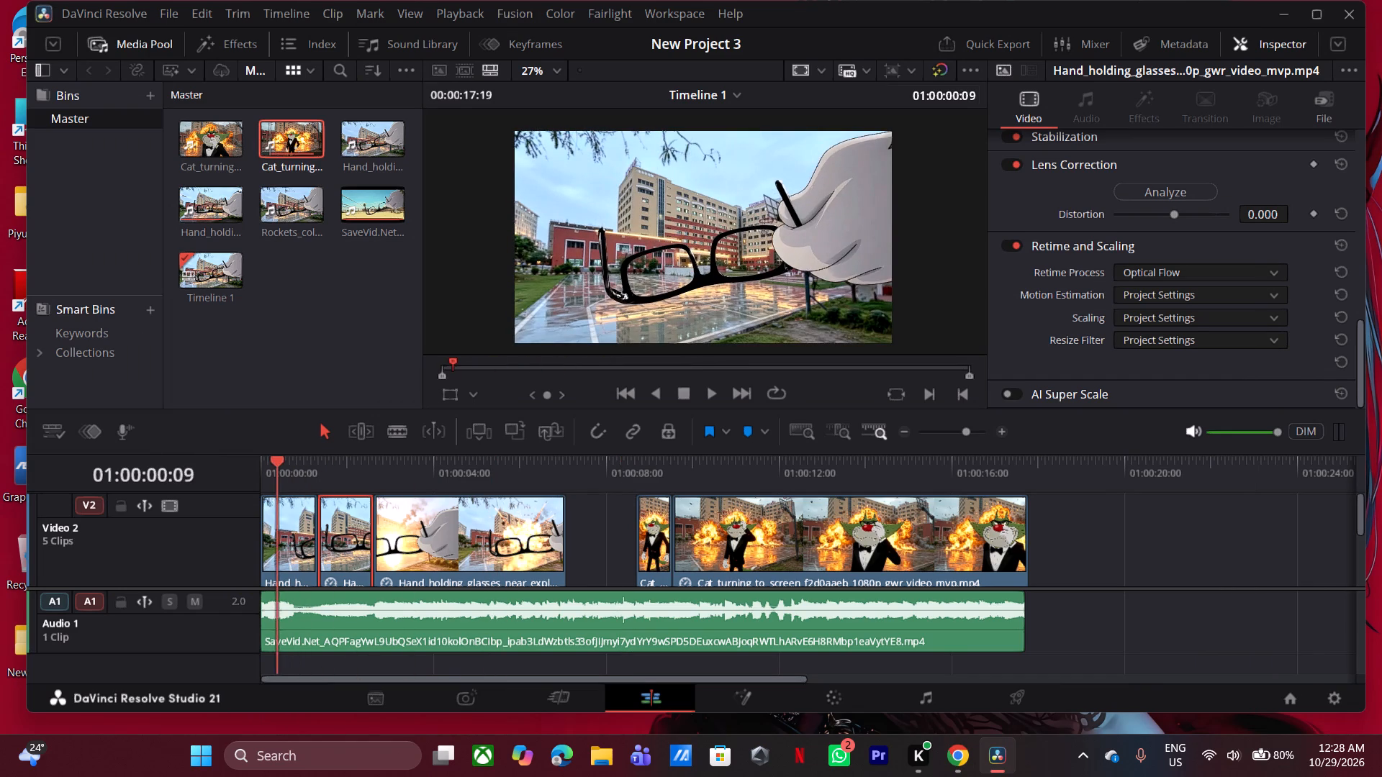
{"action": "left_click_drag", "start_coordinate": [277, 501], "coordinate": [240, 506]}
{"action": "key", "text": "ctrl+s"}
{"action": "key", "text": "ctrl+f"}
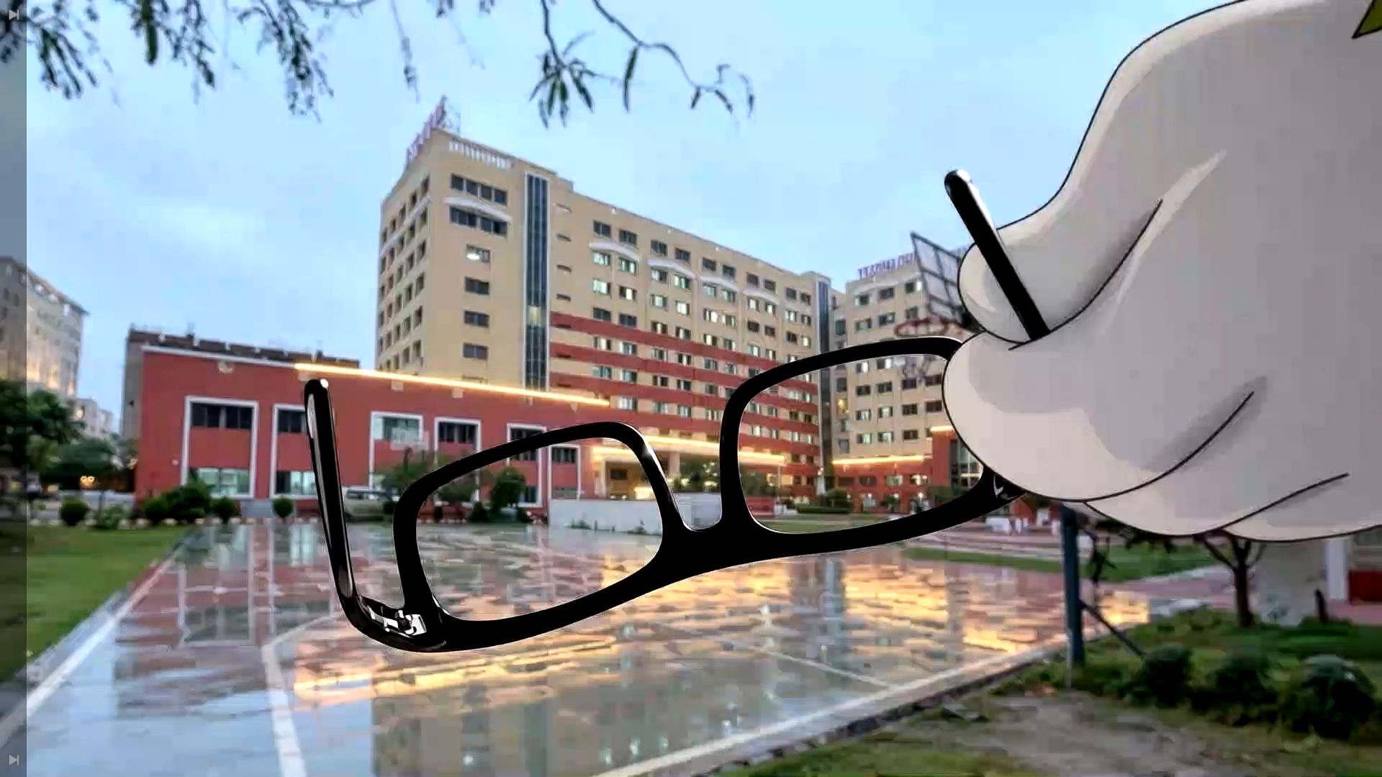
{"action": "key", "text": "space"}
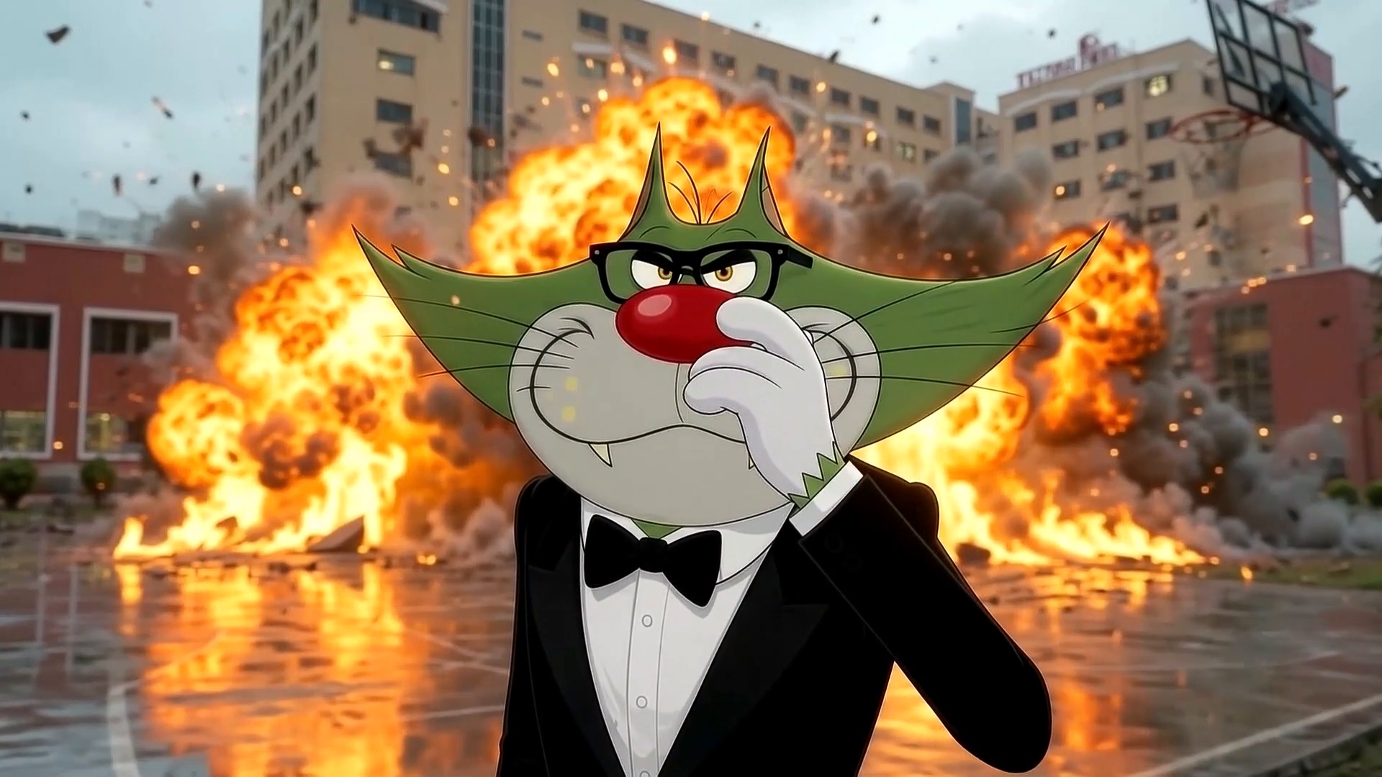
{"action": "key", "text": "space"}
{"action": "key", "text": "Escape"}
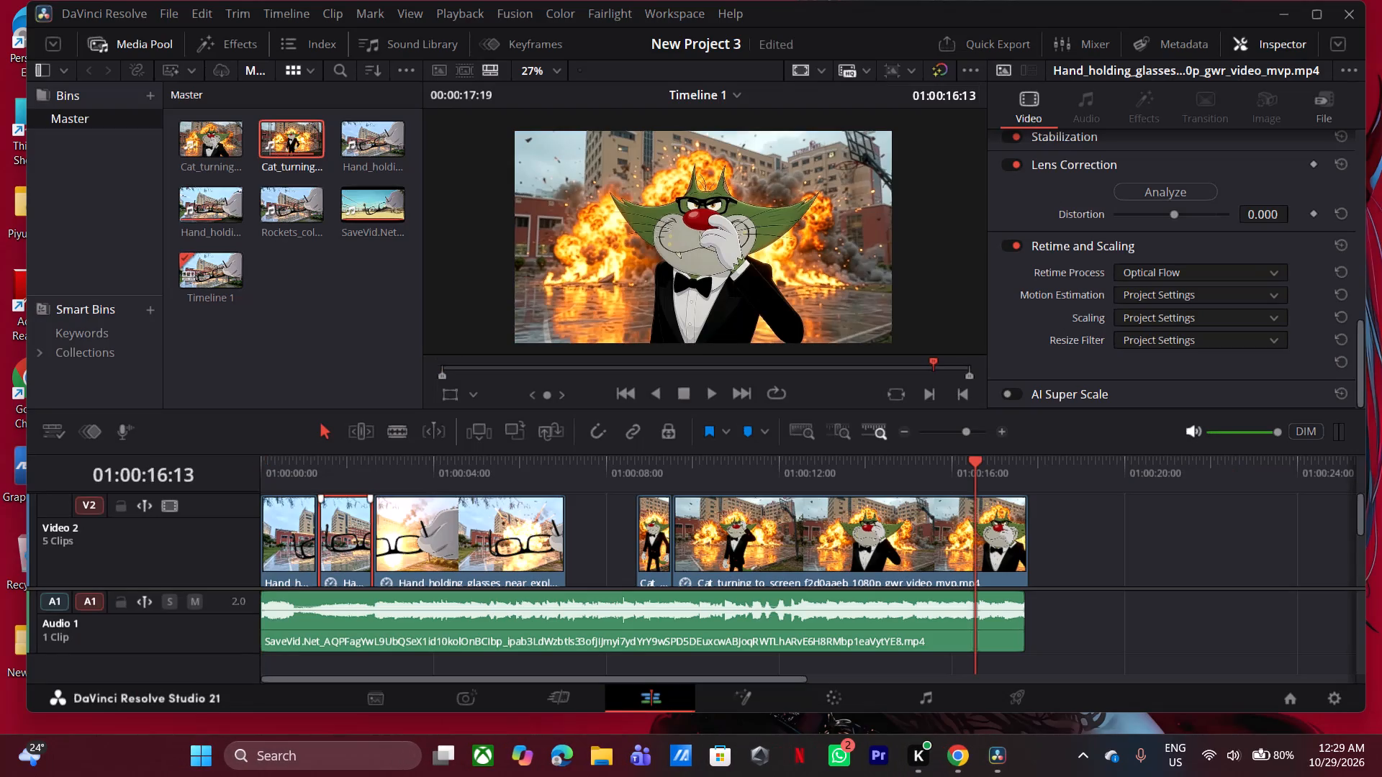
Add a Solid Color generator on a new Video 3 track from the timeline start and extend it to about 14 seconds.
{"action": "scroll", "coordinate": [643, 584], "scroll_direction": "up", "scroll_amount": 1}
{"action": "left_click", "coordinate": [595, 473]}
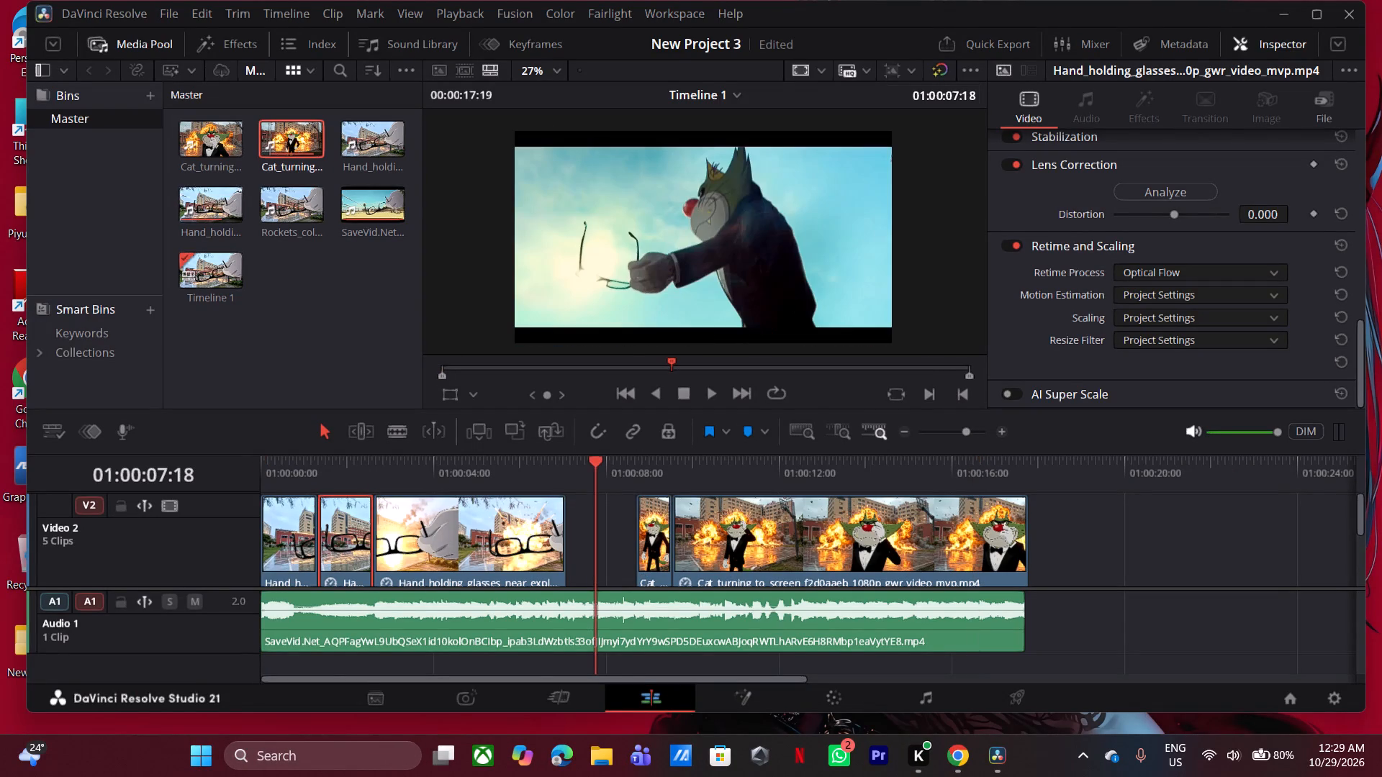
{"action": "left_click", "coordinate": [234, 39]}
{"action": "left_click", "coordinate": [132, 122]}
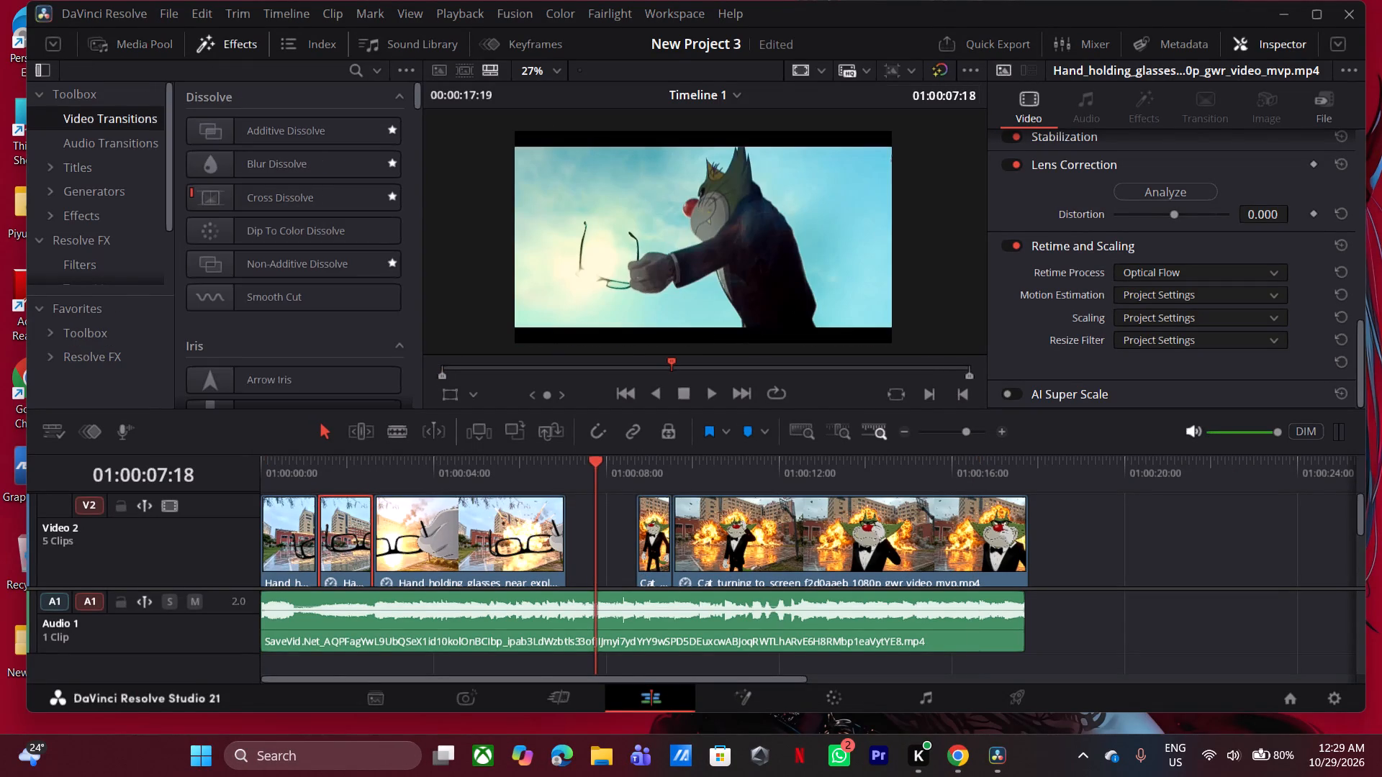
{"action": "scroll", "coordinate": [364, 295], "scroll_direction": "down", "scroll_amount": 5}
{"action": "double_click", "coordinate": [125, 199]}
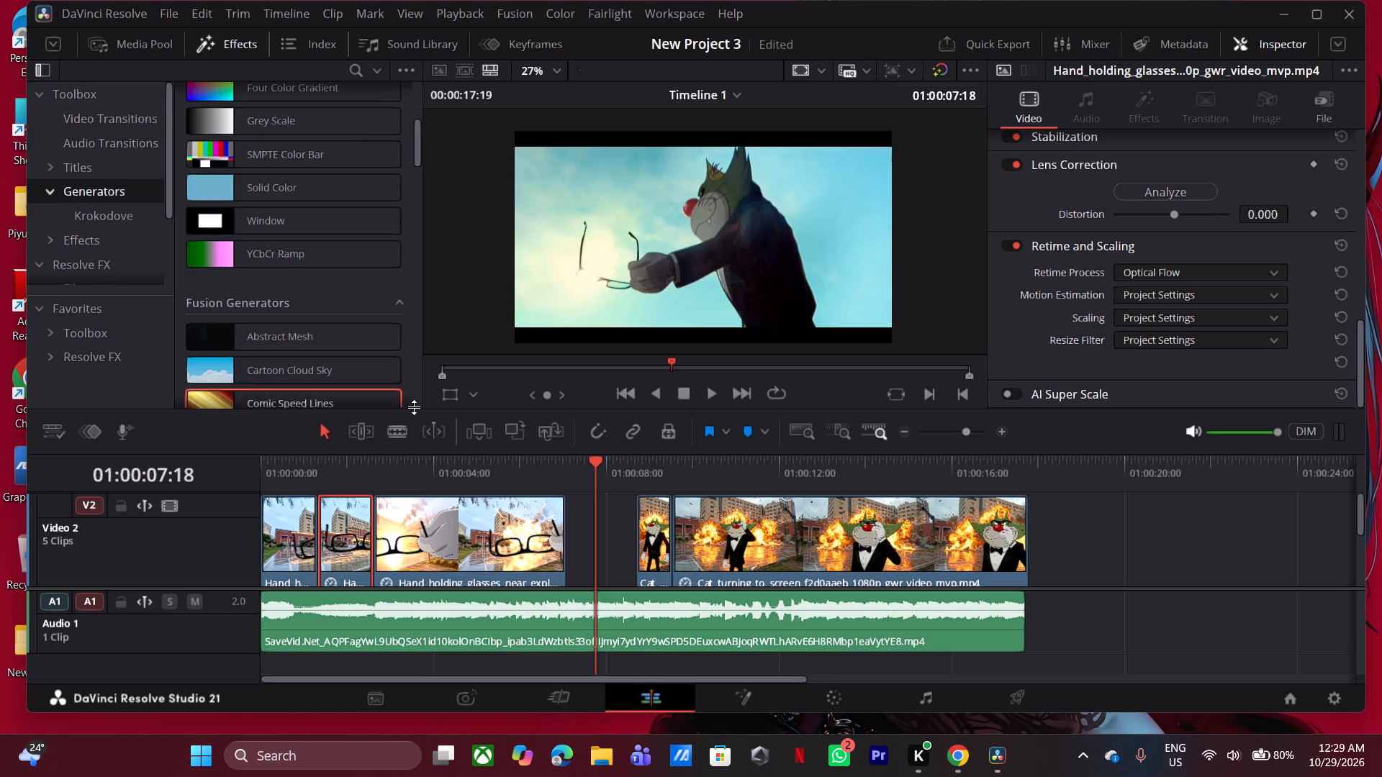
{"action": "left_click_drag", "start_coordinate": [296, 188], "coordinate": [1116, 527]}
{"action": "left_click_drag", "start_coordinate": [1178, 547], "coordinate": [289, 527]}
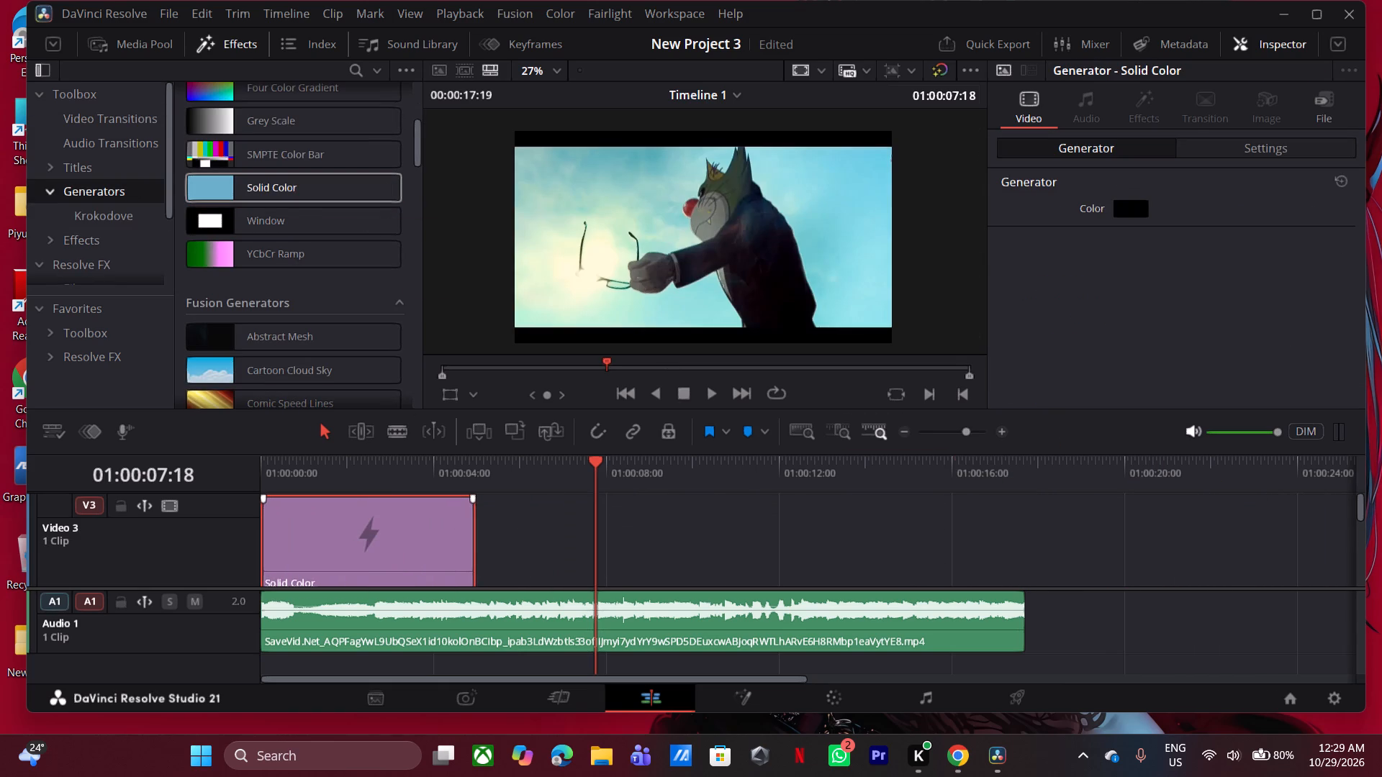
{"action": "left_click_drag", "start_coordinate": [473, 542], "coordinate": [877, 548]}
{"action": "left_click", "coordinate": [617, 540]}
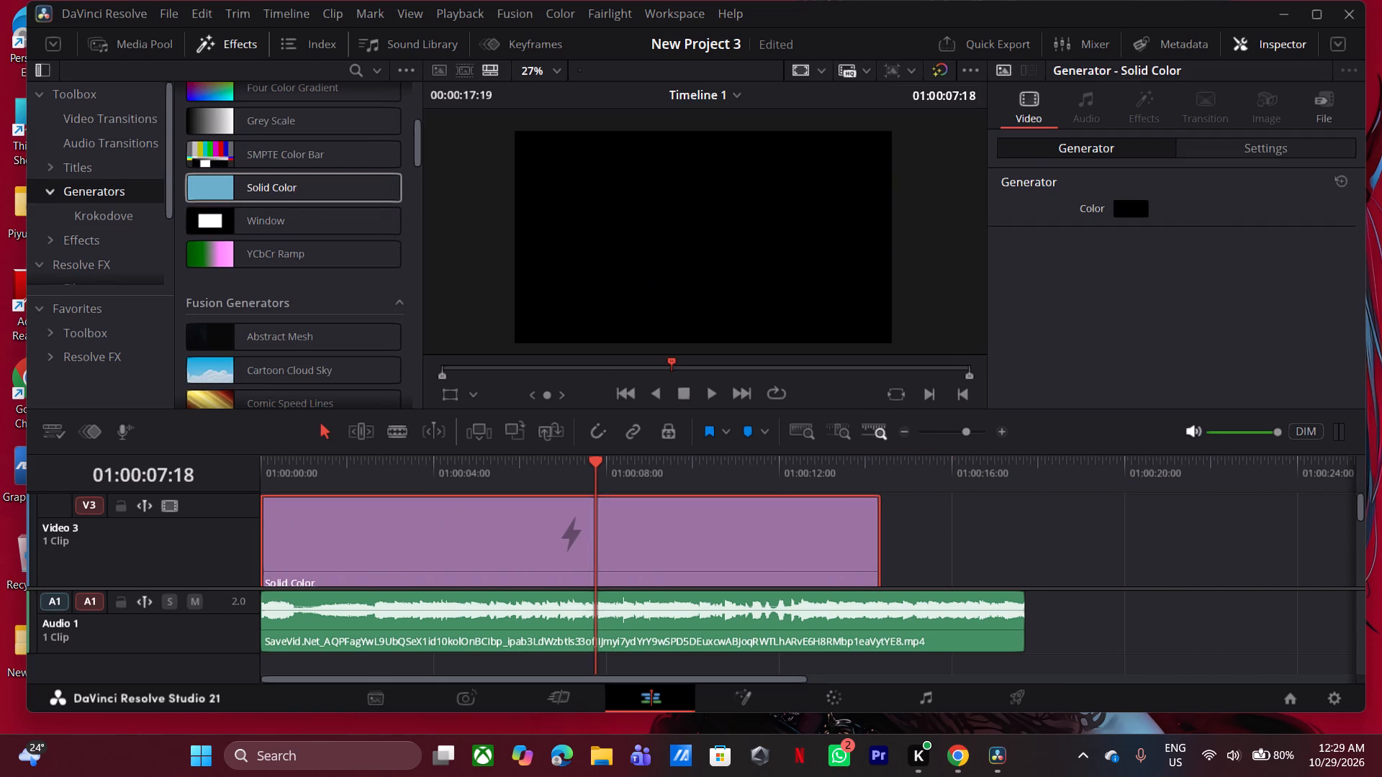
Crop the Video 3 Solid Color from the bottom into a thin black bar along the top letterbox edge.
{"action": "left_click", "coordinate": [471, 390]}
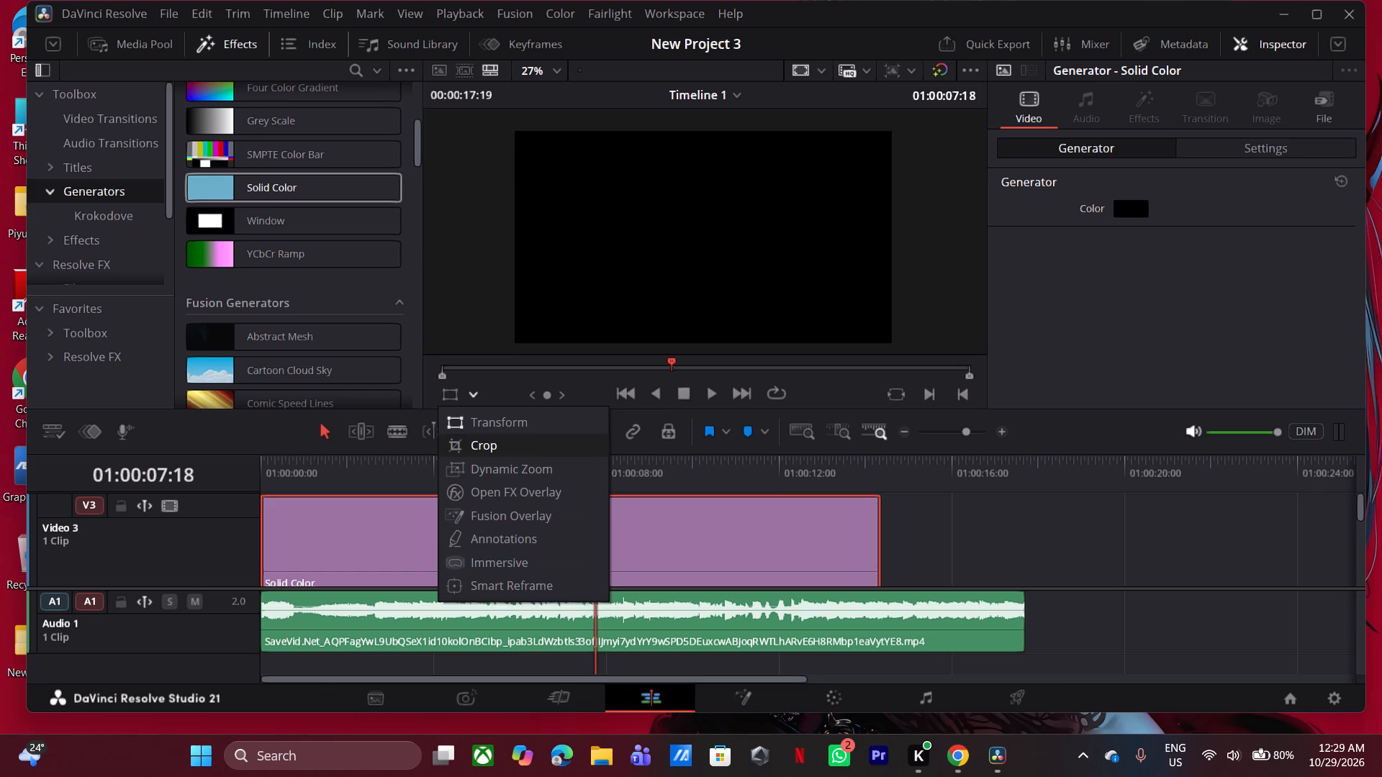
{"action": "left_click", "coordinate": [479, 445]}
{"action": "left_click_drag", "start_coordinate": [697, 344], "coordinate": [753, 147]}
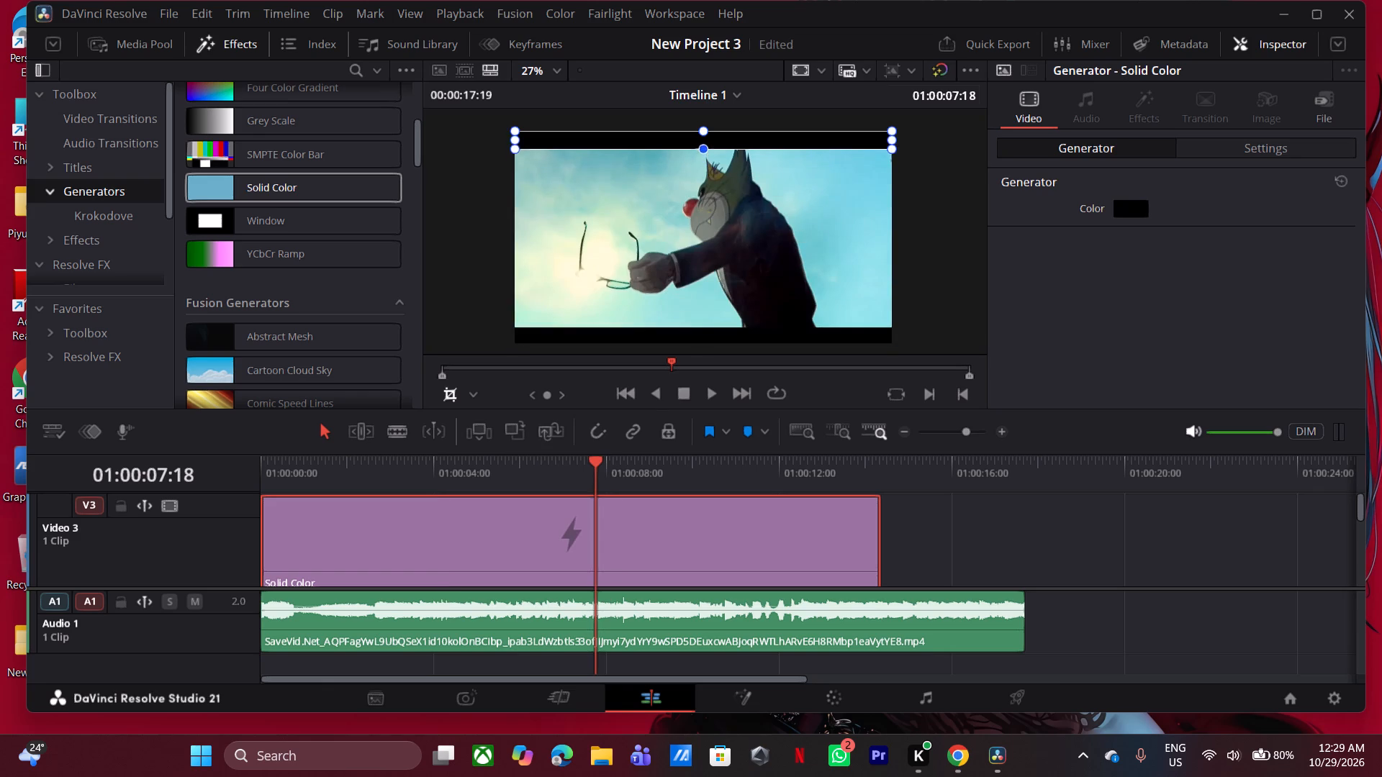
{"action": "left_click_drag", "start_coordinate": [753, 147], "coordinate": [757, 143]}
{"action": "scroll", "coordinate": [698, 171], "scroll_direction": "up", "scroll_amount": 20}
{"action": "scroll", "coordinate": [698, 171], "scroll_direction": "up", "scroll_amount": 2}
{"action": "middle_click_drag", "start_coordinate": [728, 143], "coordinate": [751, 251]}
{"action": "scroll", "coordinate": [751, 251], "scroll_direction": "up", "scroll_amount": 9}
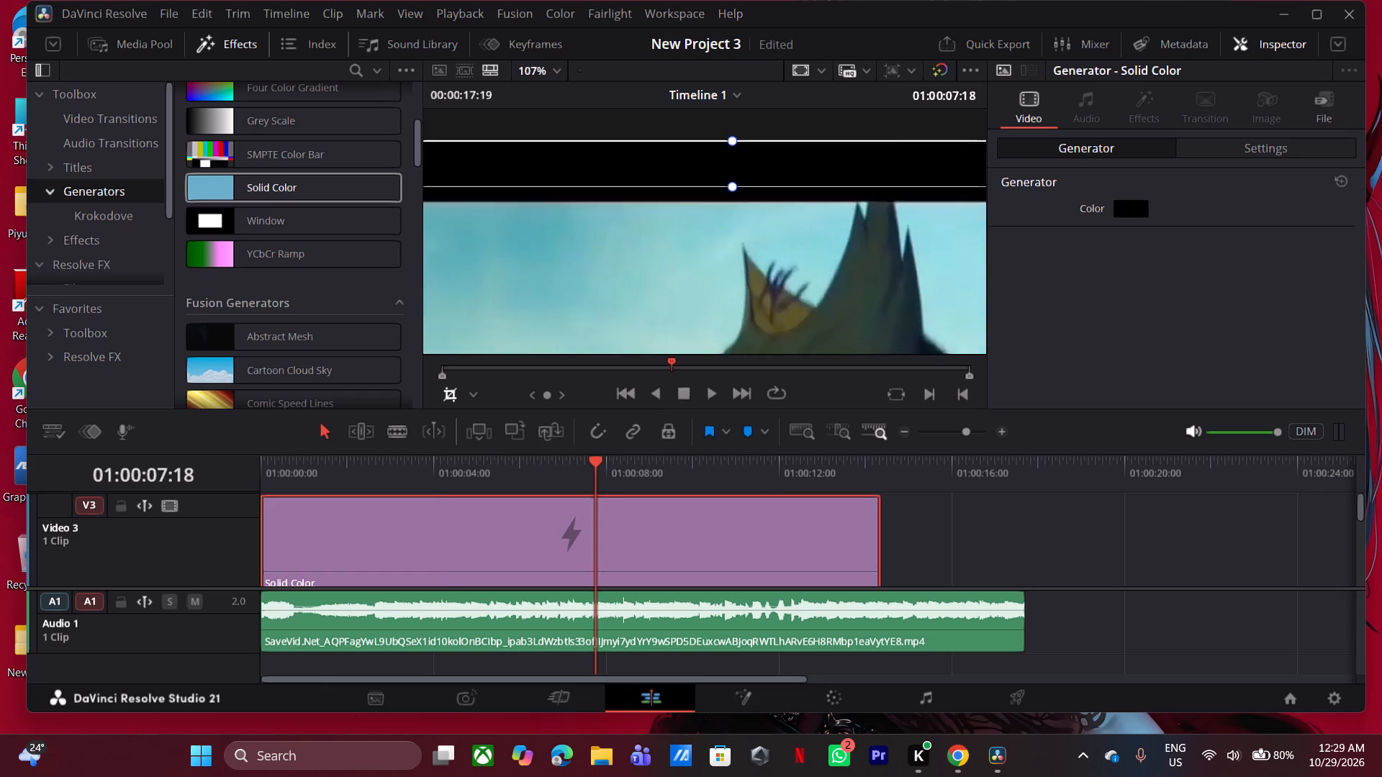
{"action": "scroll", "coordinate": [751, 251], "scroll_direction": "up", "scroll_amount": 5}
{"action": "left_click_drag", "start_coordinate": [724, 161], "coordinate": [728, 182]}
{"action": "scroll", "coordinate": [736, 209], "scroll_direction": "down", "scroll_amount": 20}
{"action": "scroll", "coordinate": [736, 209], "scroll_direction": "down", "scroll_amount": 6}
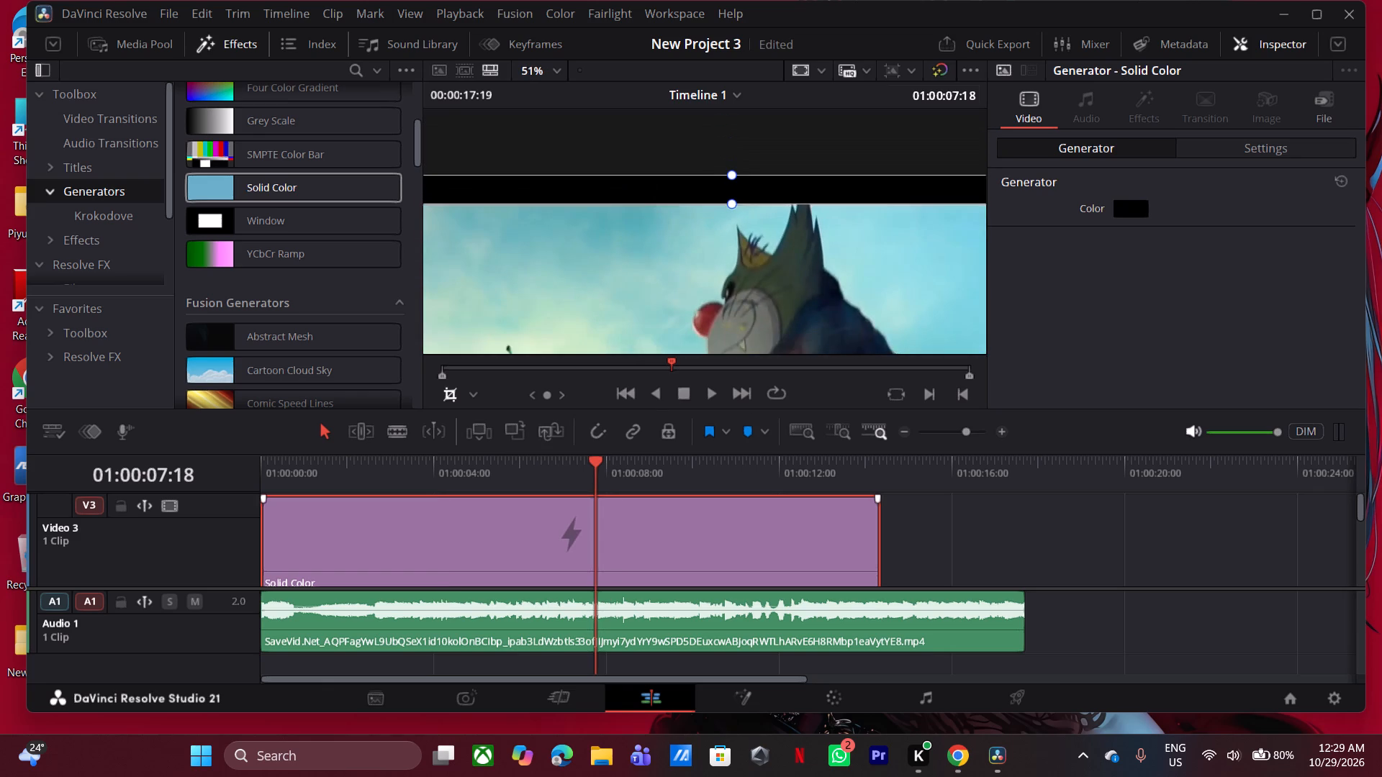
Duplicate the cropped Solid Color clip onto a new Video 4 track, aligned with the timeline start.
{"action": "left_click_drag", "start_coordinate": [534, 535], "coordinate": [1177, 539], "text": "alt"}
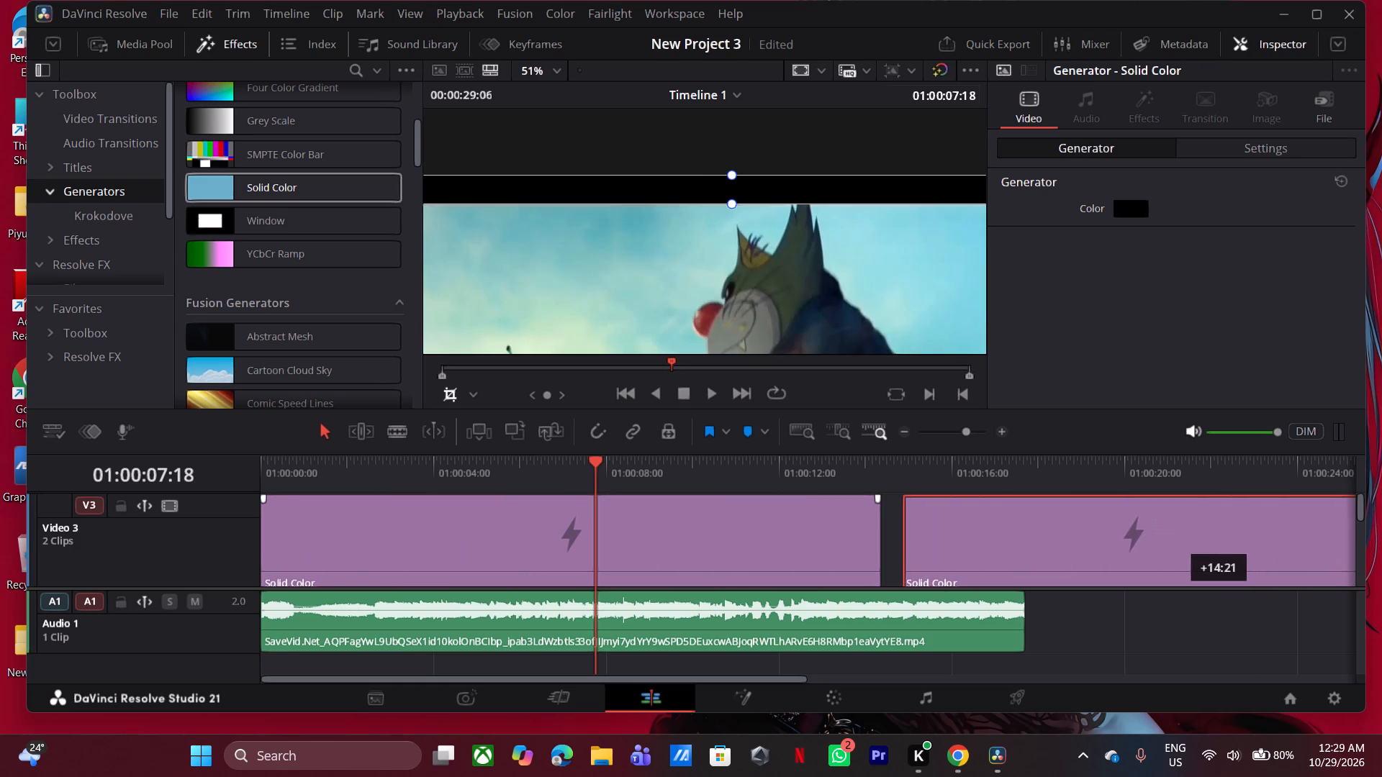
{"action": "left_click_drag", "start_coordinate": [1196, 550], "coordinate": [469, 537]}
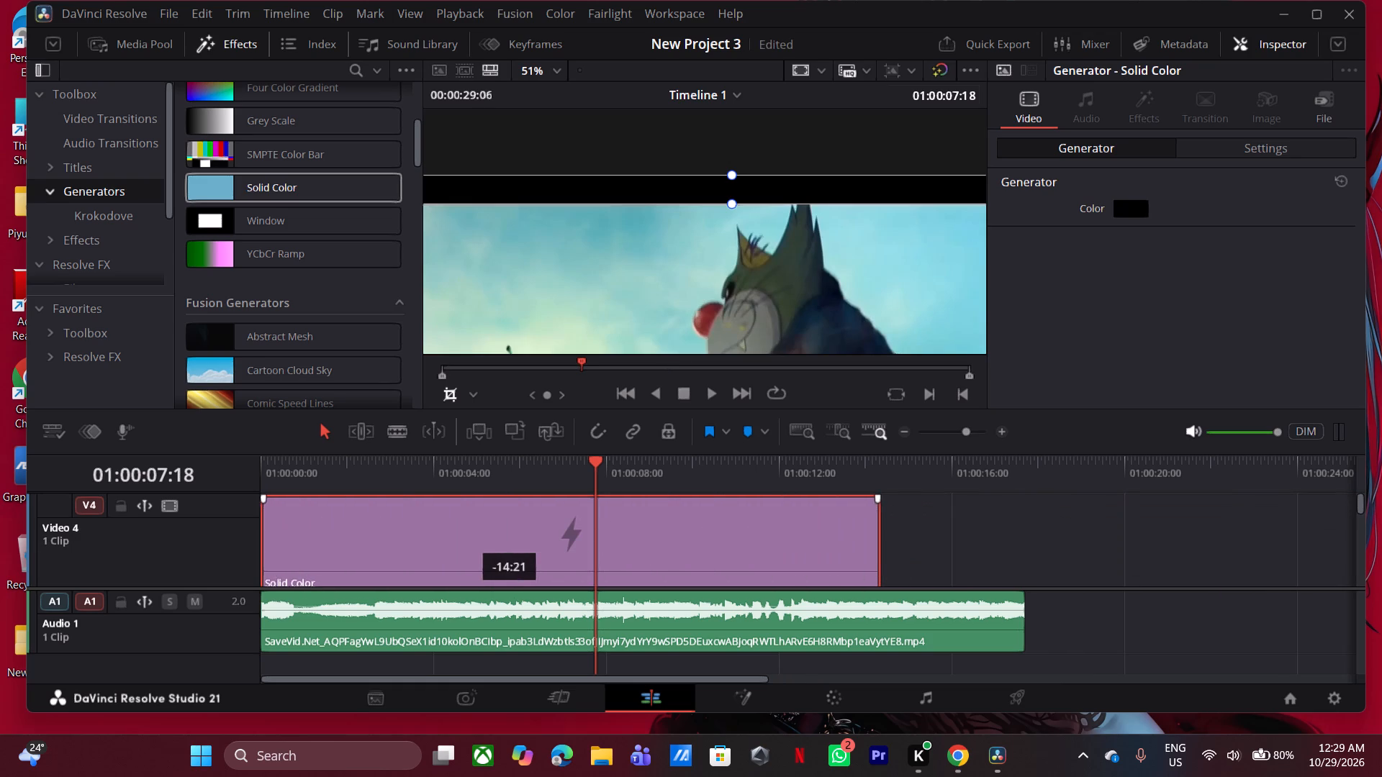
{"action": "left_click_drag", "start_coordinate": [469, 537], "coordinate": [466, 537]}
Extend the end of the Video 3 Solid Color clip to the end of the last Video 2 clip, about 01:00:17:19.
{"action": "left_click_drag", "start_coordinate": [246, 589], "coordinate": [252, 678]}
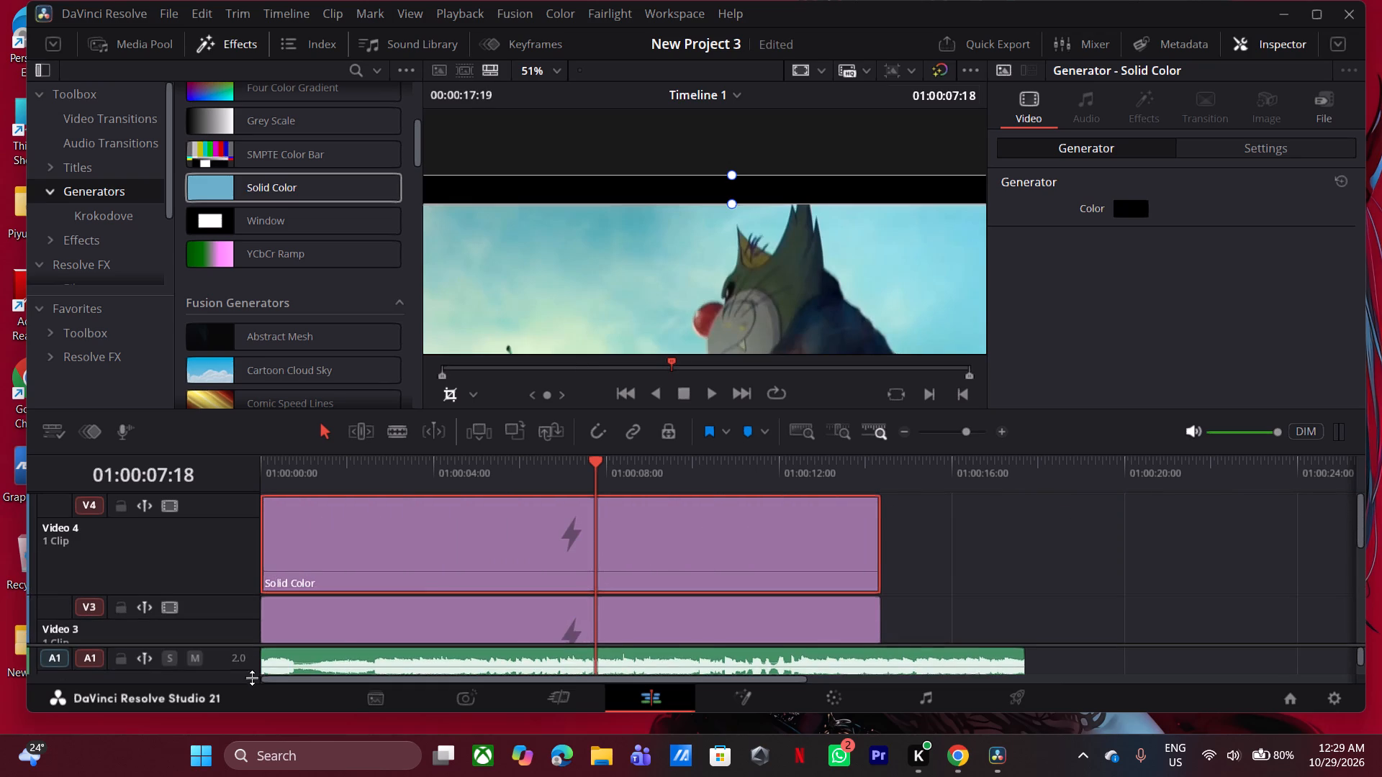
{"action": "left_click_drag", "start_coordinate": [252, 678], "coordinate": [253, 682]}
{"action": "scroll", "coordinate": [627, 576], "scroll_direction": "down", "scroll_amount": 2}
{"action": "scroll", "coordinate": [619, 568], "scroll_direction": "up", "scroll_amount": 1}
{"action": "left_click_drag", "start_coordinate": [872, 543], "coordinate": [1019, 548]}
{"action": "left_click", "coordinate": [1034, 468]}
{"action": "double_click", "coordinate": [1006, 430]}
{"action": "left_click_drag", "start_coordinate": [853, 526], "coordinate": [862, 529]}
Extend the Video 4 Solid Color clip to about 01:00:17:19, matching the end of the Video 3 clip.
{"action": "scroll", "coordinate": [771, 561], "scroll_direction": "up", "scroll_amount": 1}
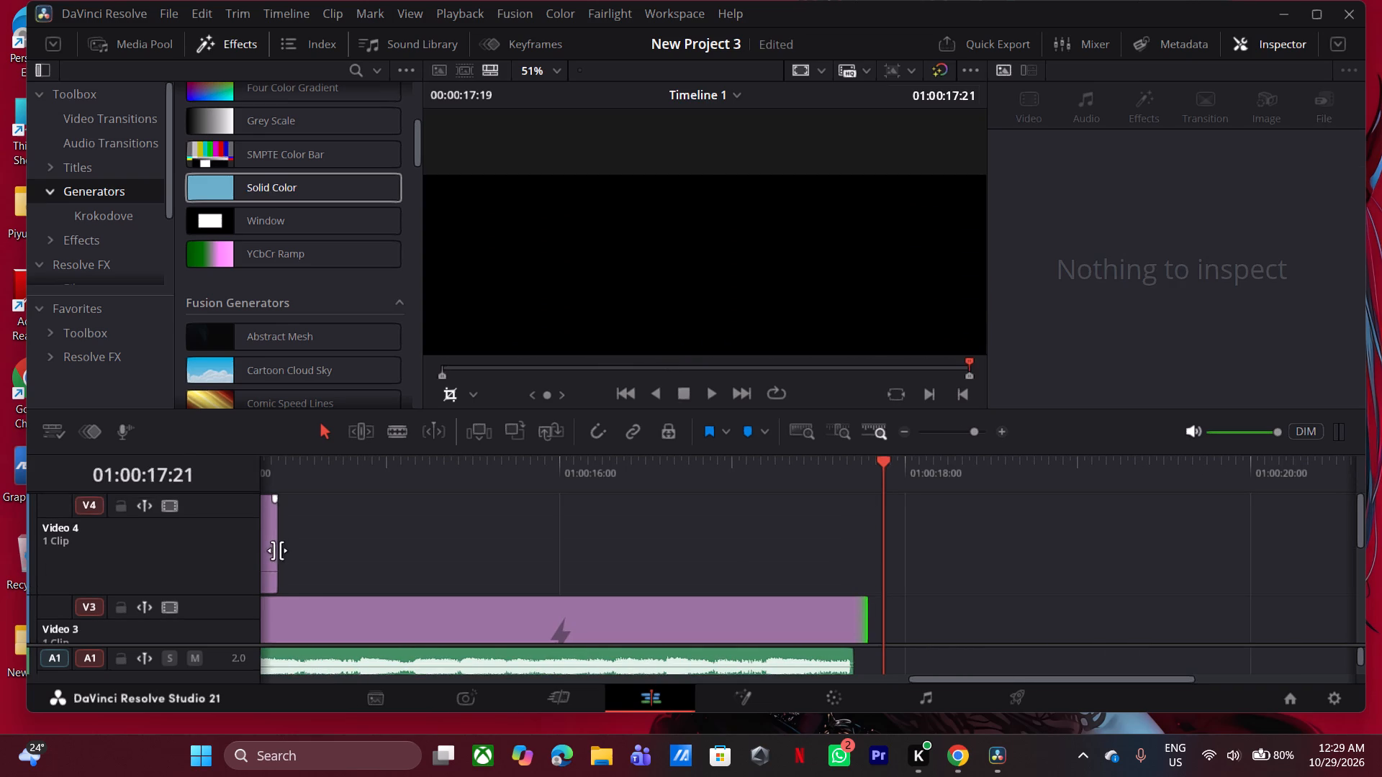
{"action": "left_click_drag", "start_coordinate": [275, 551], "coordinate": [863, 553]}
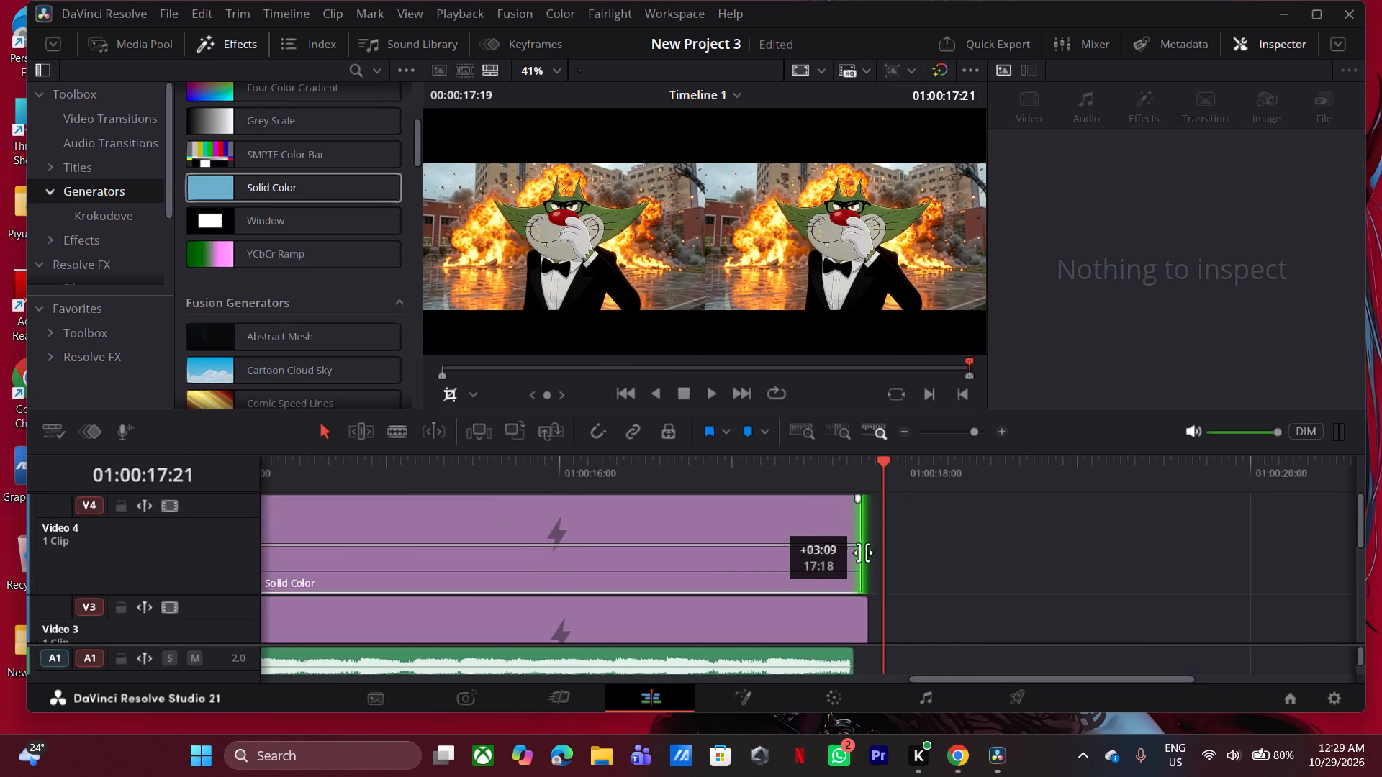
{"action": "left_click_drag", "start_coordinate": [863, 553], "coordinate": [866, 553]}
{"action": "left_click", "coordinate": [875, 468]}
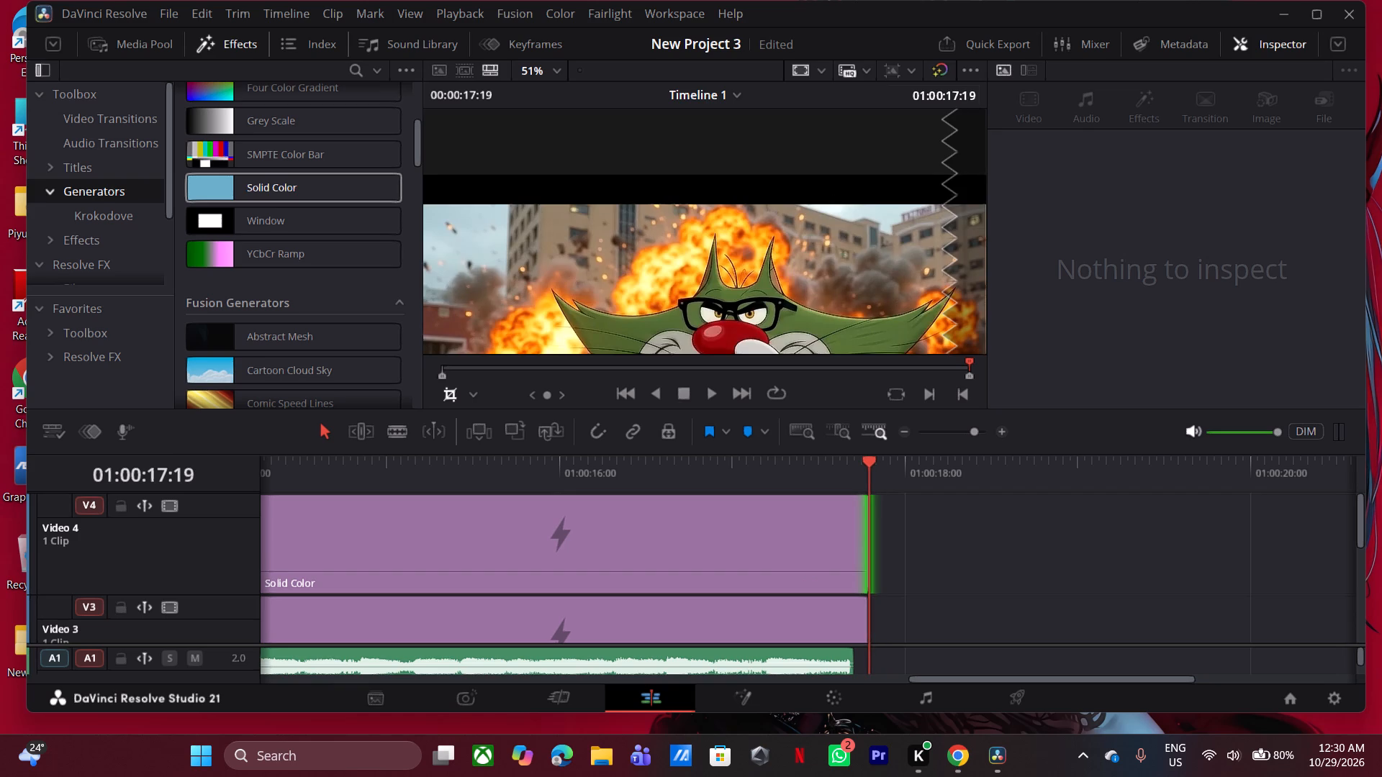
{"action": "left_click_drag", "start_coordinate": [976, 432], "coordinate": [1010, 432]}
{"action": "scroll", "coordinate": [900, 529], "scroll_direction": "down", "scroll_amount": 1}
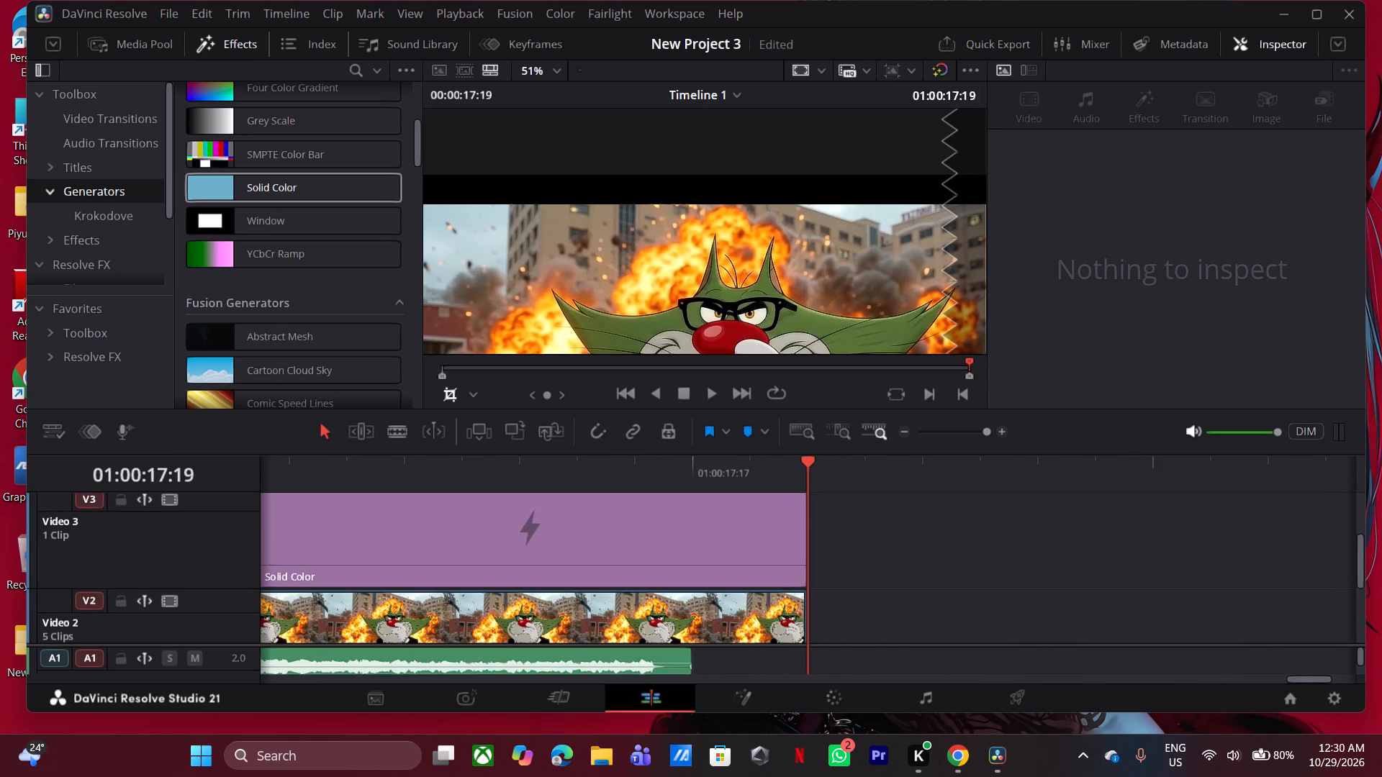
{"action": "scroll", "coordinate": [900, 529], "scroll_direction": "up", "scroll_amount": 1}
{"action": "double_click", "coordinate": [806, 539]}
{"action": "left_click", "coordinate": [867, 553]}
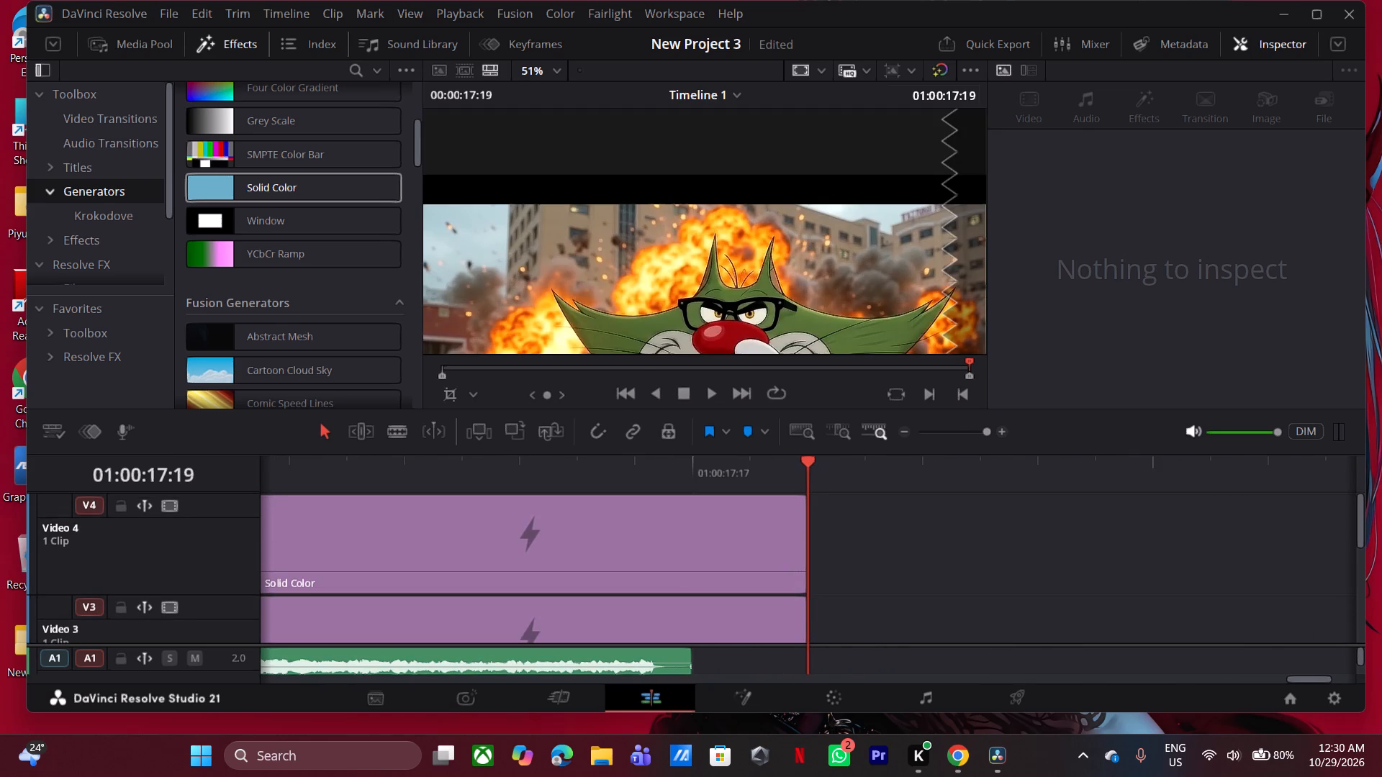
Expand the crop of the Video 4 Solid Color downward until it fills the whole frame.
{"action": "left_click", "coordinate": [673, 543]}
{"action": "scroll", "coordinate": [818, 273], "scroll_direction": "down", "scroll_amount": 19}
{"action": "middle_click_drag", "start_coordinate": [746, 301], "coordinate": [752, 237]}
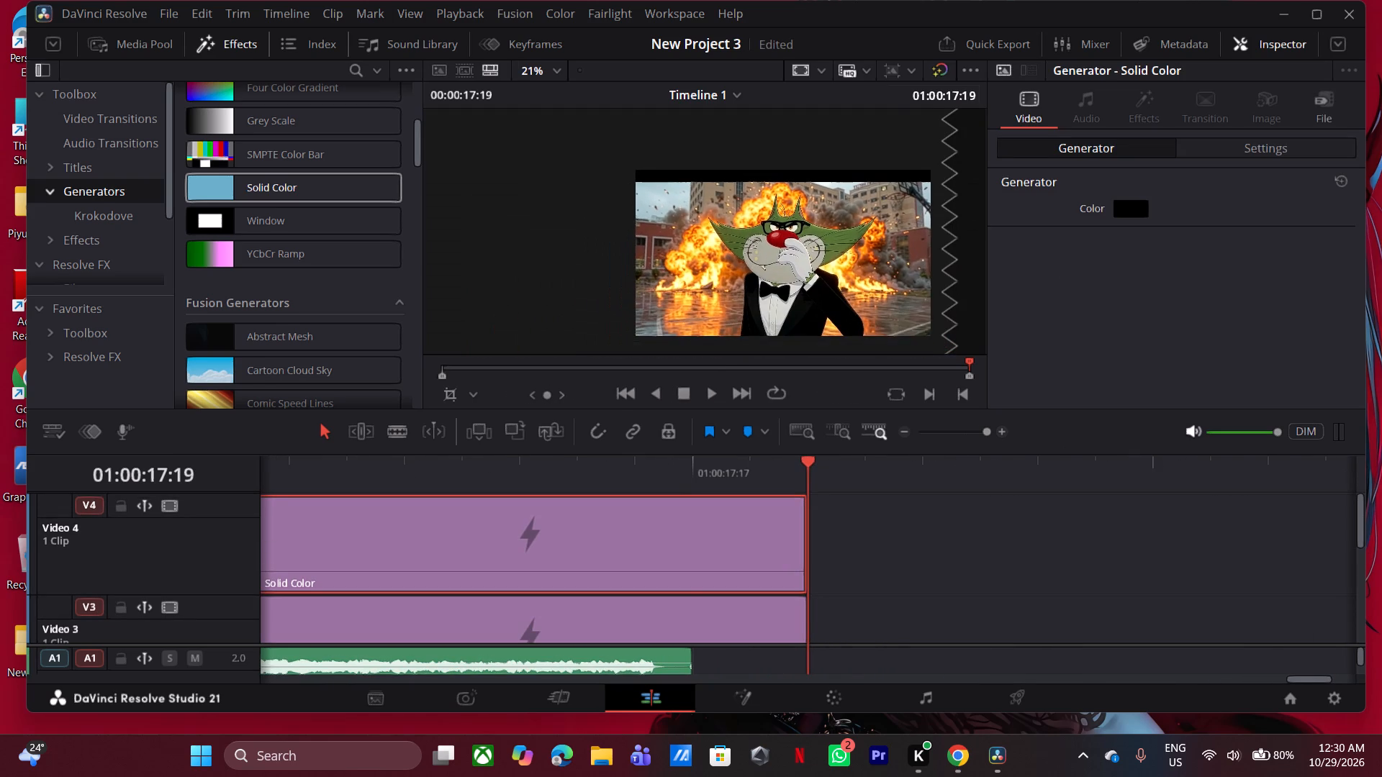
{"action": "middle_click_drag", "start_coordinate": [752, 237], "coordinate": [772, 198]}
{"action": "left_click", "coordinate": [469, 476]}
{"action": "left_click", "coordinate": [450, 396]}
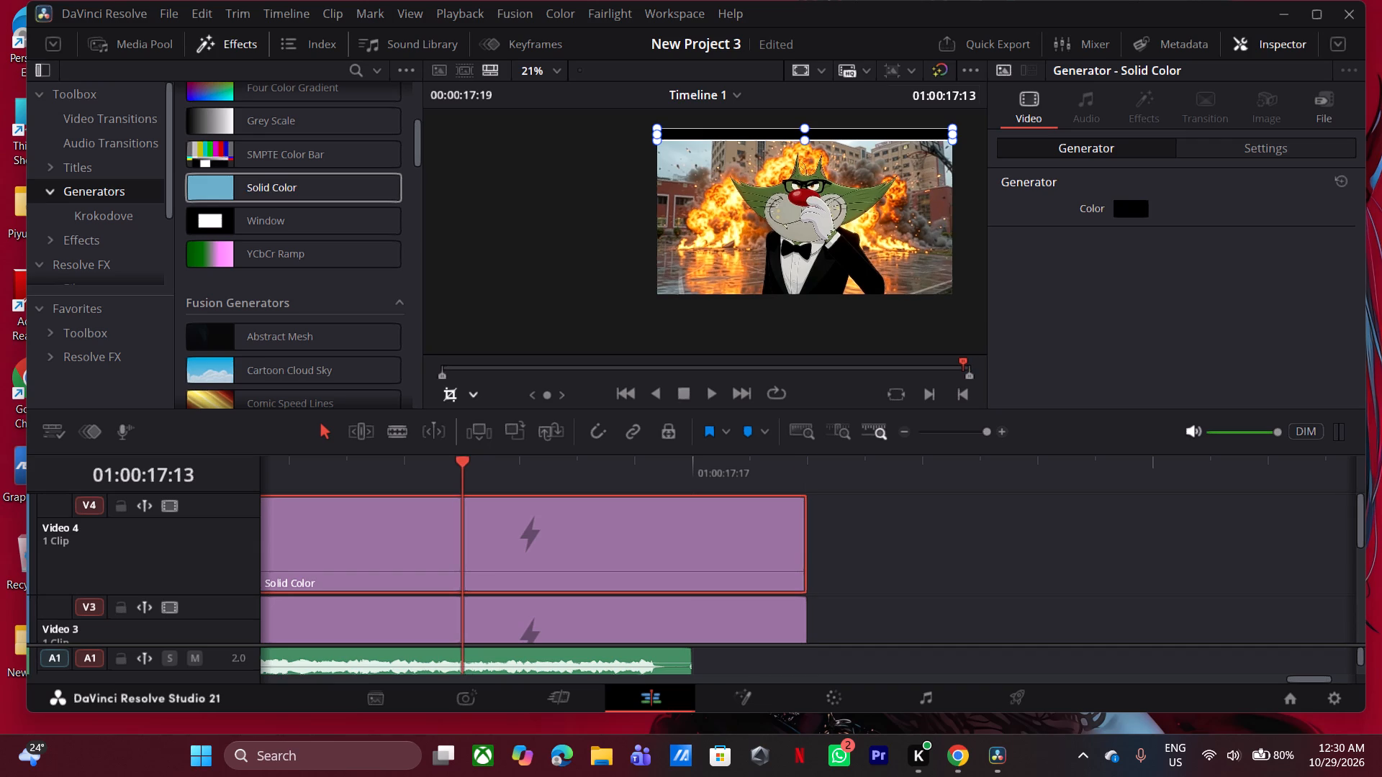
{"action": "left_click_drag", "start_coordinate": [805, 140], "coordinate": [831, 319]}
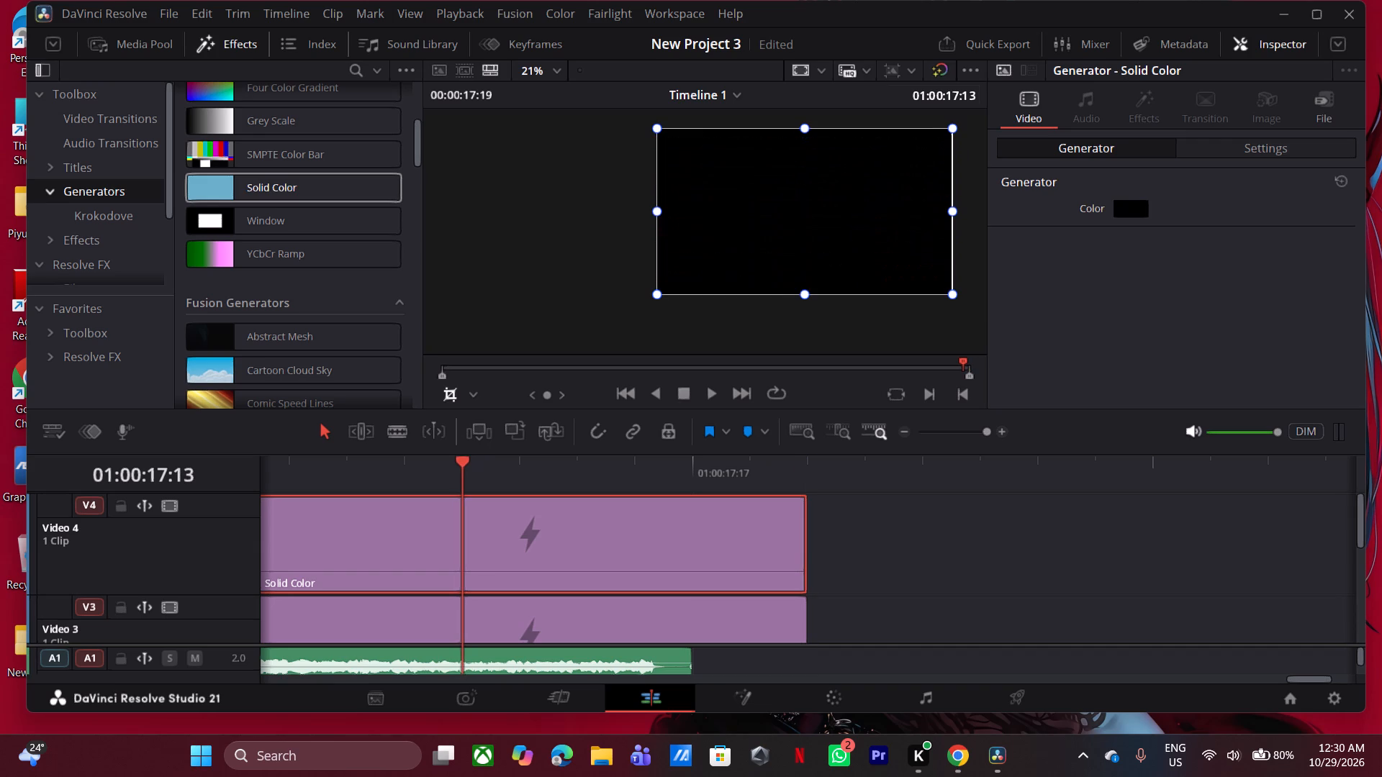
At 01:00:08:00, crop the Video 4 Solid Color from the top to leave a thin black bar along the bottom letterbox edge.
{"action": "left_click", "coordinate": [888, 437]}
{"action": "triple_click", "coordinate": [894, 434]}
{"action": "triple_click", "coordinate": [902, 434]}
{"action": "triple_click", "coordinate": [902, 434]}
{"action": "left_click", "coordinate": [902, 434]}
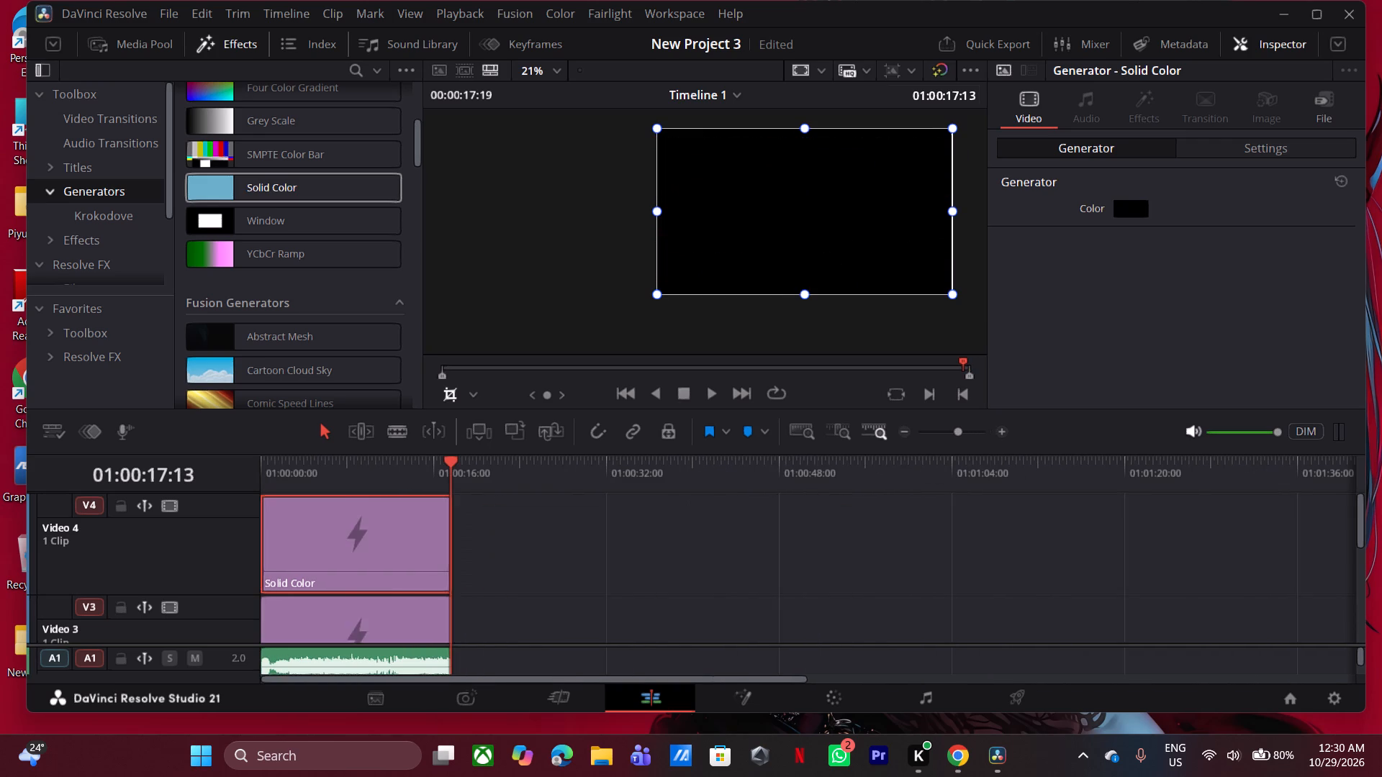
{"action": "scroll", "coordinate": [449, 547], "scroll_direction": "down", "scroll_amount": 3}
{"action": "left_click", "coordinate": [347, 473]}
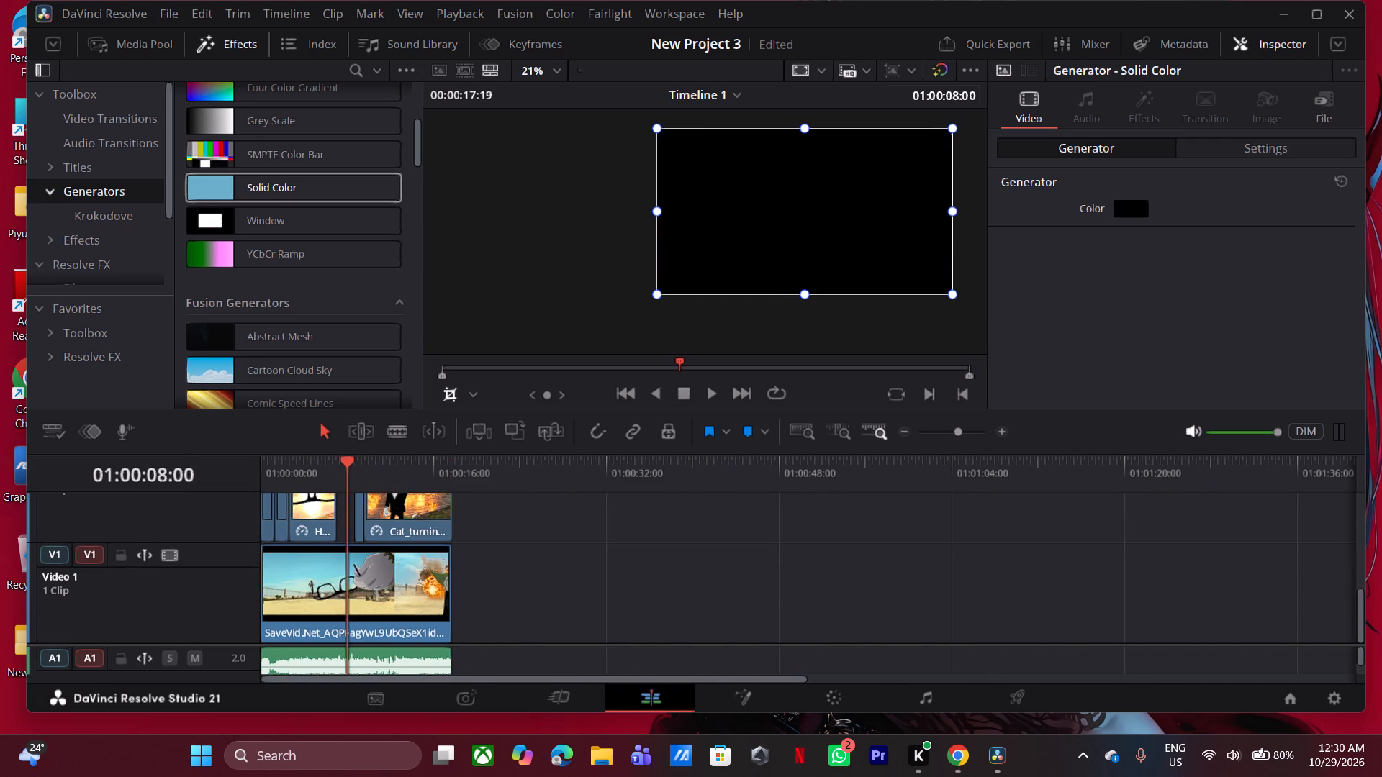
{"action": "left_click_drag", "start_coordinate": [802, 131], "coordinate": [818, 267]}
{"action": "scroll", "coordinate": [818, 267], "scroll_direction": "up", "scroll_amount": 7}
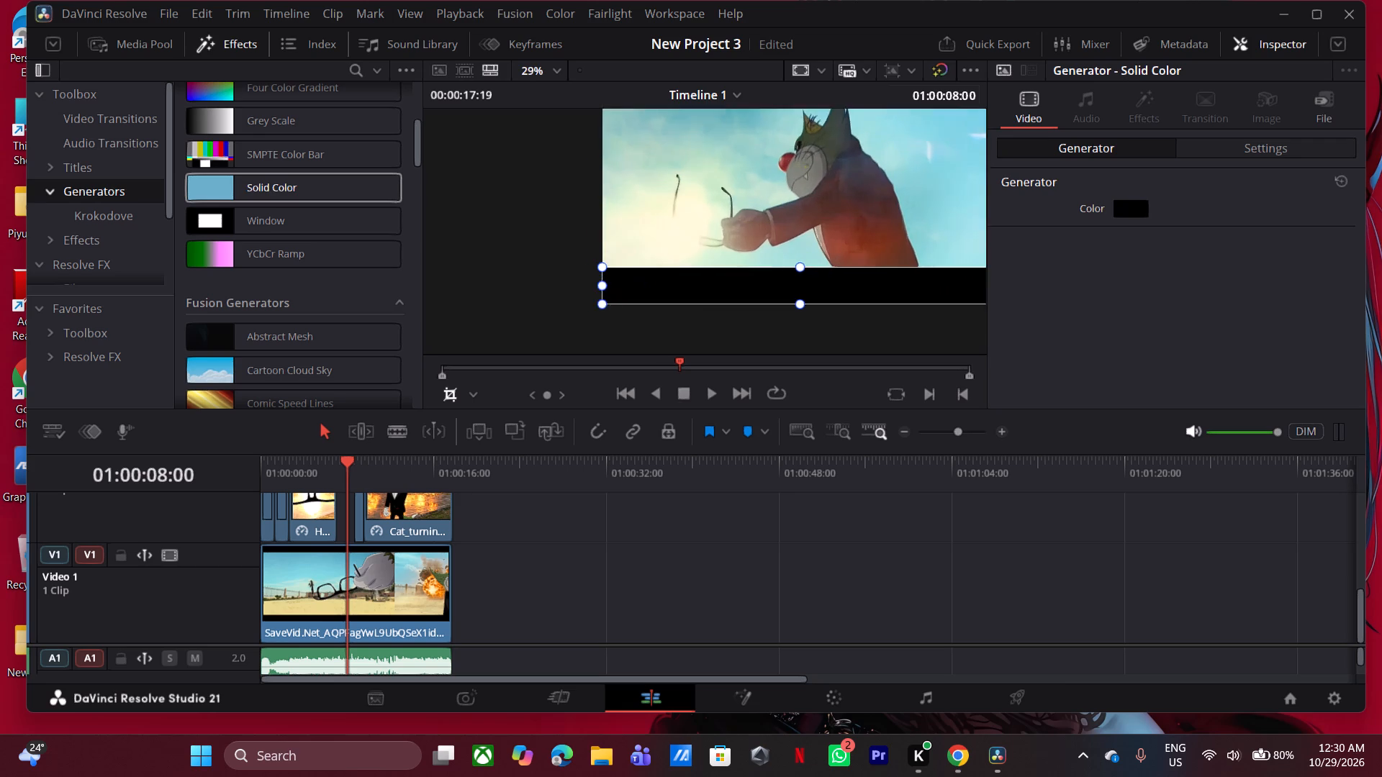
{"action": "scroll", "coordinate": [818, 267], "scroll_direction": "up", "scroll_amount": 17}
{"action": "left_click_drag", "start_coordinate": [776, 267], "coordinate": [786, 324]}
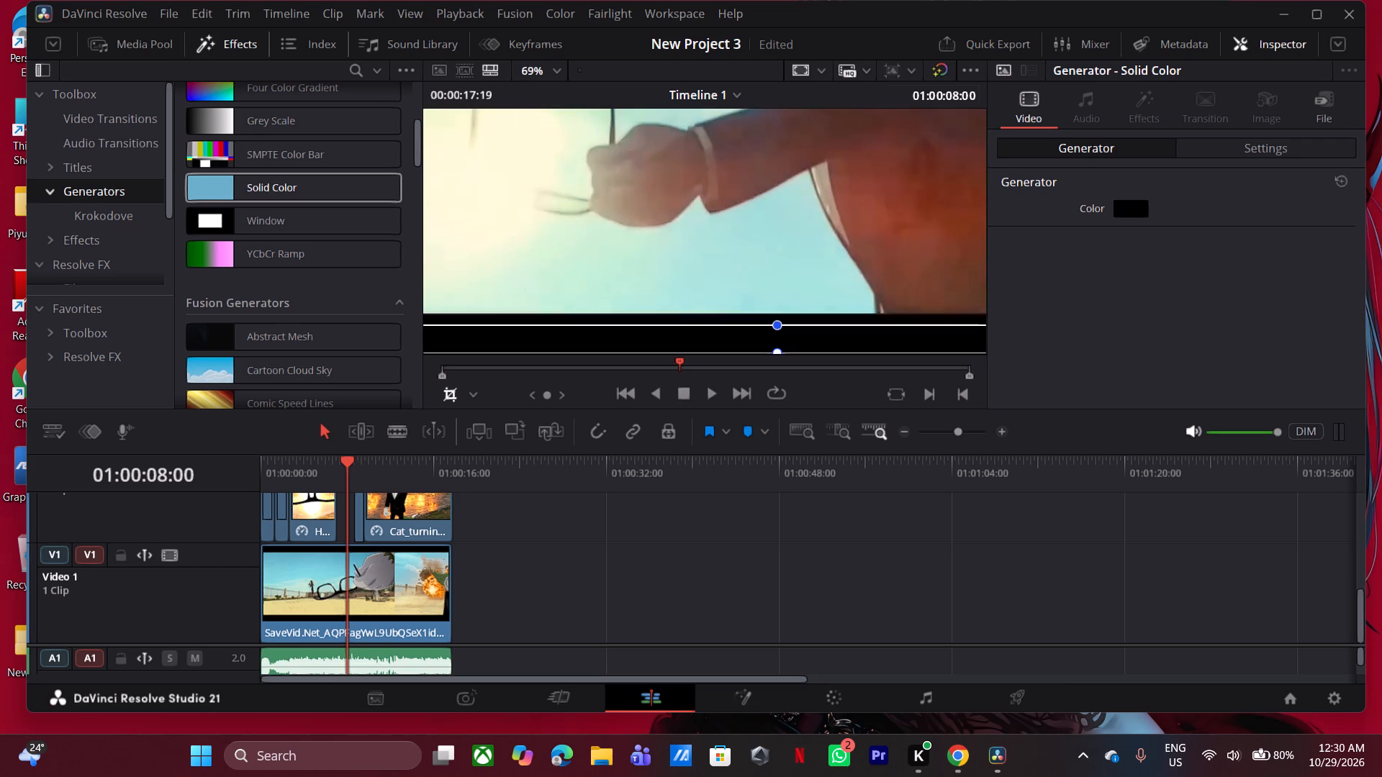
{"action": "left_click_drag", "start_coordinate": [786, 324], "coordinate": [800, 315]}
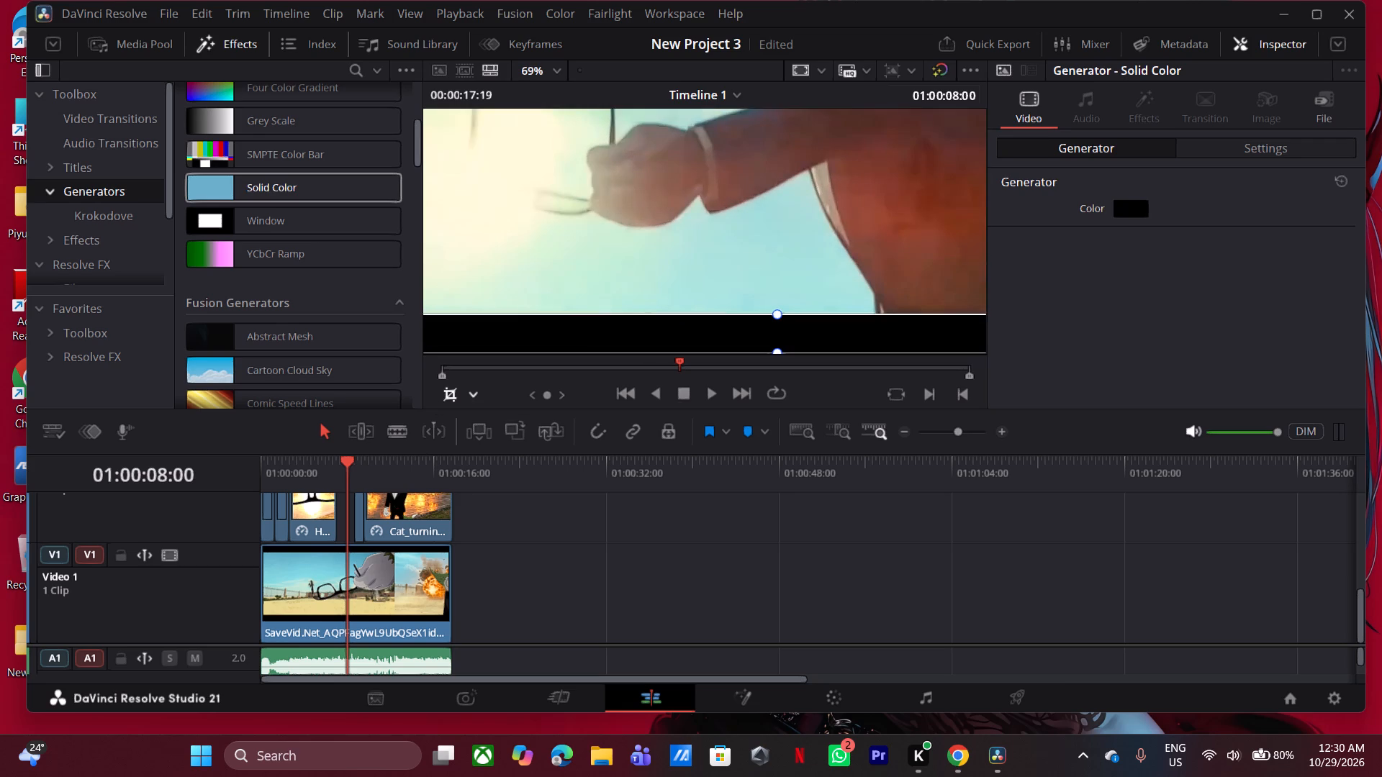
{"action": "double_click", "coordinate": [443, 394]}
{"action": "scroll", "coordinate": [690, 282], "scroll_direction": "down", "scroll_amount": 11}
Save the project and play the timeline full screen from the beginning to the final cat explosion shot.
{"action": "left_click_drag", "start_coordinate": [318, 467], "coordinate": [233, 474]}
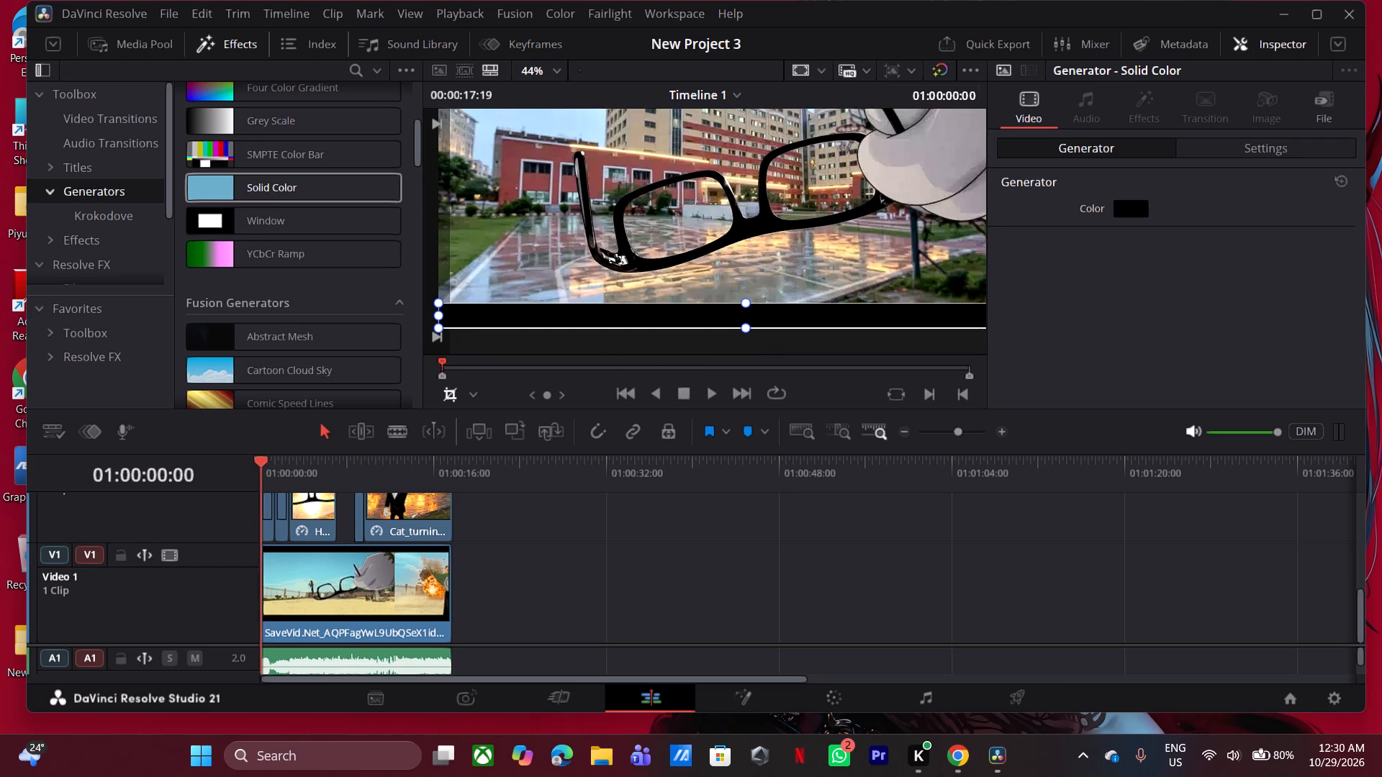
{"action": "left_click_drag", "start_coordinate": [233, 474], "coordinate": [222, 477]}
{"action": "key", "text": "ctrl+s"}
{"action": "key", "text": "ctrl+f"}
{"action": "key", "text": "space"}
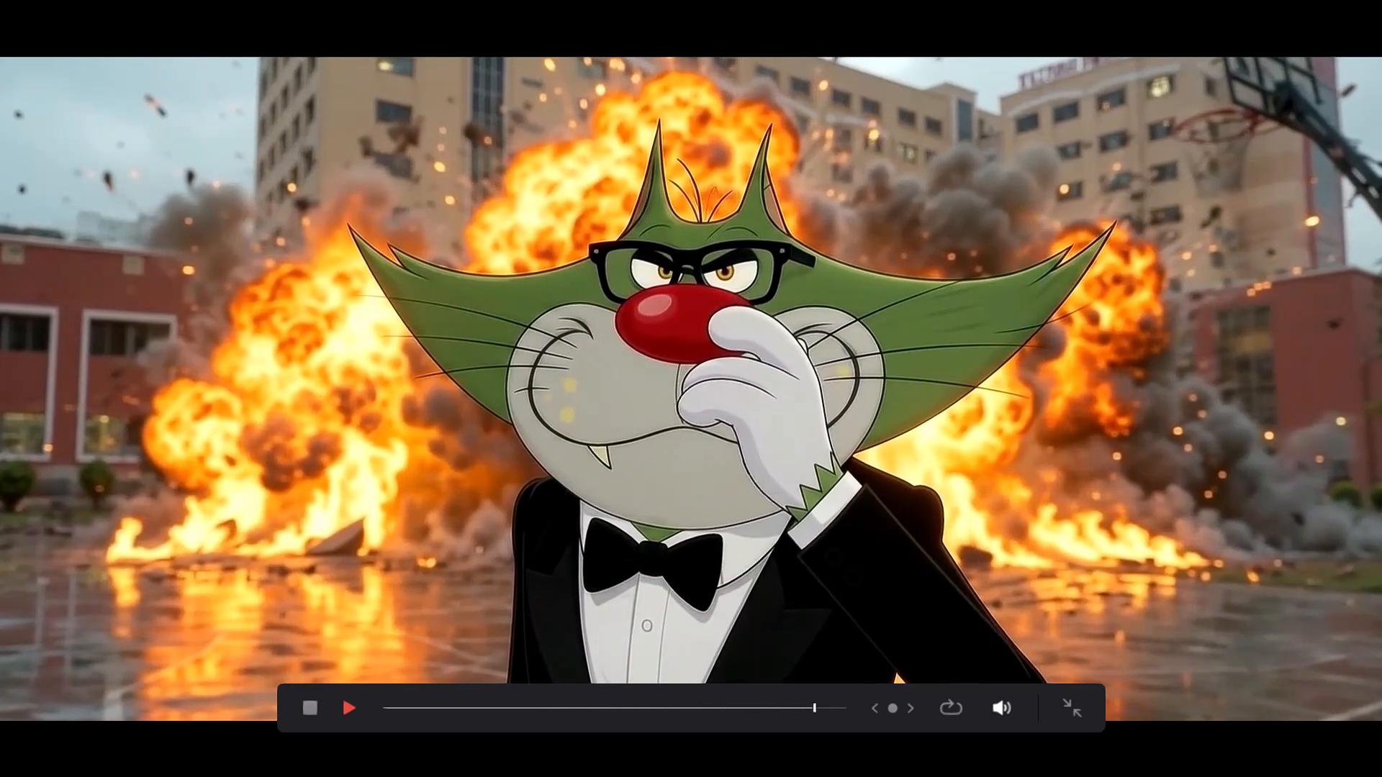
{"action": "key", "text": "space"}
{"action": "key", "text": "Escape"}
Examine clips 03 and 04 on the Color page and return to the Edit page.
{"action": "left_click", "coordinate": [856, 706]}
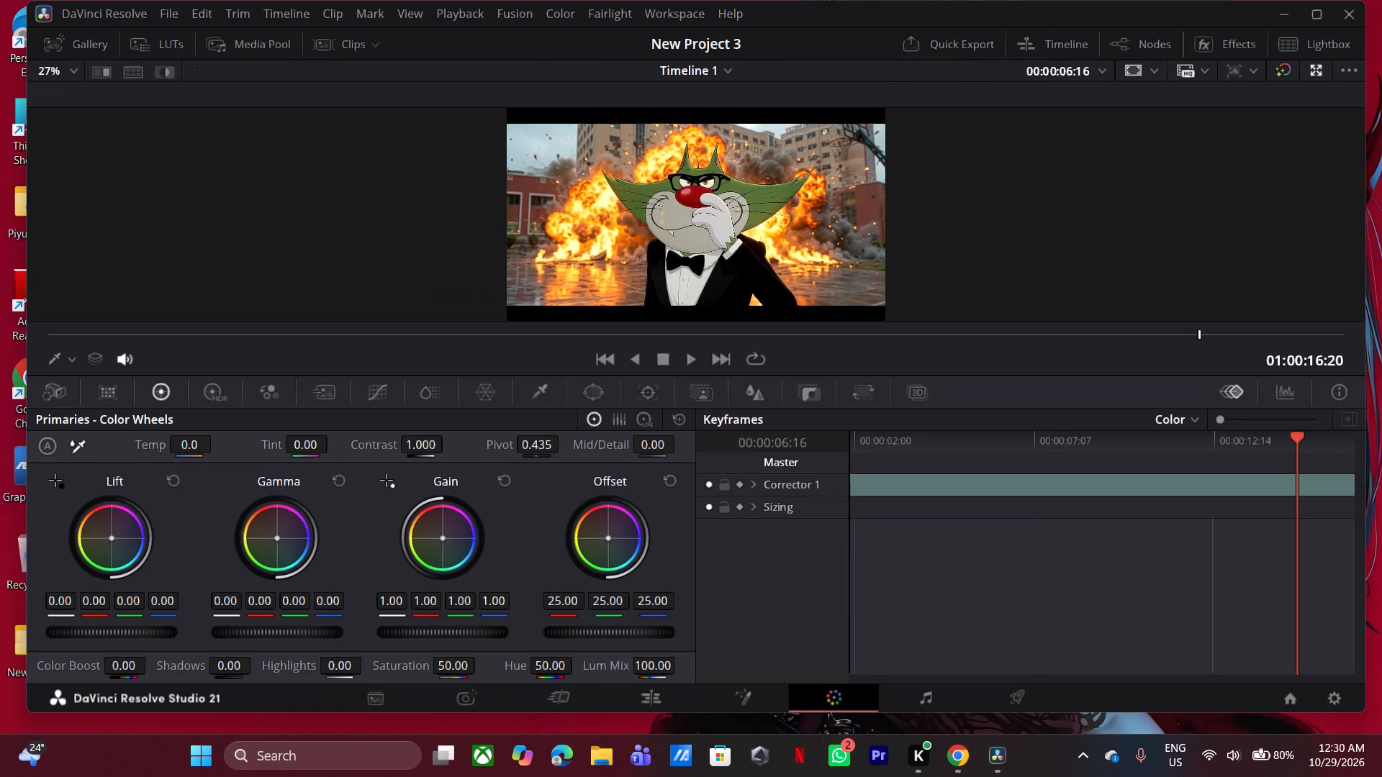
{"action": "left_click", "coordinate": [353, 38]}
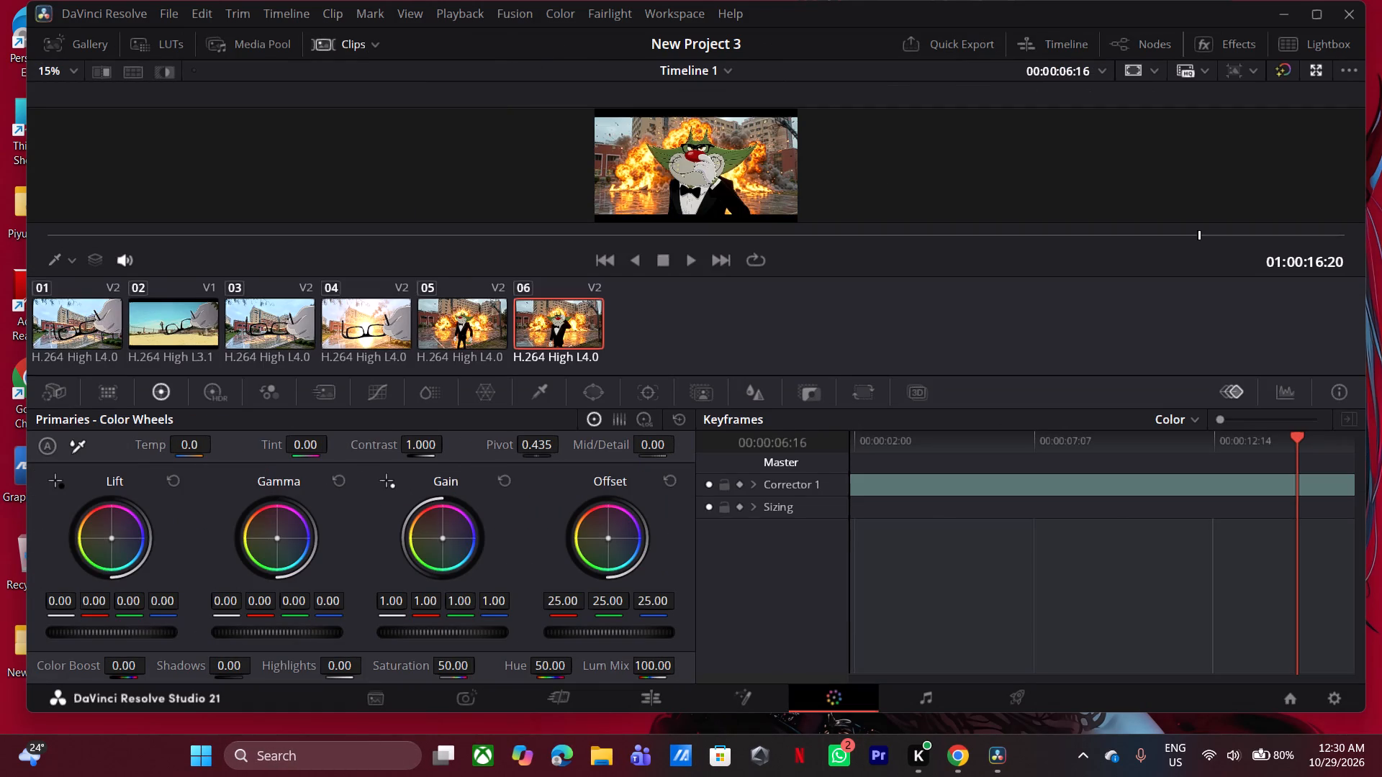
{"action": "left_click", "coordinate": [253, 332]}
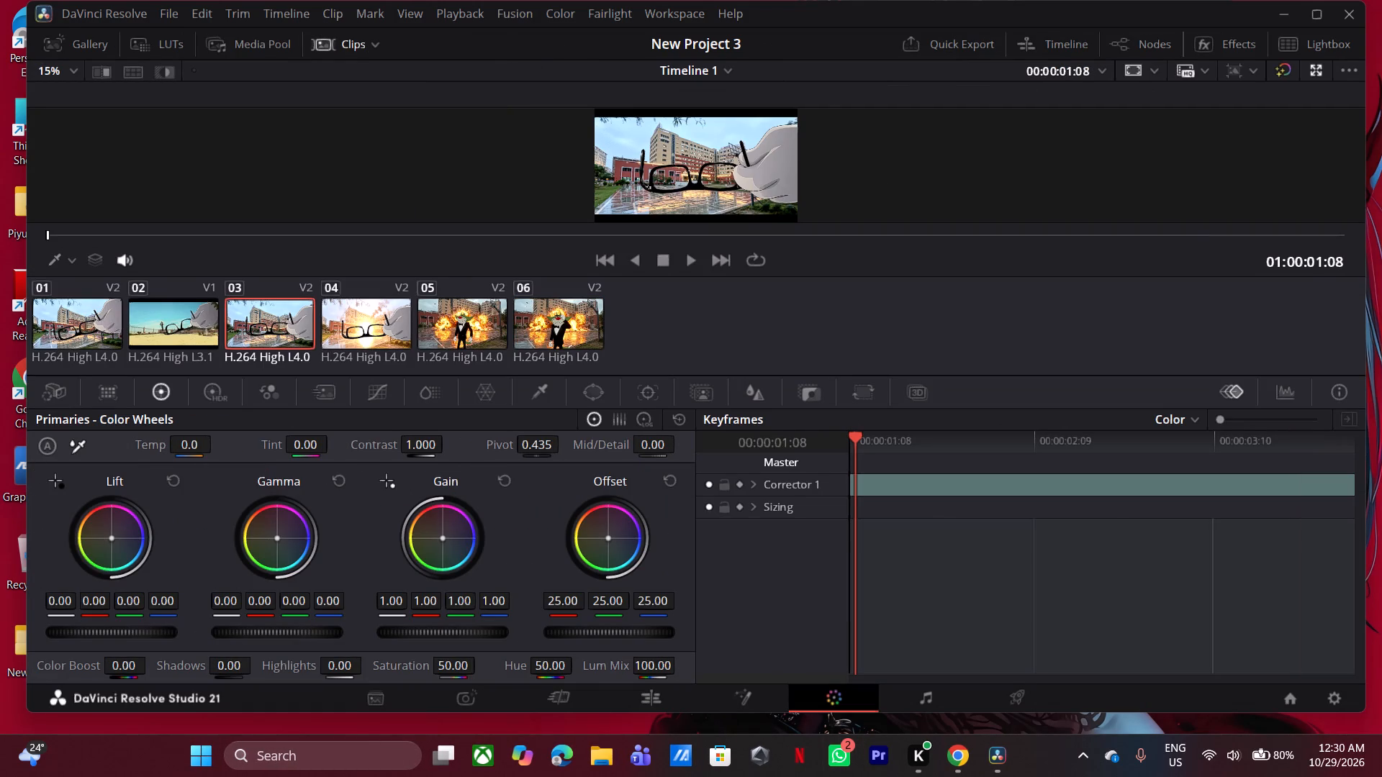
{"action": "double_click", "coordinate": [379, 322]}
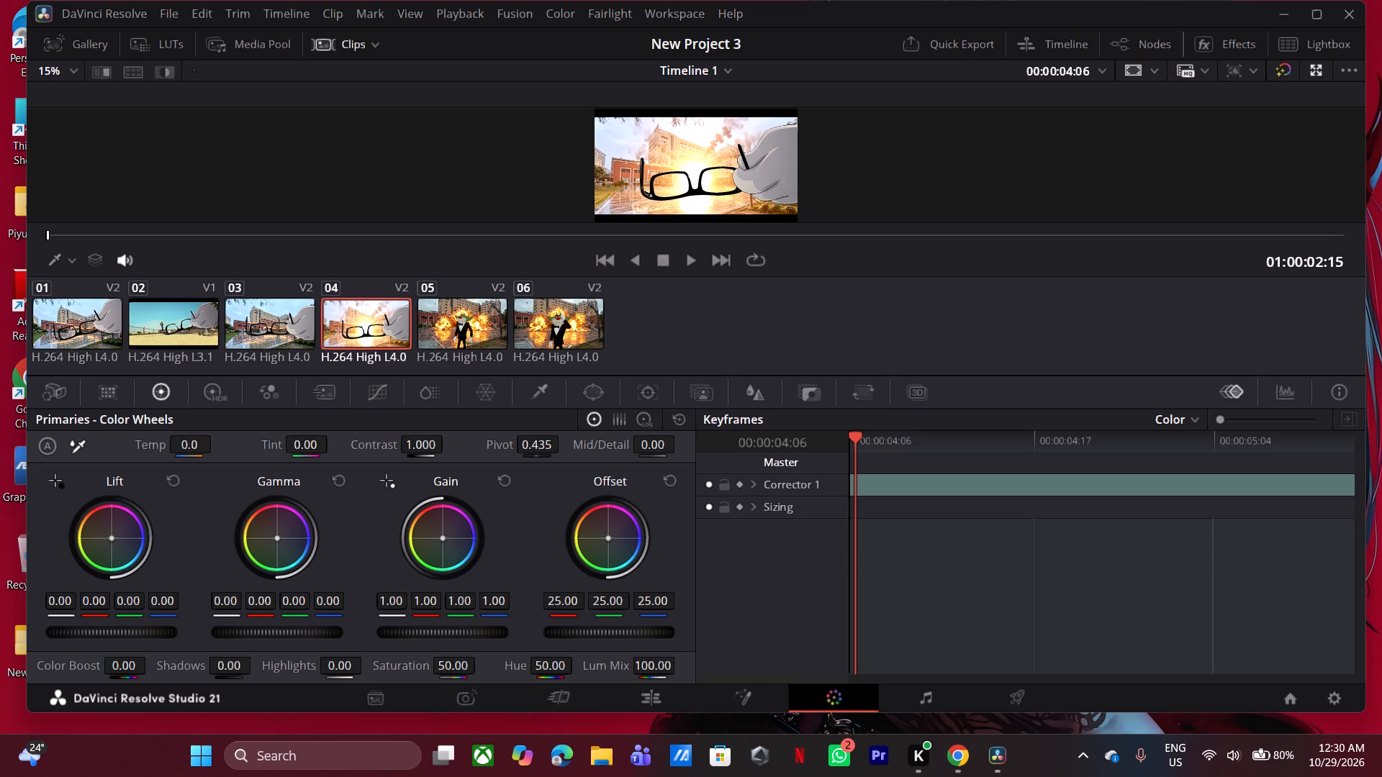
{"action": "left_click", "coordinate": [673, 694]}
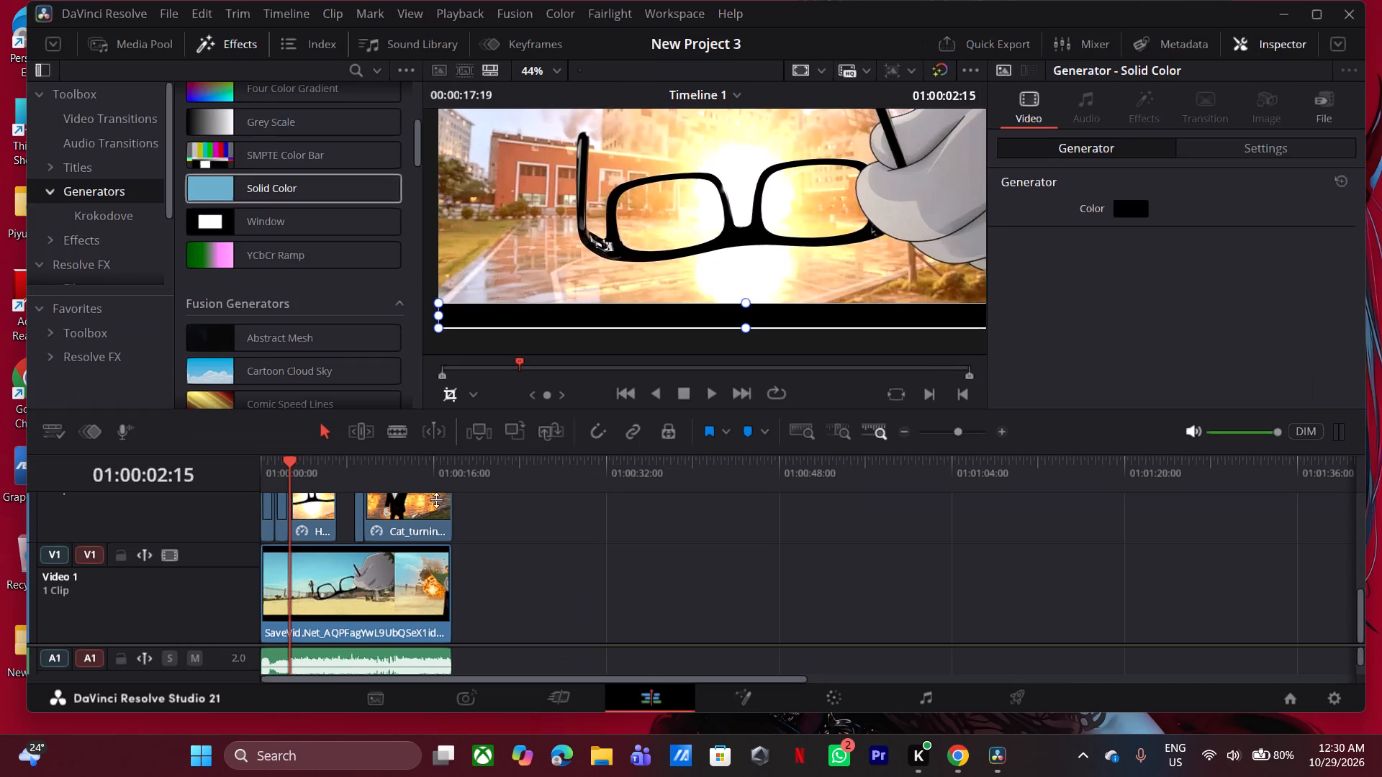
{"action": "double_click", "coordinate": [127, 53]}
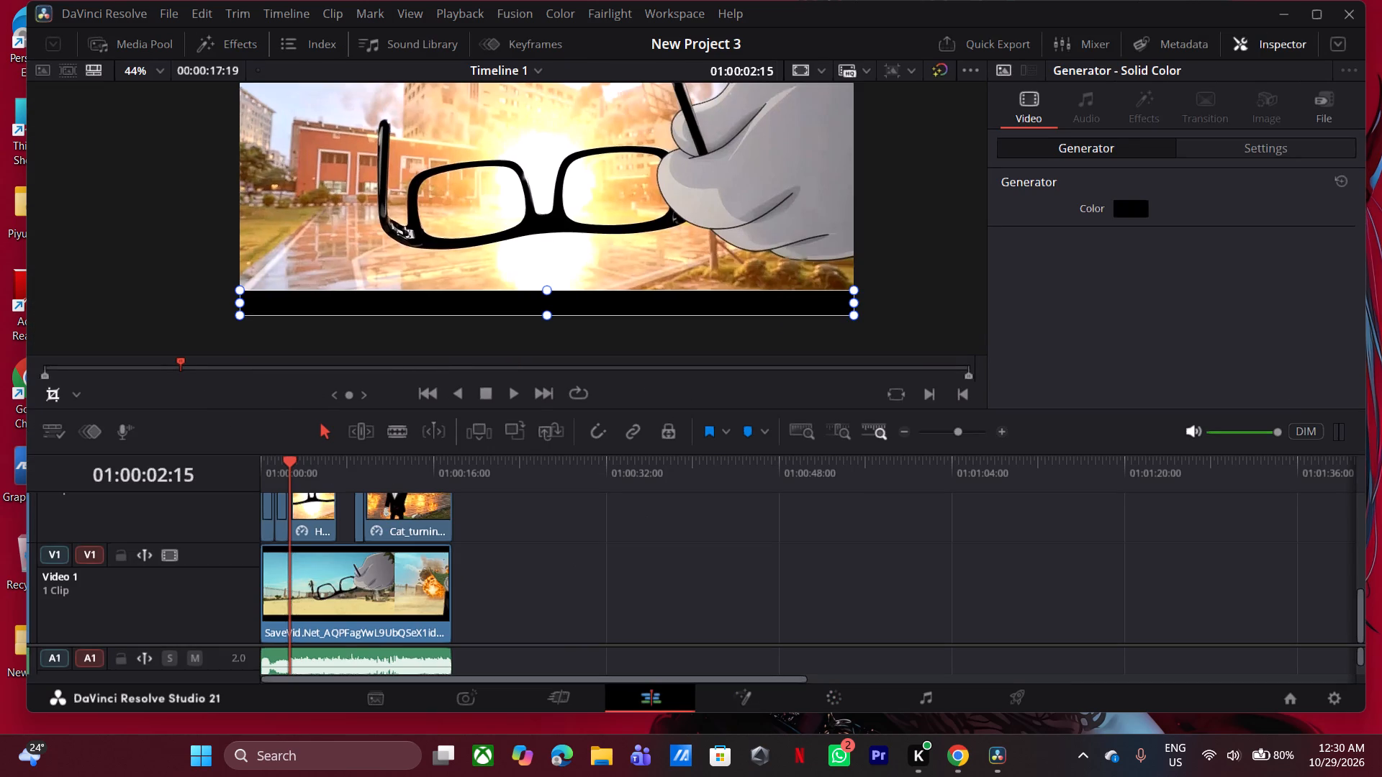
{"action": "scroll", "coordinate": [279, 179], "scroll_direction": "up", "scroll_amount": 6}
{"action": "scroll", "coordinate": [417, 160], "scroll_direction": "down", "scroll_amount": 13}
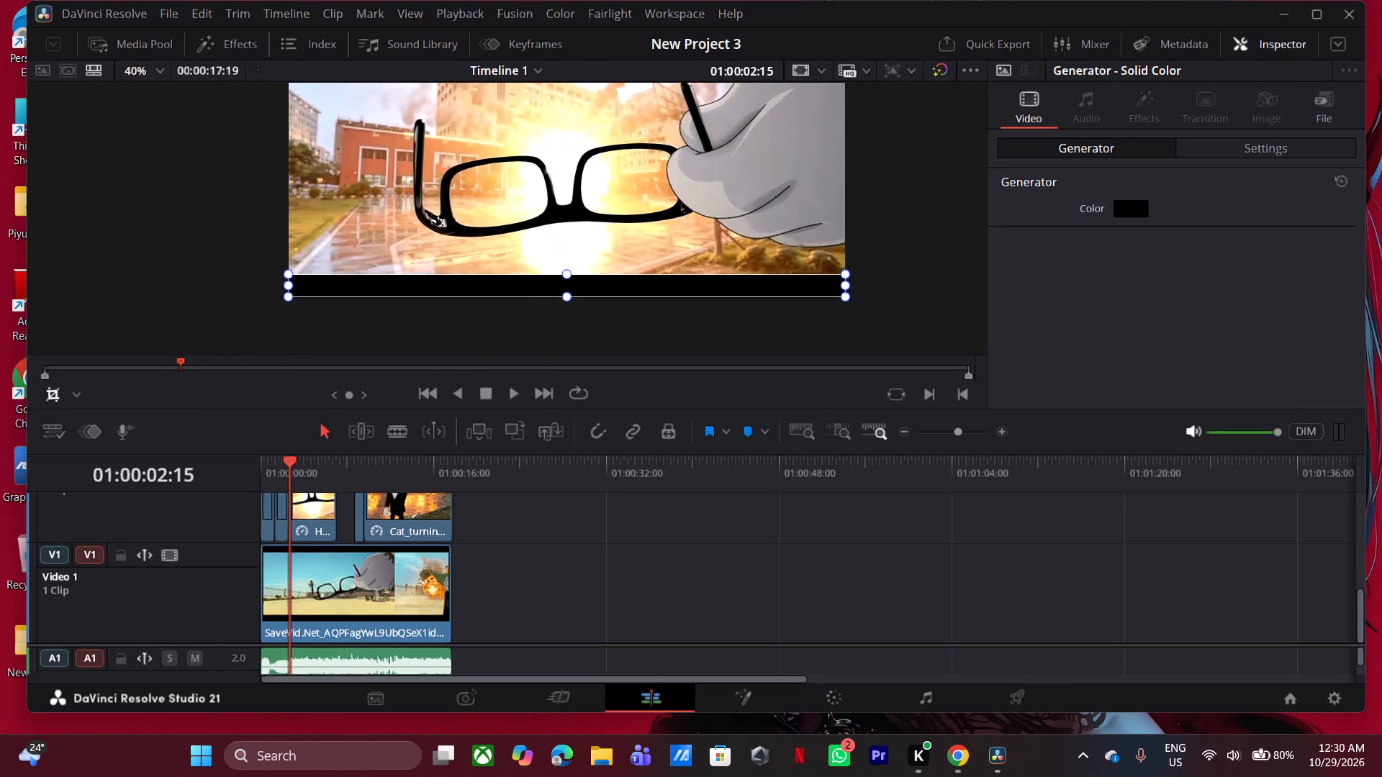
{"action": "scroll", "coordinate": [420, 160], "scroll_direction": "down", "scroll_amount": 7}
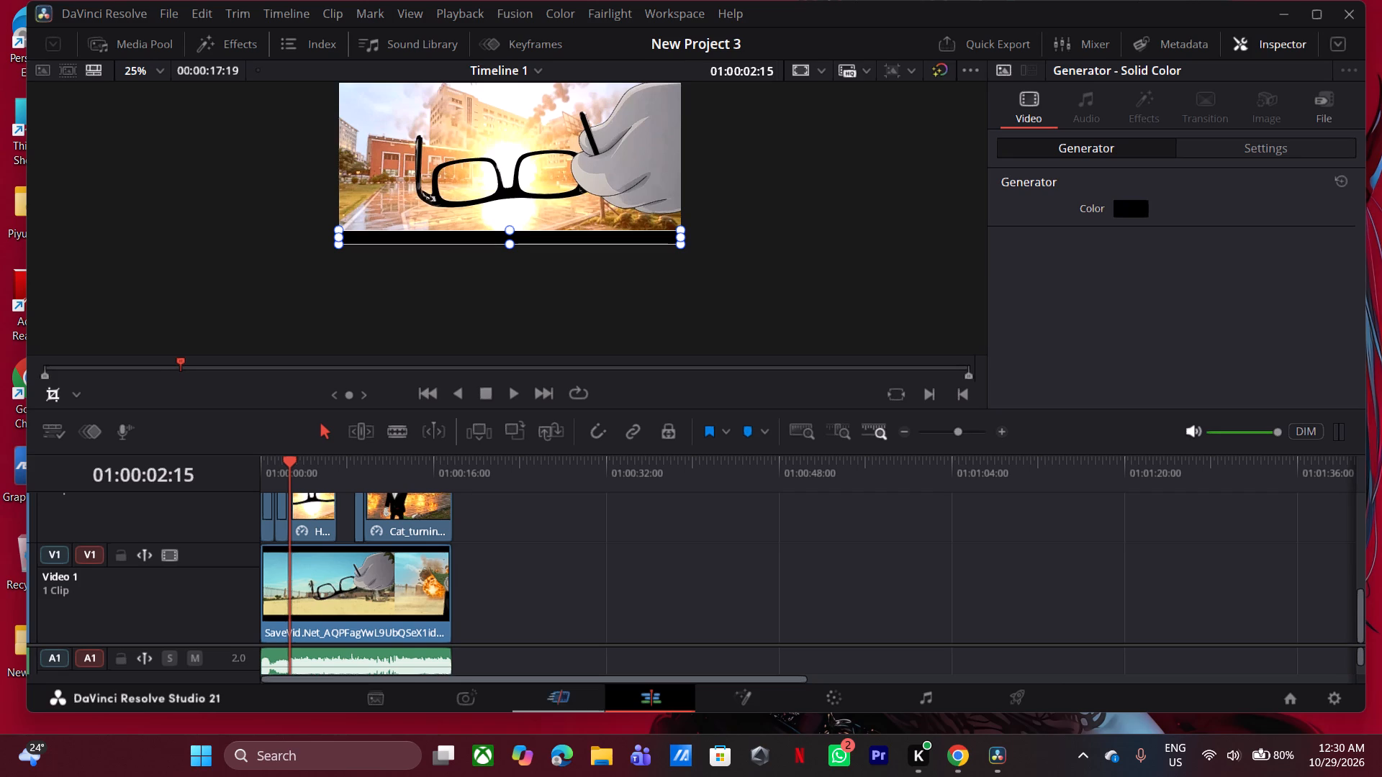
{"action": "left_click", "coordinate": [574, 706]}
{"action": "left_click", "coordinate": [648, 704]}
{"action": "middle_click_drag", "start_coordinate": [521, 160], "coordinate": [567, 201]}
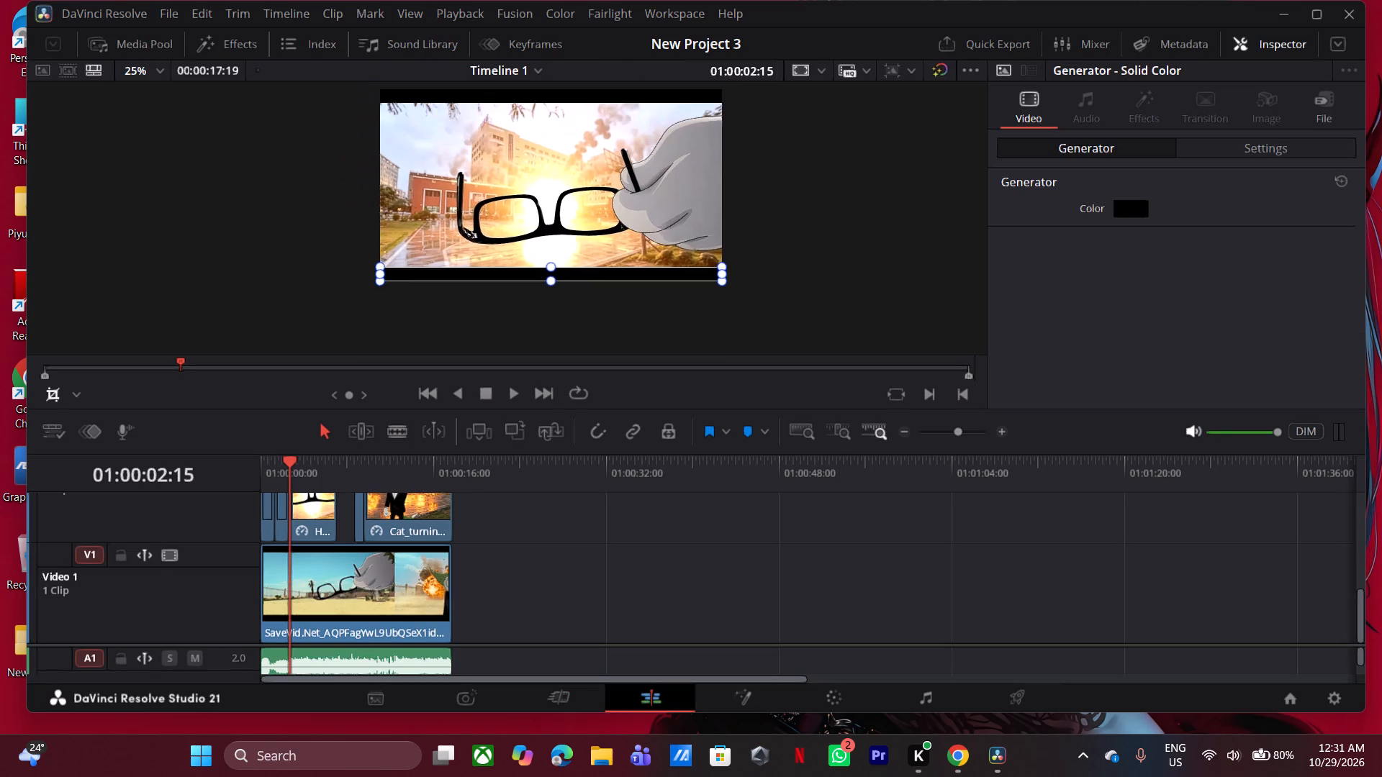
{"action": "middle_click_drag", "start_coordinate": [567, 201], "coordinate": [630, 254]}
Open the Rockets_colliding_and_exploding clip from the media pool in the source viewer and scrub through its explosion to inspect the image.
{"action": "left_click", "coordinate": [143, 39]}
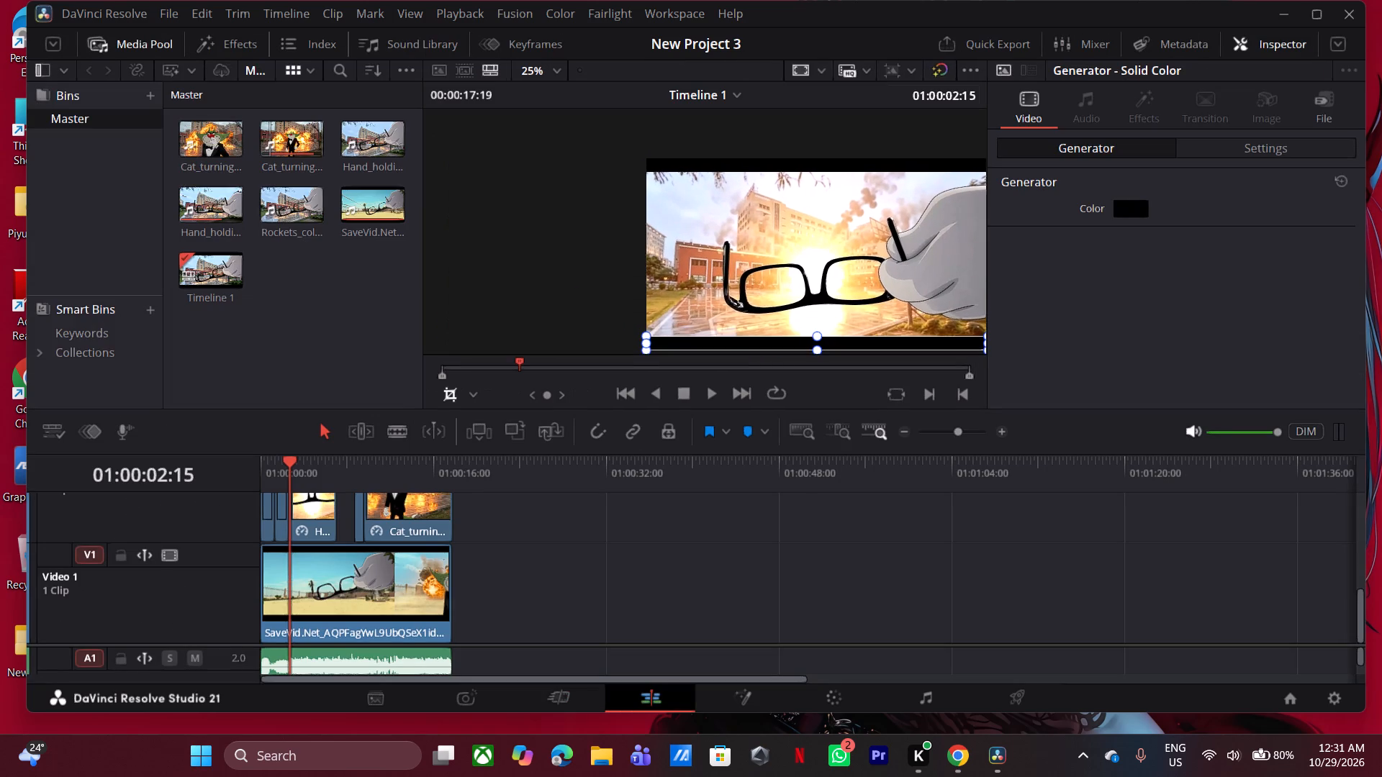
{"action": "middle_click_drag", "start_coordinate": [798, 219], "coordinate": [739, 206]}
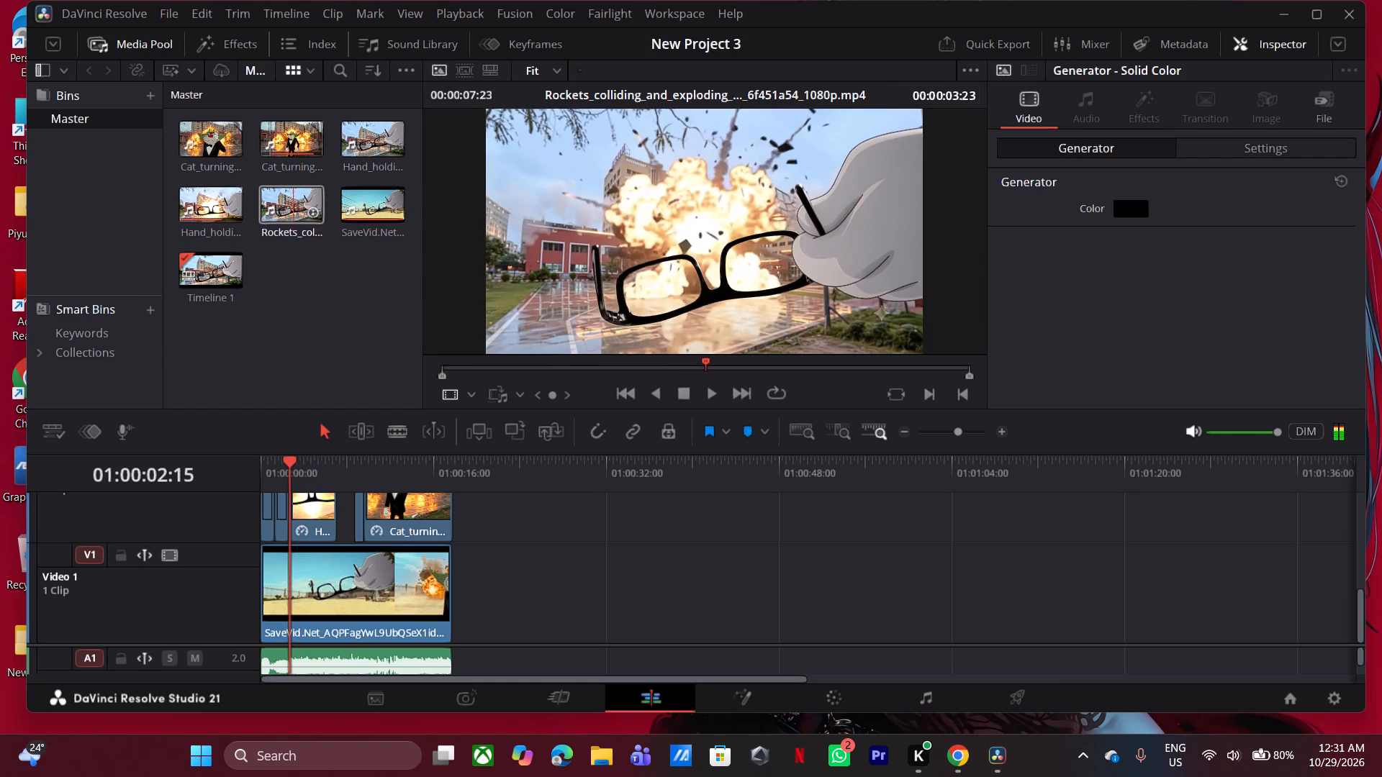
{"action": "double_click", "coordinate": [288, 214]}
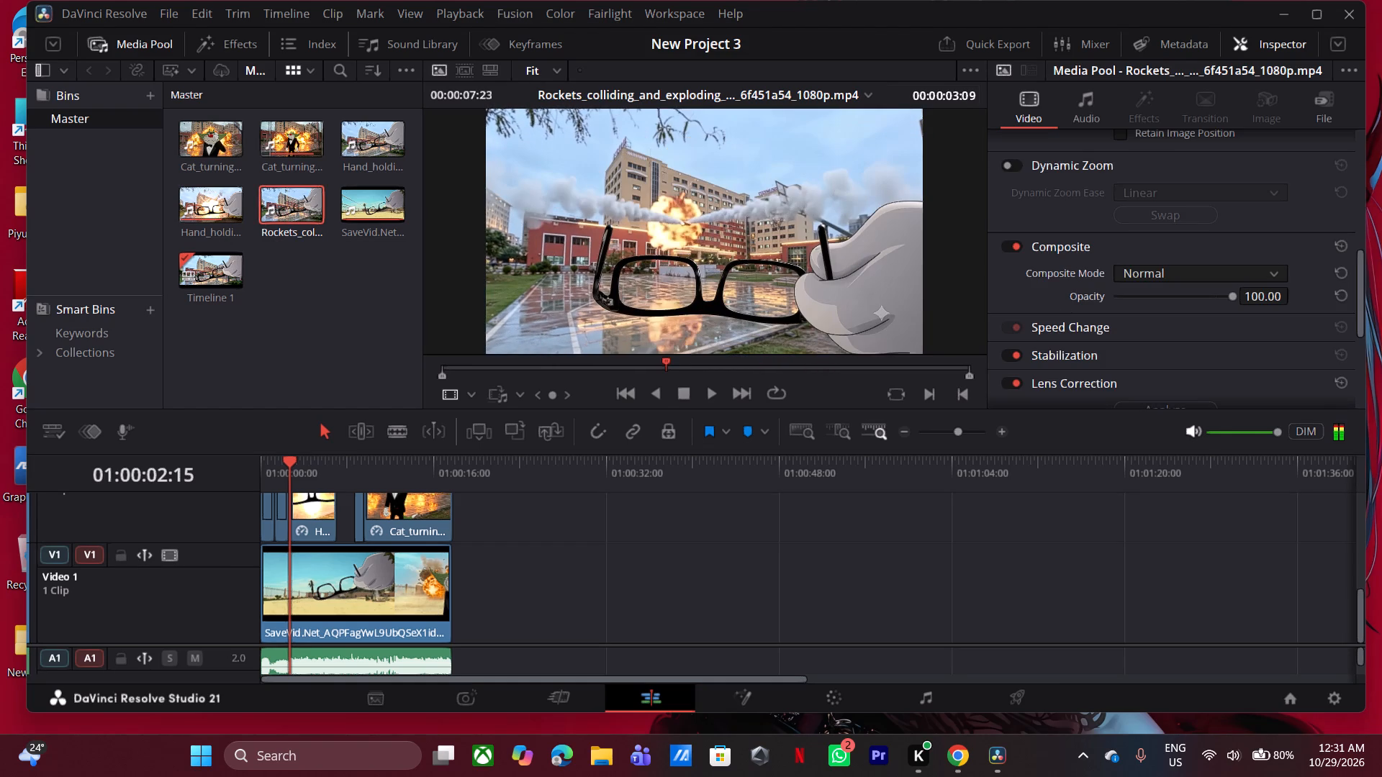
{"action": "left_click_drag", "start_coordinate": [646, 371], "coordinate": [638, 368]}
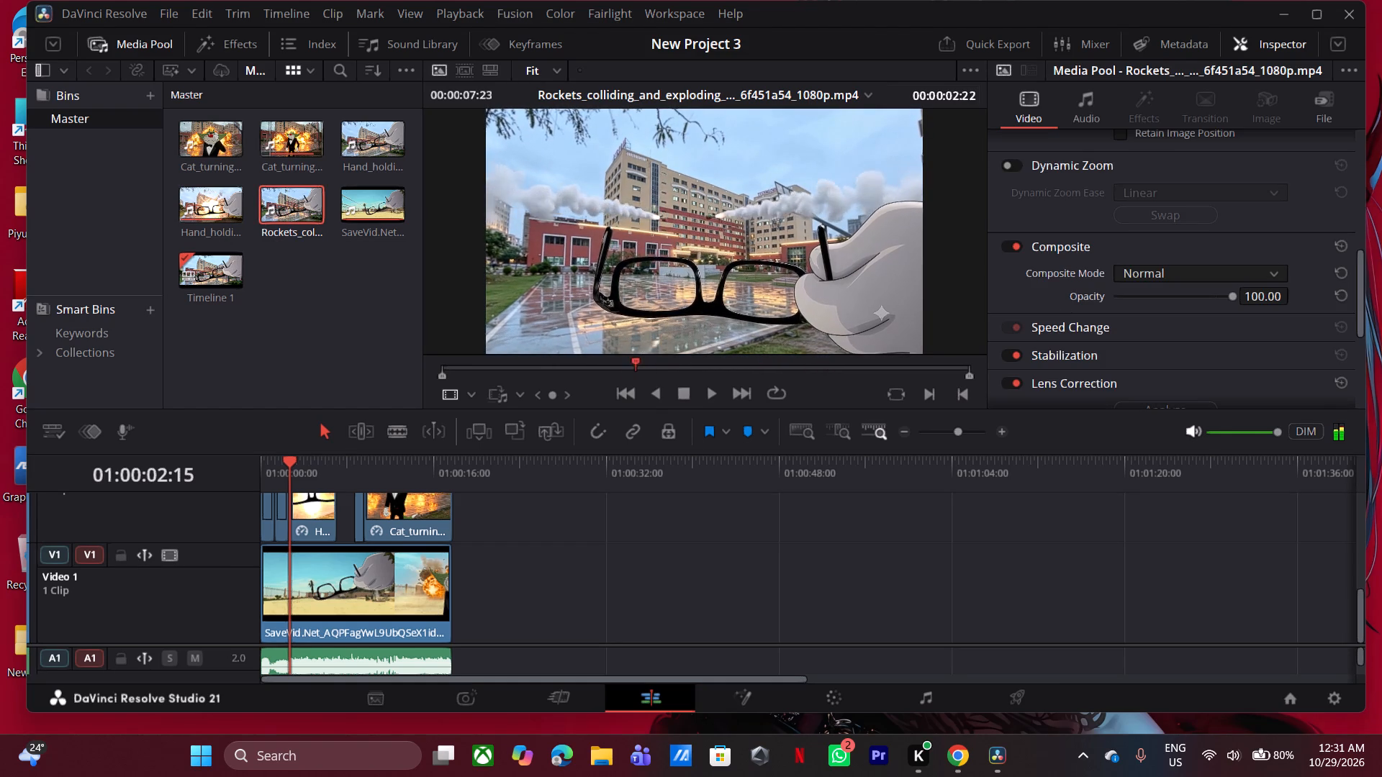
{"action": "left_click_drag", "start_coordinate": [638, 368], "coordinate": [708, 374]}
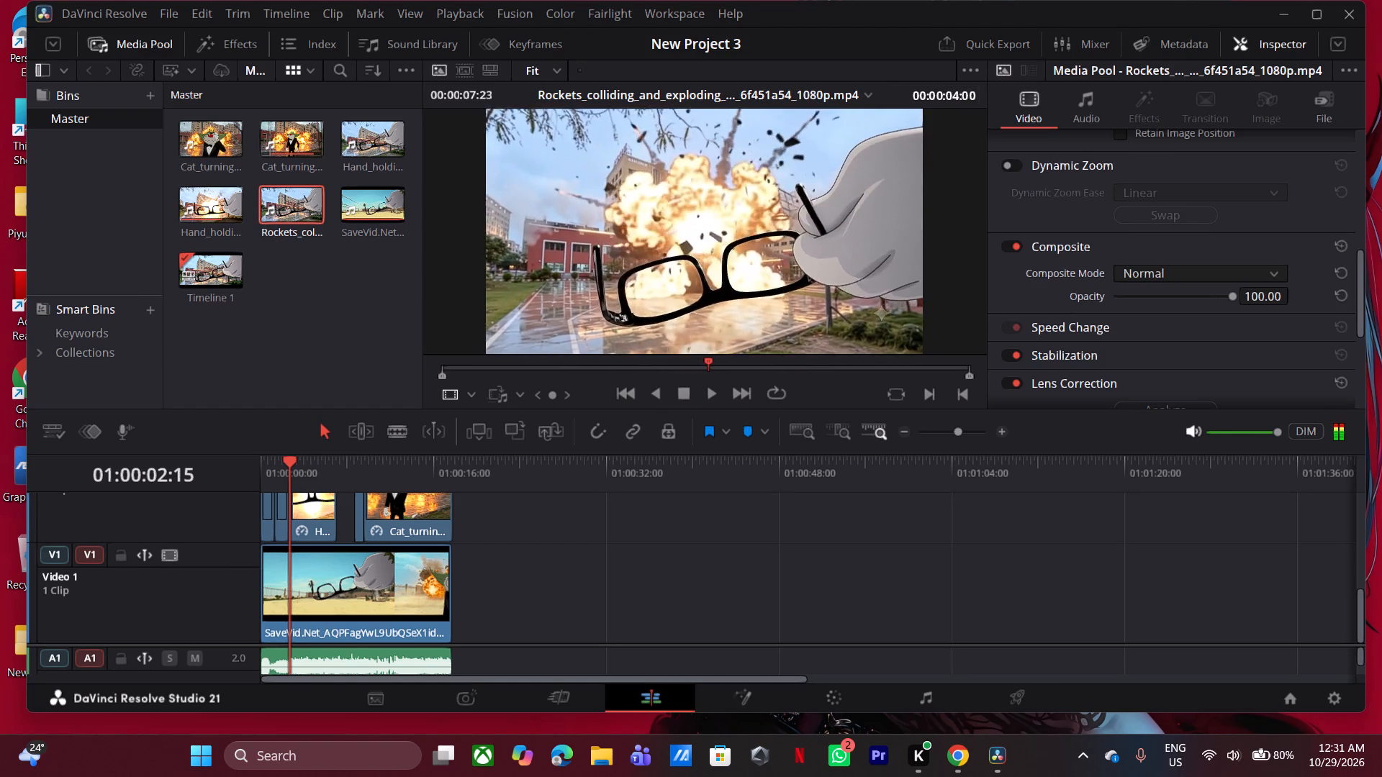
{"action": "left_click_drag", "start_coordinate": [708, 374], "coordinate": [843, 376]}
Switch to Chrome, process the Rockets_colliding_and_exploding 1080p clip from the tsai folder with the Gemini video watermark remover, and download the resulting MP4.
{"action": "left_click", "coordinate": [967, 773]}
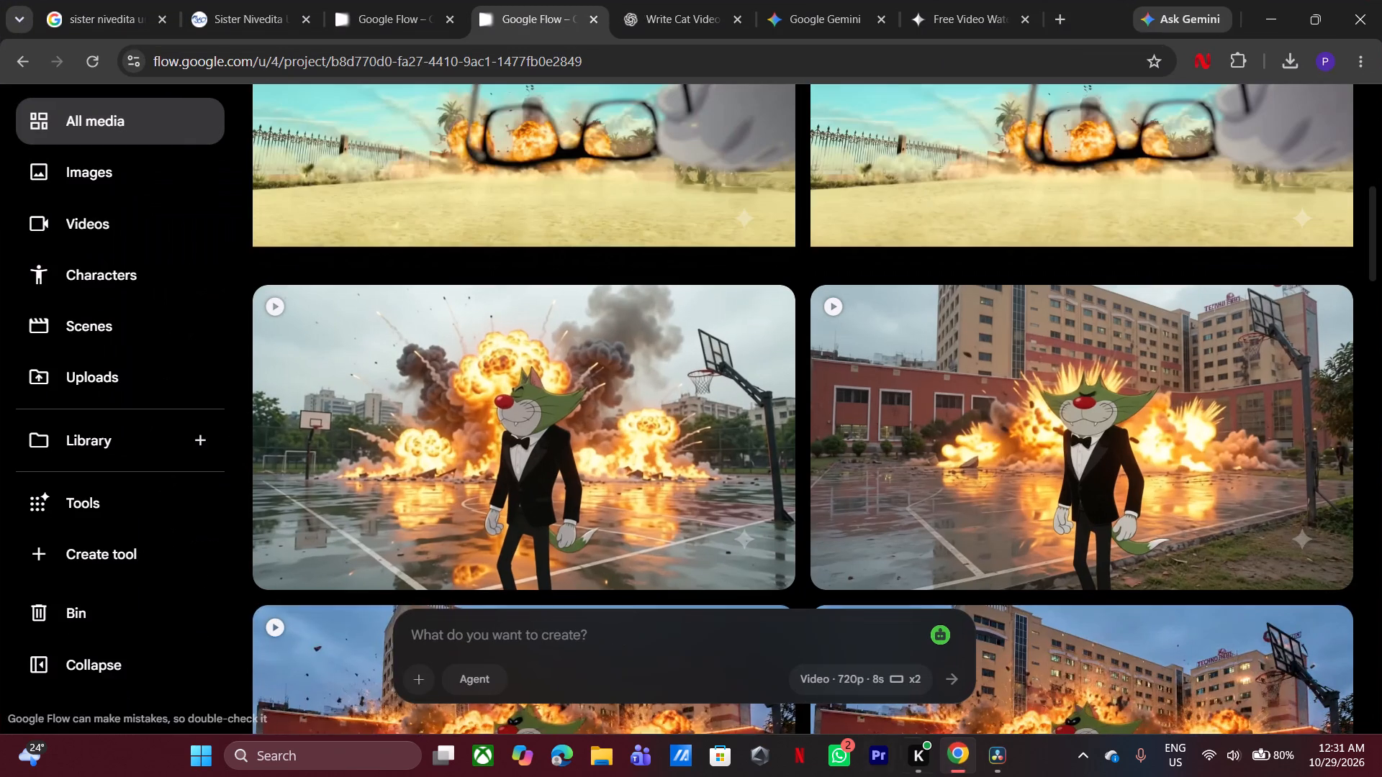
{"action": "left_click", "coordinate": [937, 0]}
{"action": "left_click", "coordinate": [389, 655]}
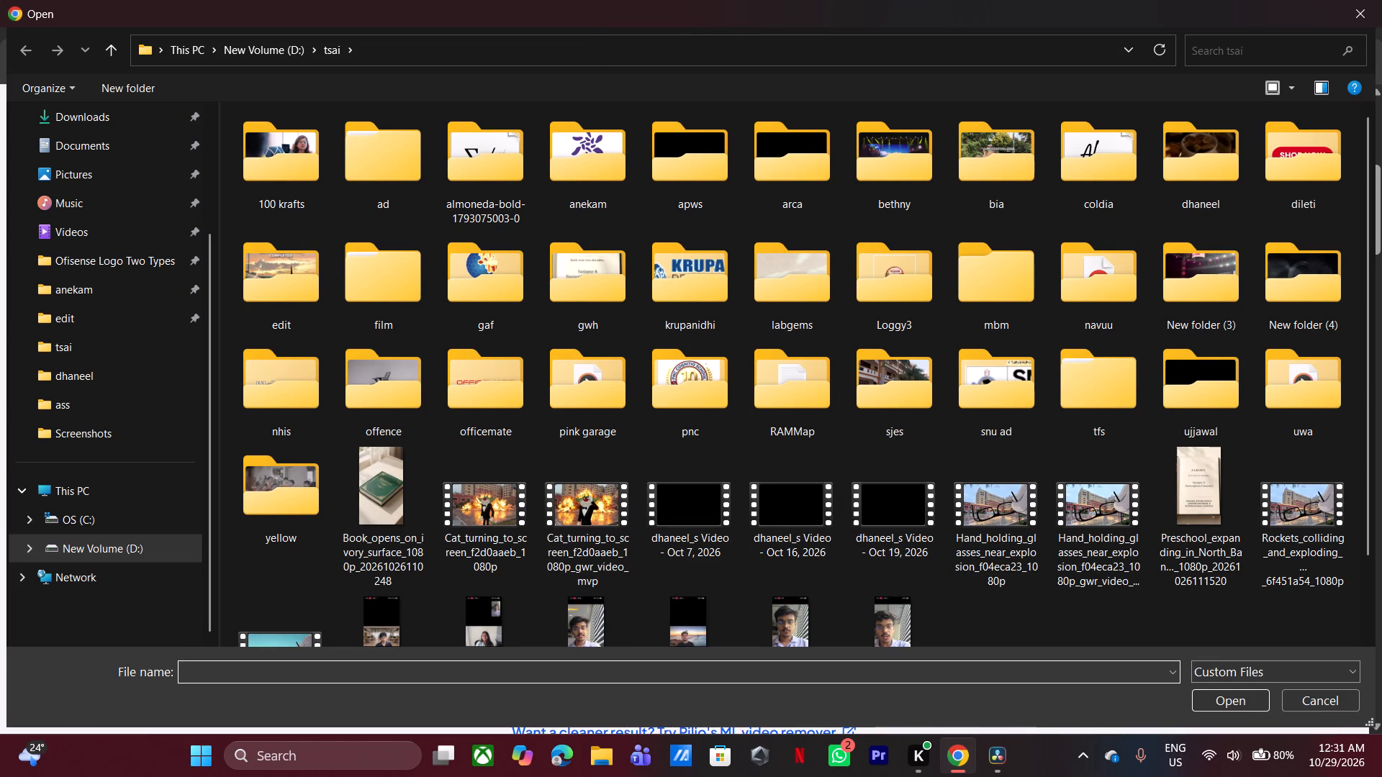
{"action": "scroll", "coordinate": [1136, 581], "scroll_direction": "down", "scroll_amount": 1}
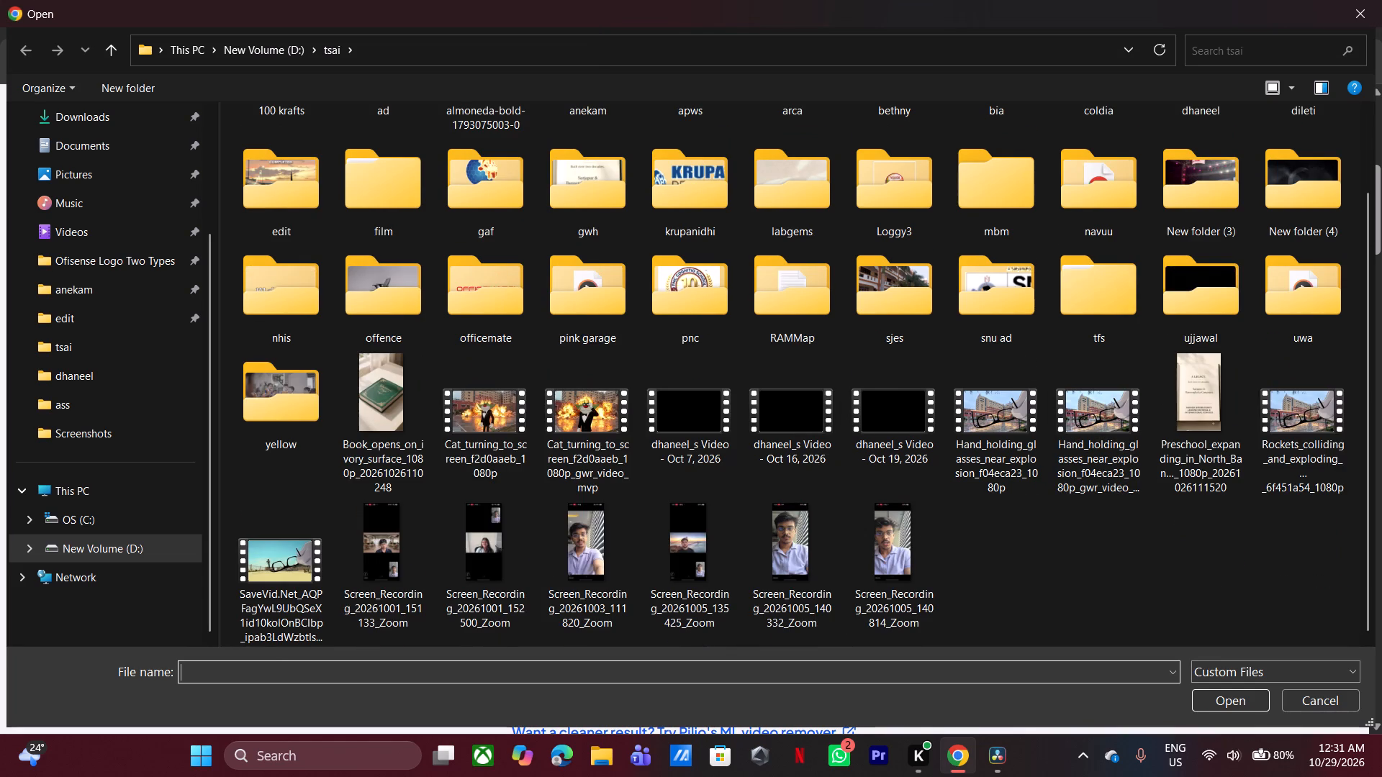
{"action": "left_click", "coordinate": [1005, 759]}
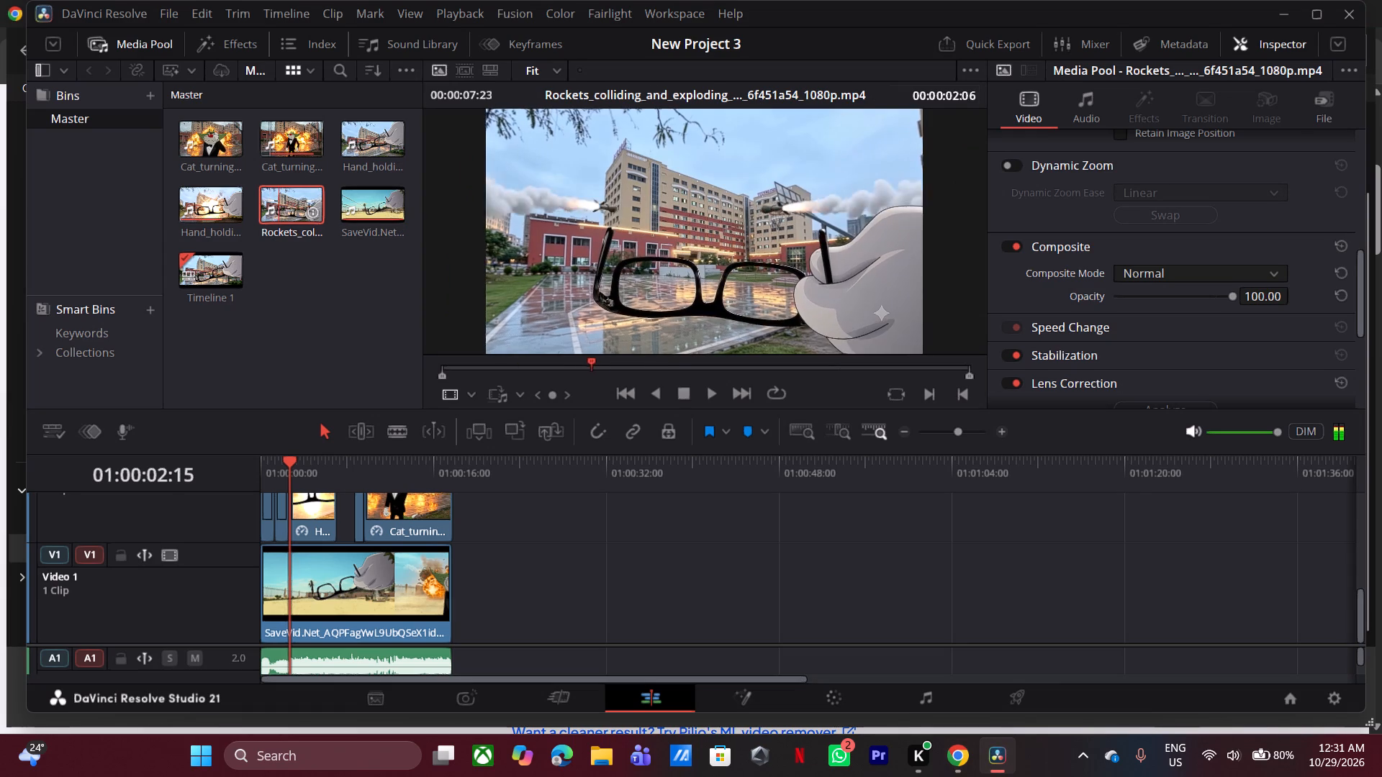
{"action": "left_click", "coordinate": [1281, 14]}
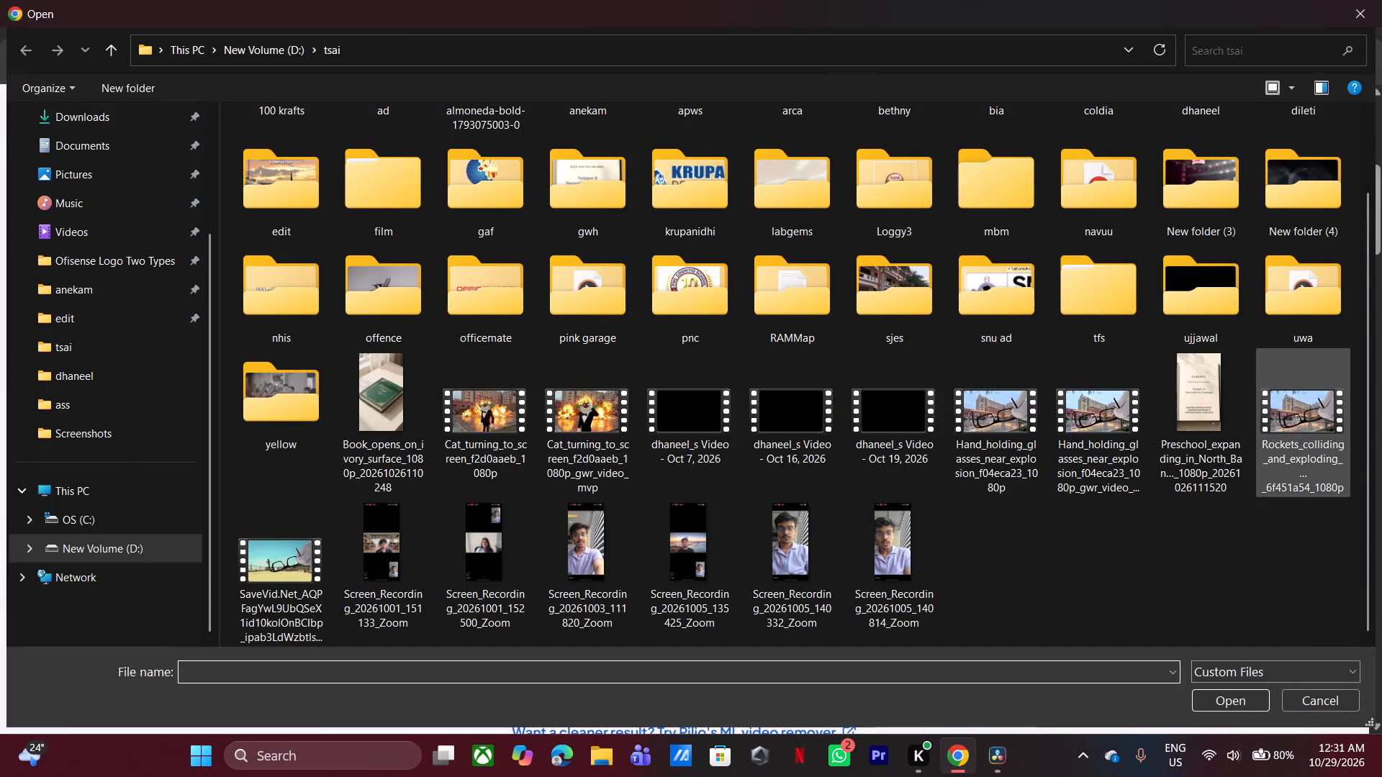
{"action": "triple_click", "coordinate": [1277, 462]}
{"action": "left_click", "coordinate": [998, 434]}
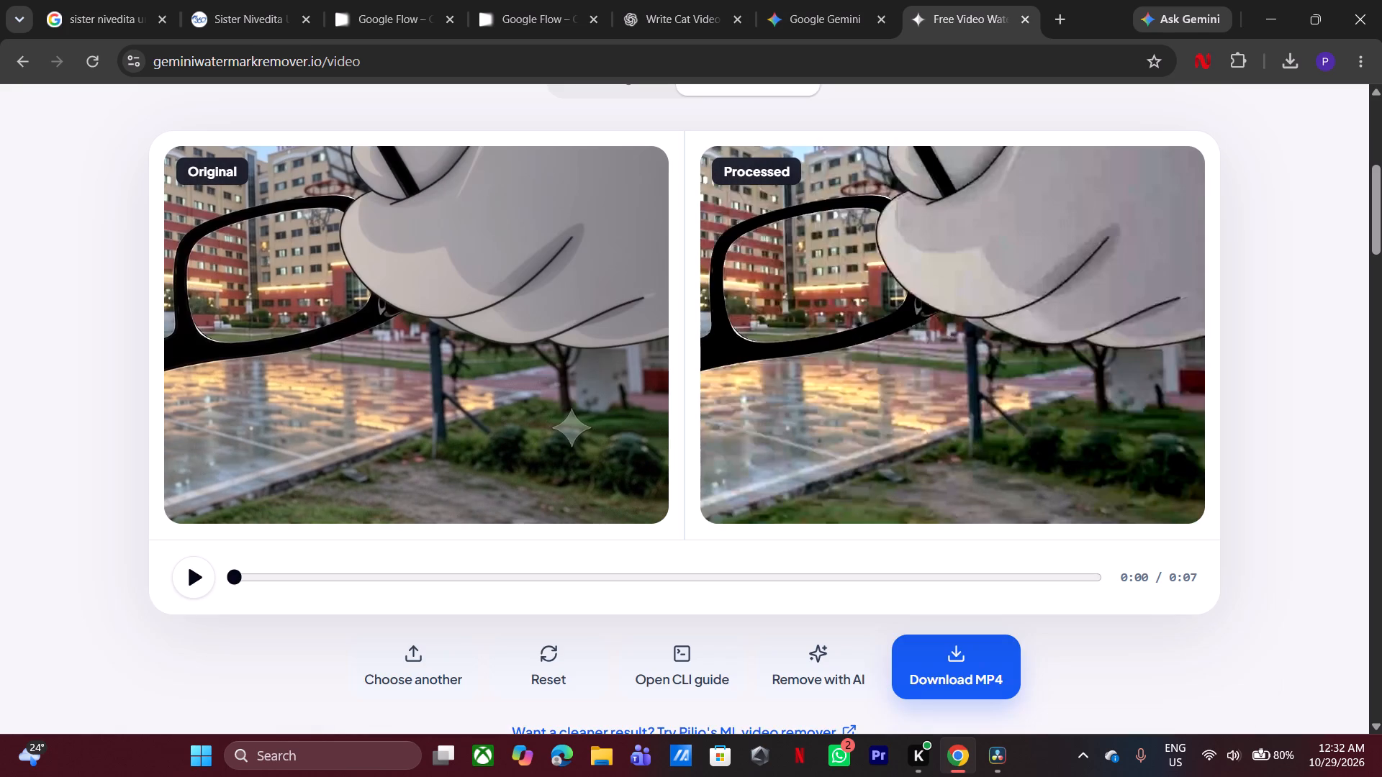
{"action": "left_click", "coordinate": [954, 665]}
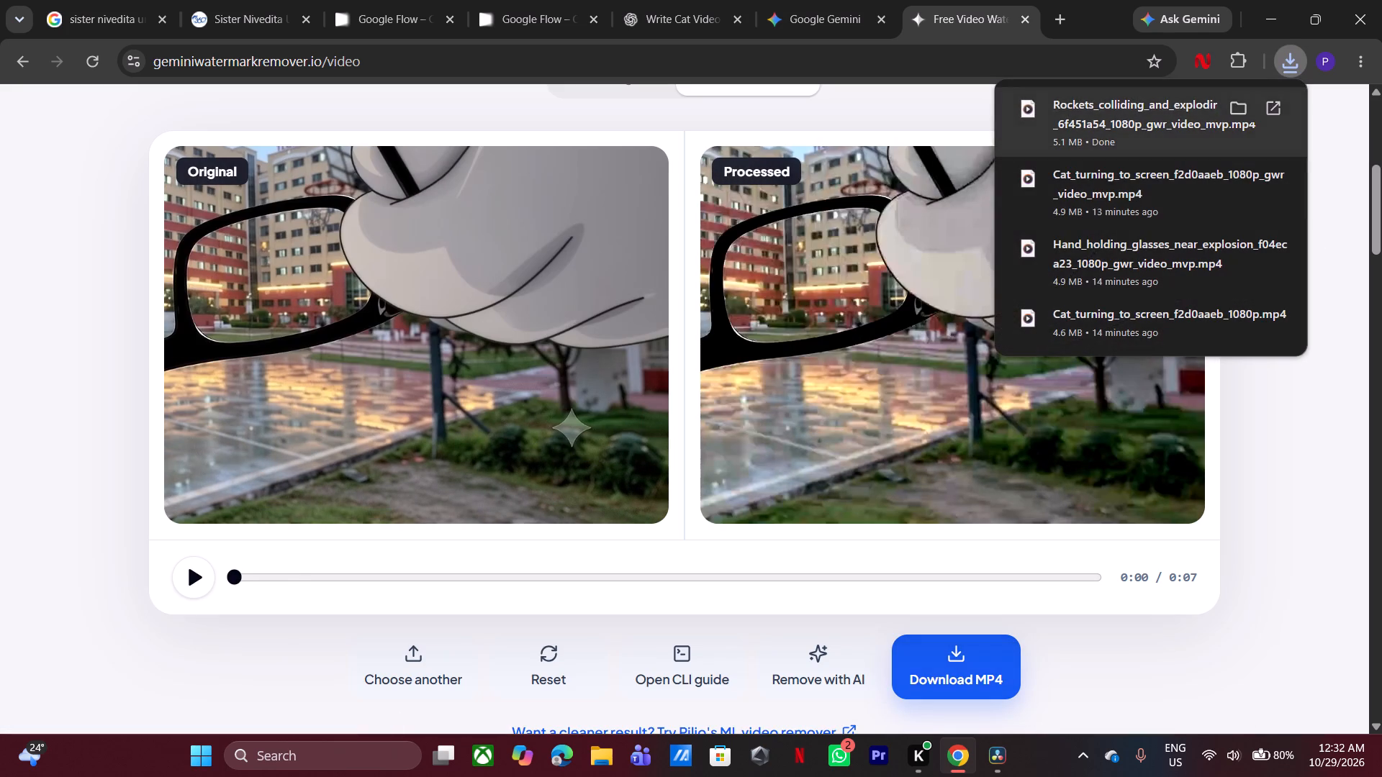
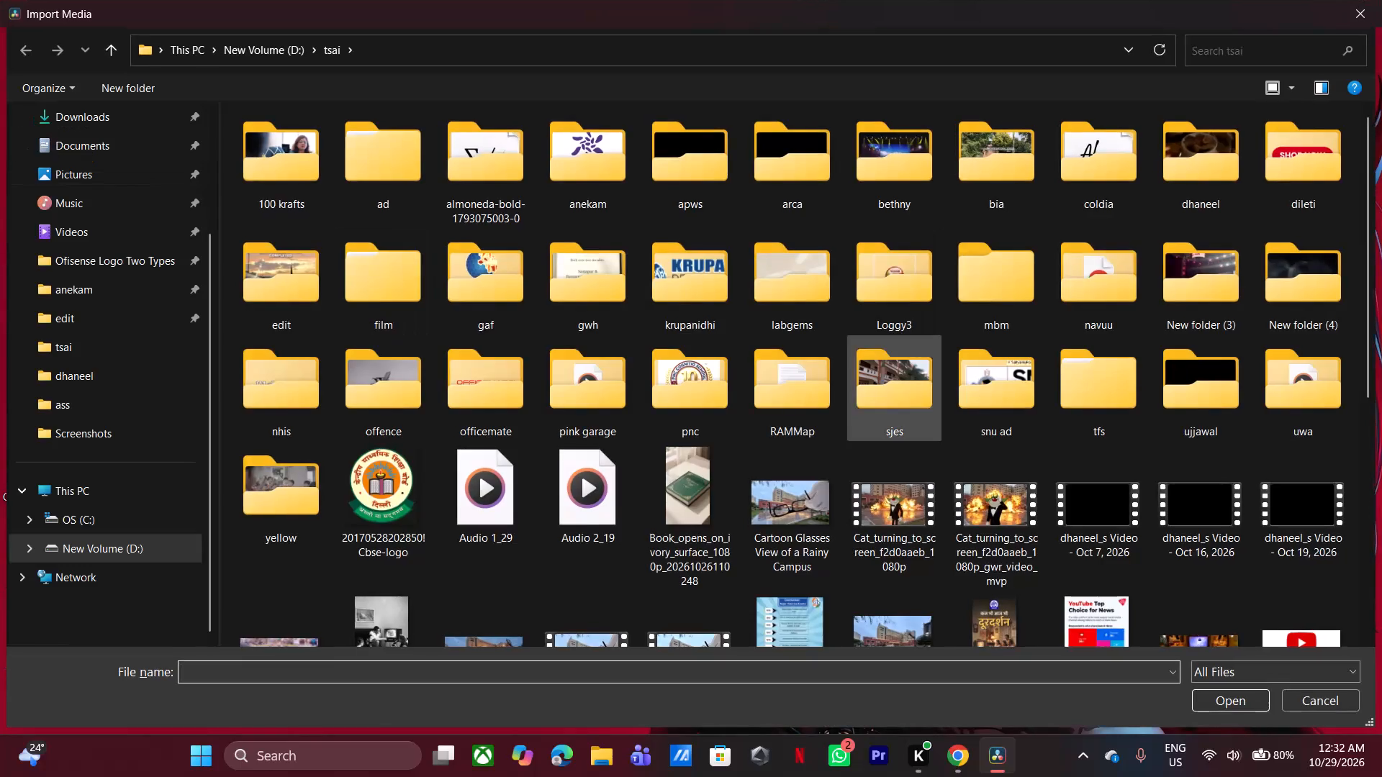
Import the watermark-free Rockets_colliding_and_exploding 1080p_gwr_video_mvp clip from the tsai folder into the media pool.
{"action": "scroll", "coordinate": [904, 439], "scroll_direction": "down", "scroll_amount": 1}
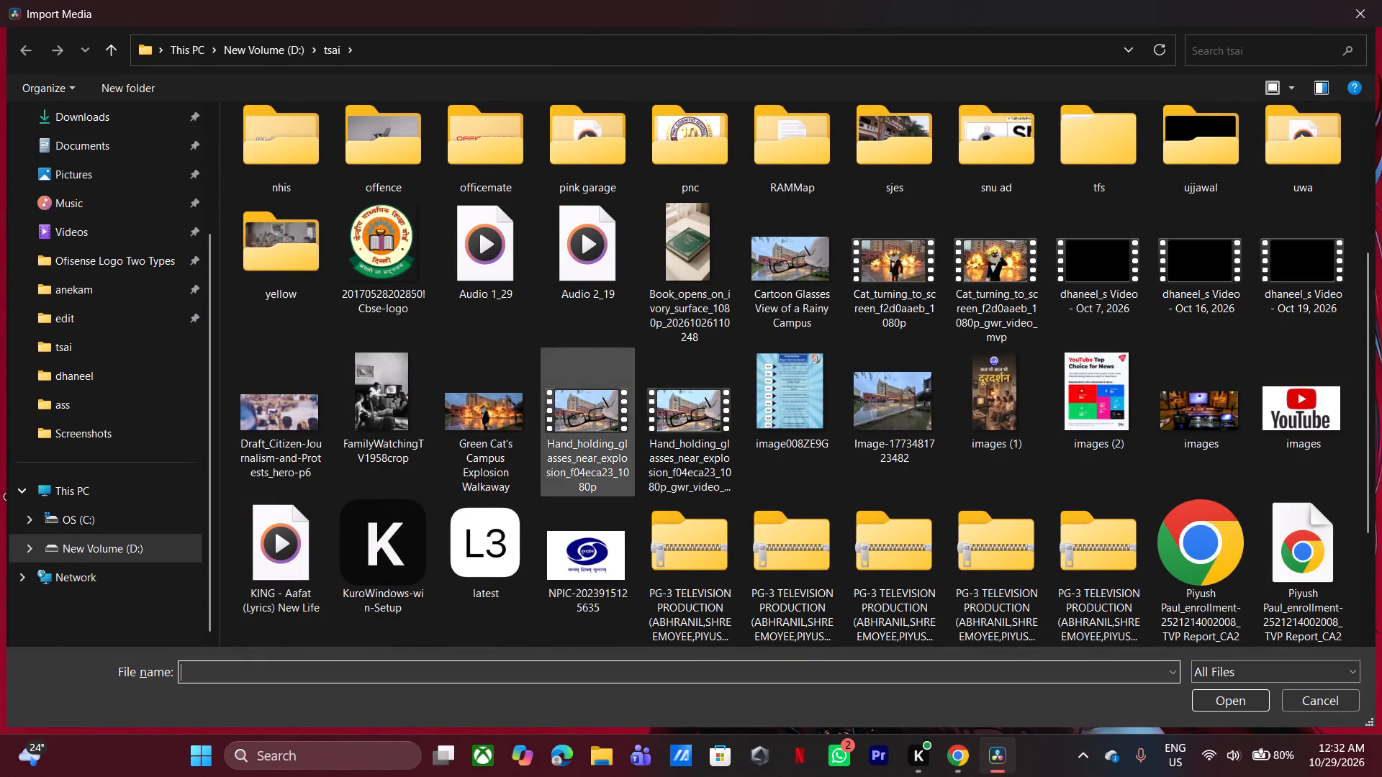
{"action": "scroll", "coordinate": [1020, 320], "scroll_direction": "down", "scroll_amount": 1}
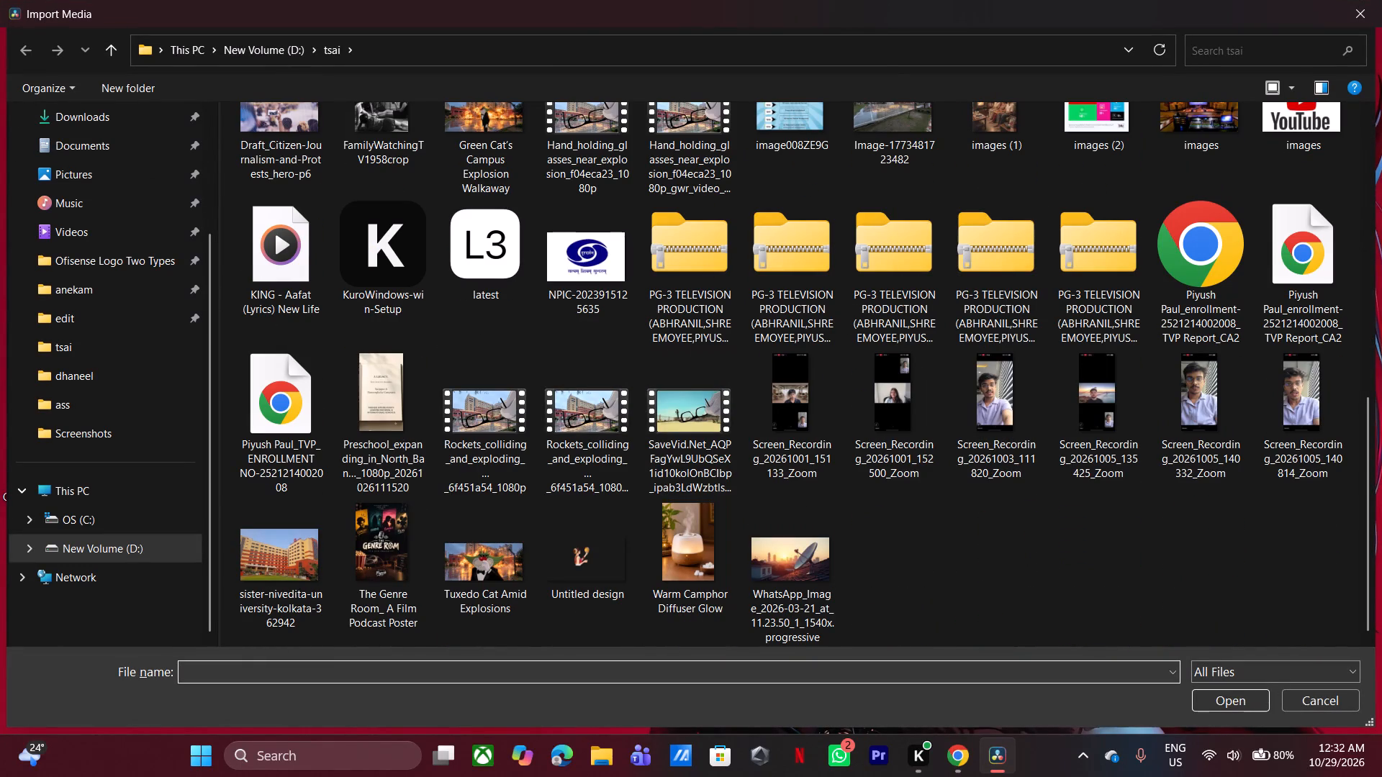
{"action": "double_click", "coordinate": [595, 453]}
{"action": "left_click", "coordinate": [333, 381]}
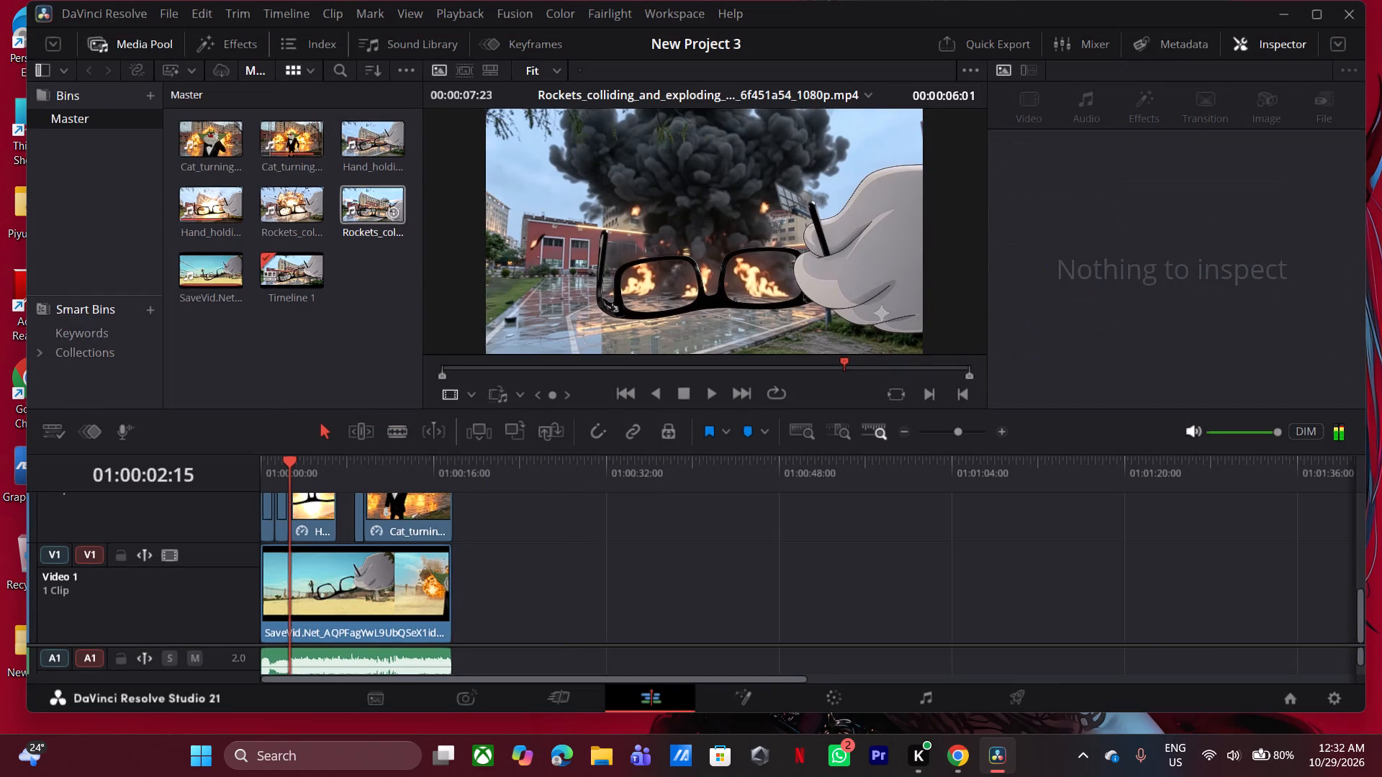
Open the imported Rockets gwr_video_mvp clip in the source viewer and mark its explosion with in point 00:00:03:12 and out point 00:00:05:05.
{"action": "double_click", "coordinate": [370, 217]}
{"action": "left_click_drag", "start_coordinate": [552, 363], "coordinate": [592, 378]}
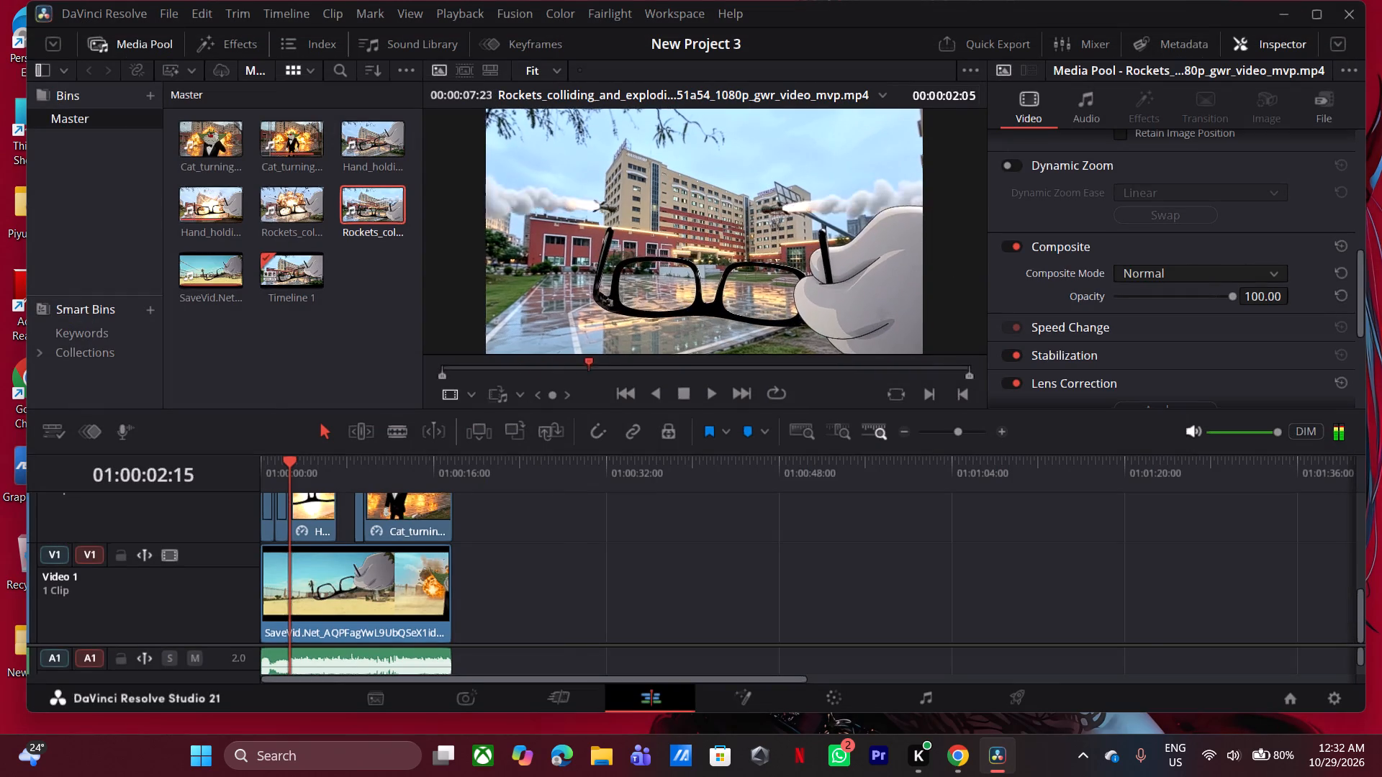
{"action": "left_click_drag", "start_coordinate": [592, 378], "coordinate": [676, 394]}
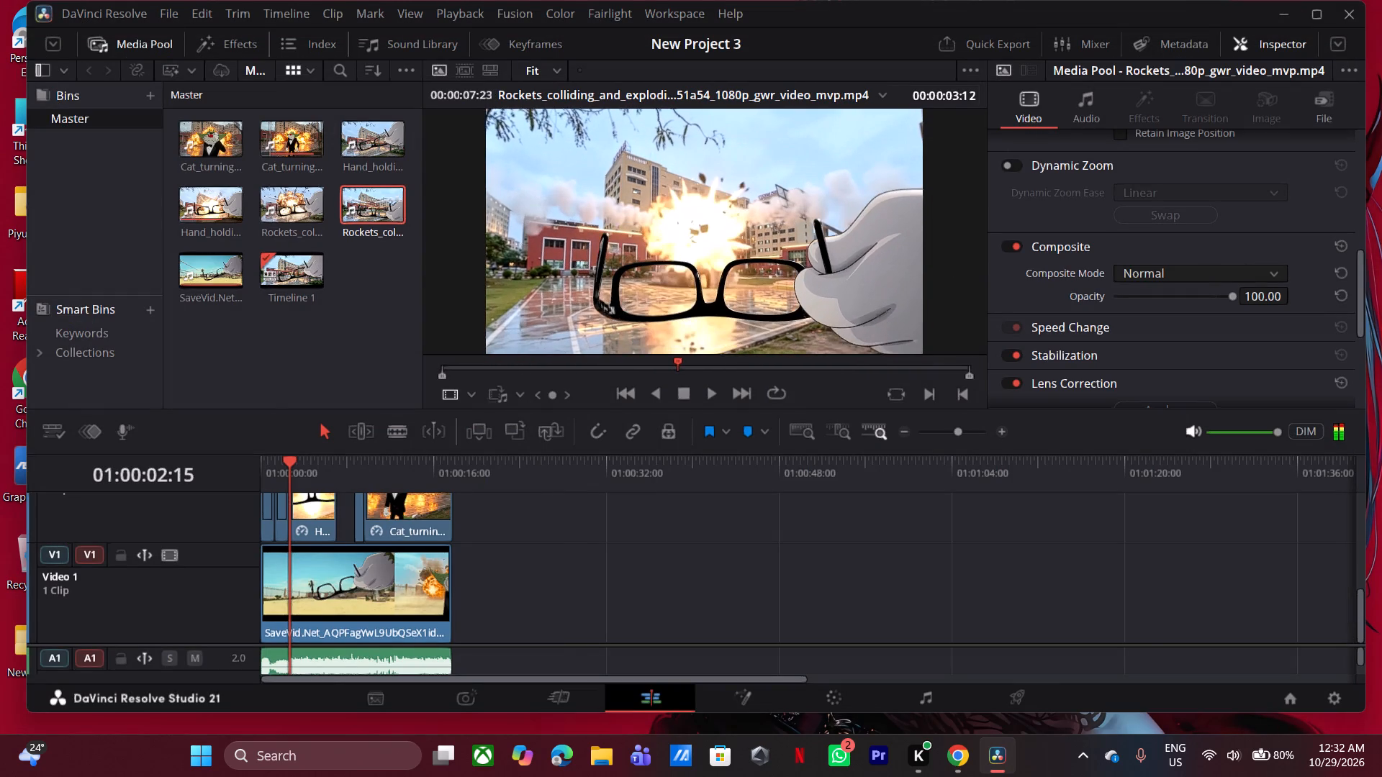
{"action": "left_click_drag", "start_coordinate": [676, 394], "coordinate": [728, 402]}
{"action": "key", "text": "i"}
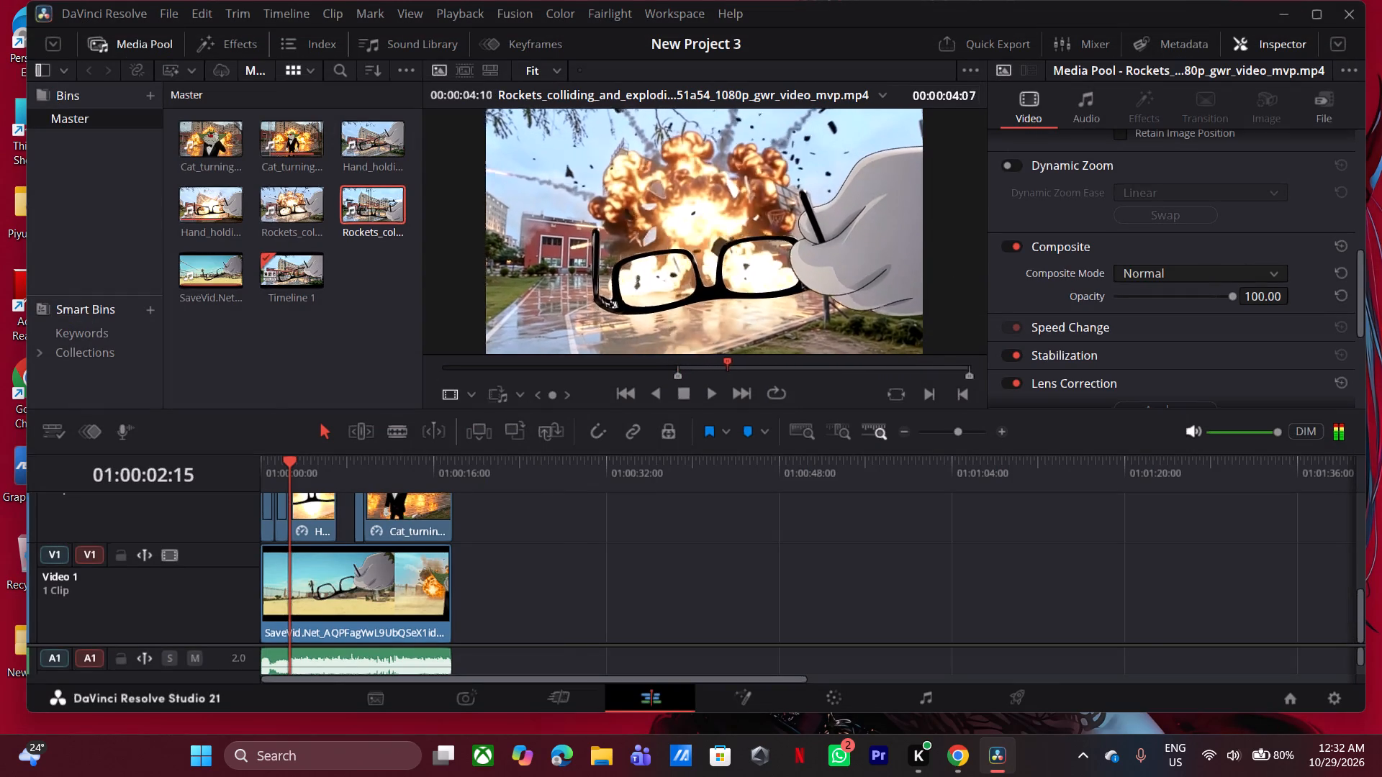
{"action": "left_click_drag", "start_coordinate": [728, 402], "coordinate": [790, 406]}
{"action": "key", "text": "o"}
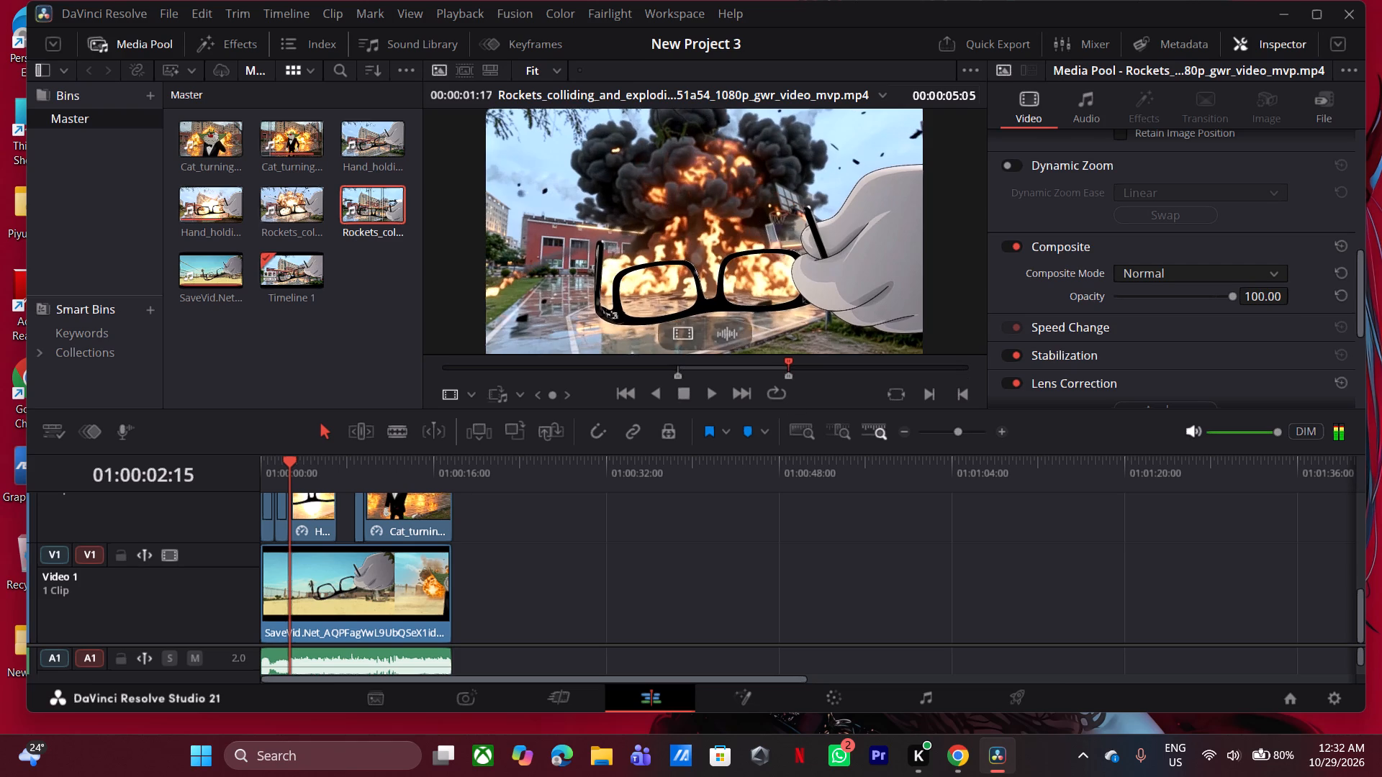
Add the marked Rockets section, video only, in empty timeline space past the edit and place it on Video 3.
{"action": "left_click_drag", "start_coordinate": [671, 339], "coordinate": [572, 530]}
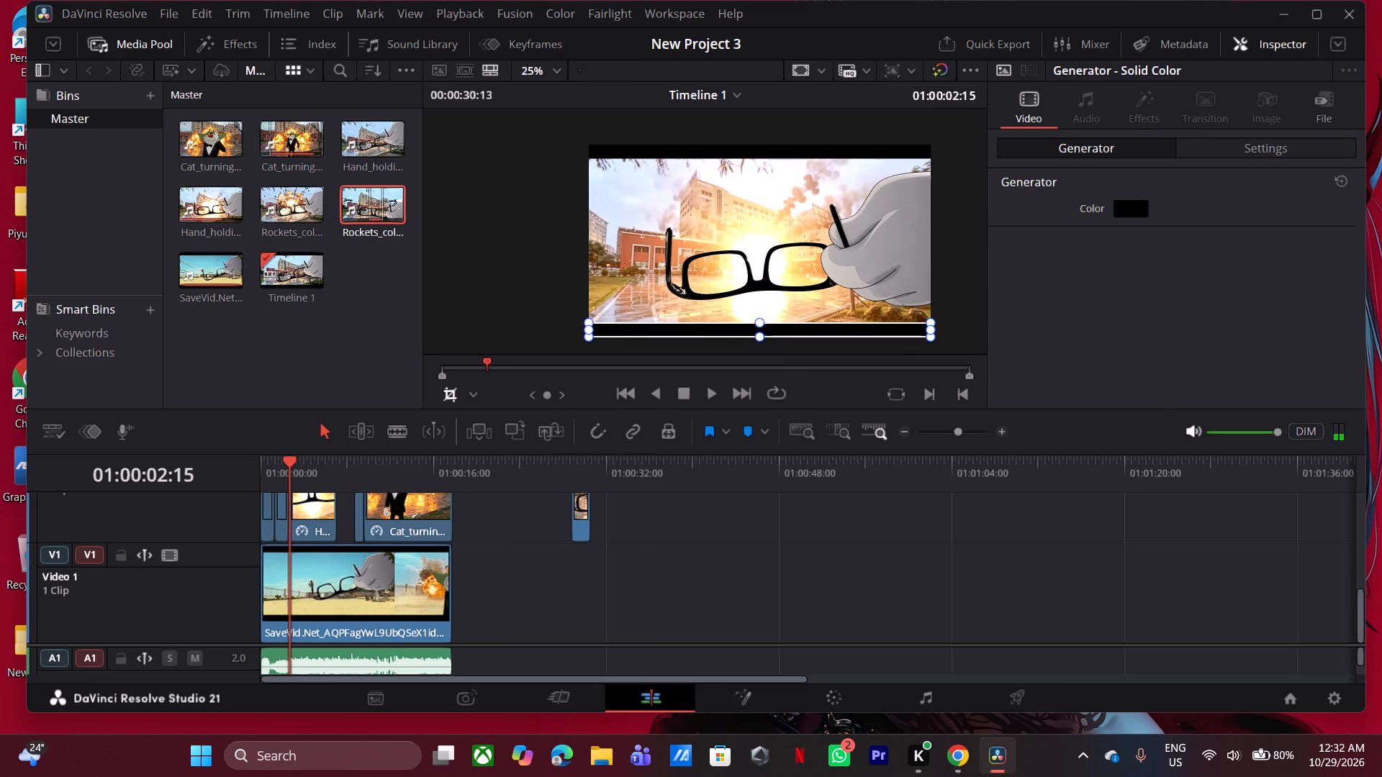
{"action": "left_click_drag", "start_coordinate": [580, 522], "coordinate": [528, 538]}
Move the black Solid Color letterbox clips up a track to clear Video 3.
{"action": "left_click_drag", "start_coordinate": [474, 549], "coordinate": [472, 549]}
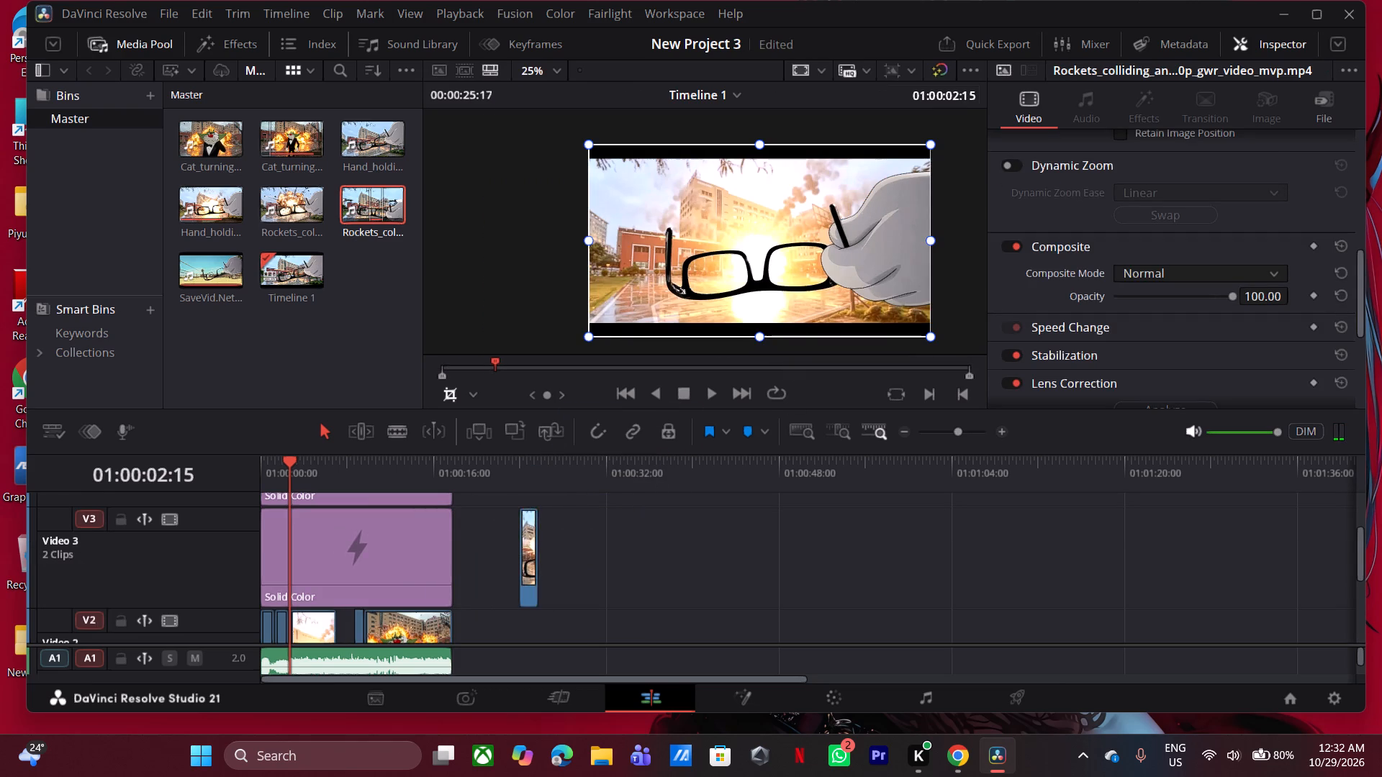
{"action": "left_click_drag", "start_coordinate": [472, 549], "coordinate": [369, 477]}
{"action": "left_click", "coordinate": [369, 477]}
{"action": "left_click_drag", "start_coordinate": [359, 533], "coordinate": [330, 481]}
{"action": "scroll", "coordinate": [454, 554], "scroll_direction": "down", "scroll_amount": 2}
Move the Rockets clip on Video 3 back so it starts at the Video 2 explosion cut, at about 01:00:02:15.
{"action": "left_click_drag", "start_coordinate": [530, 605], "coordinate": [360, 606]}
{"action": "scroll", "coordinate": [360, 606], "scroll_direction": "down", "scroll_amount": 2}
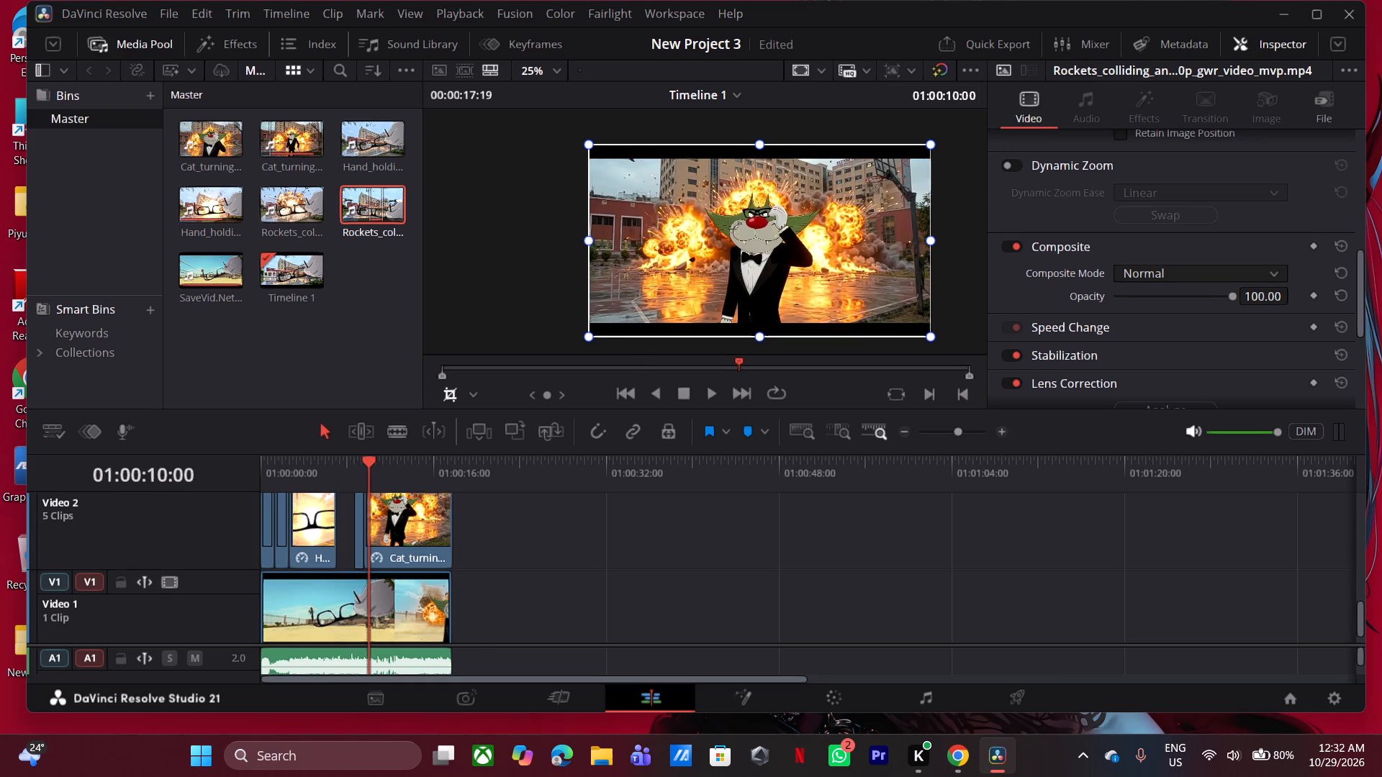
{"action": "left_click", "coordinate": [280, 470]}
{"action": "triple_click", "coordinate": [1000, 432]}
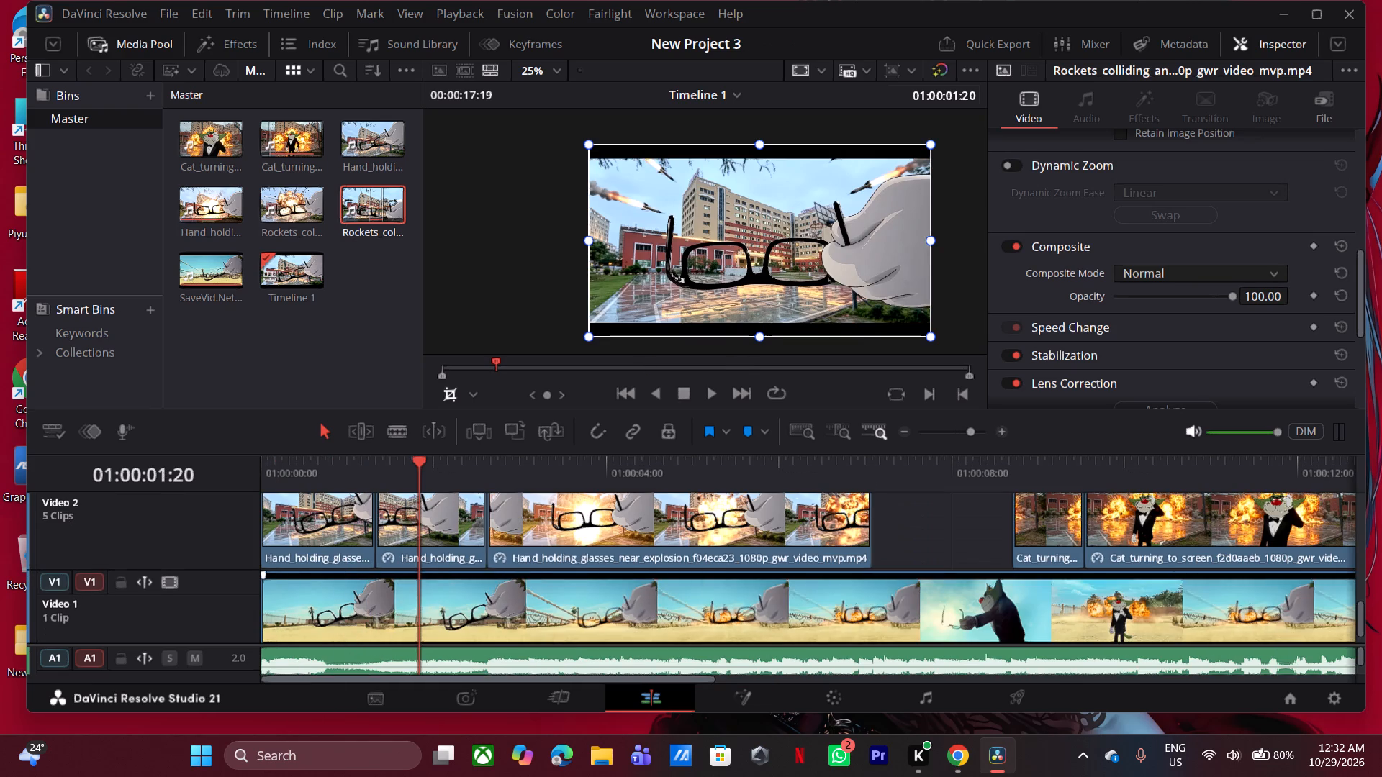
{"action": "scroll", "coordinate": [944, 632], "scroll_direction": "up", "scroll_amount": 1}
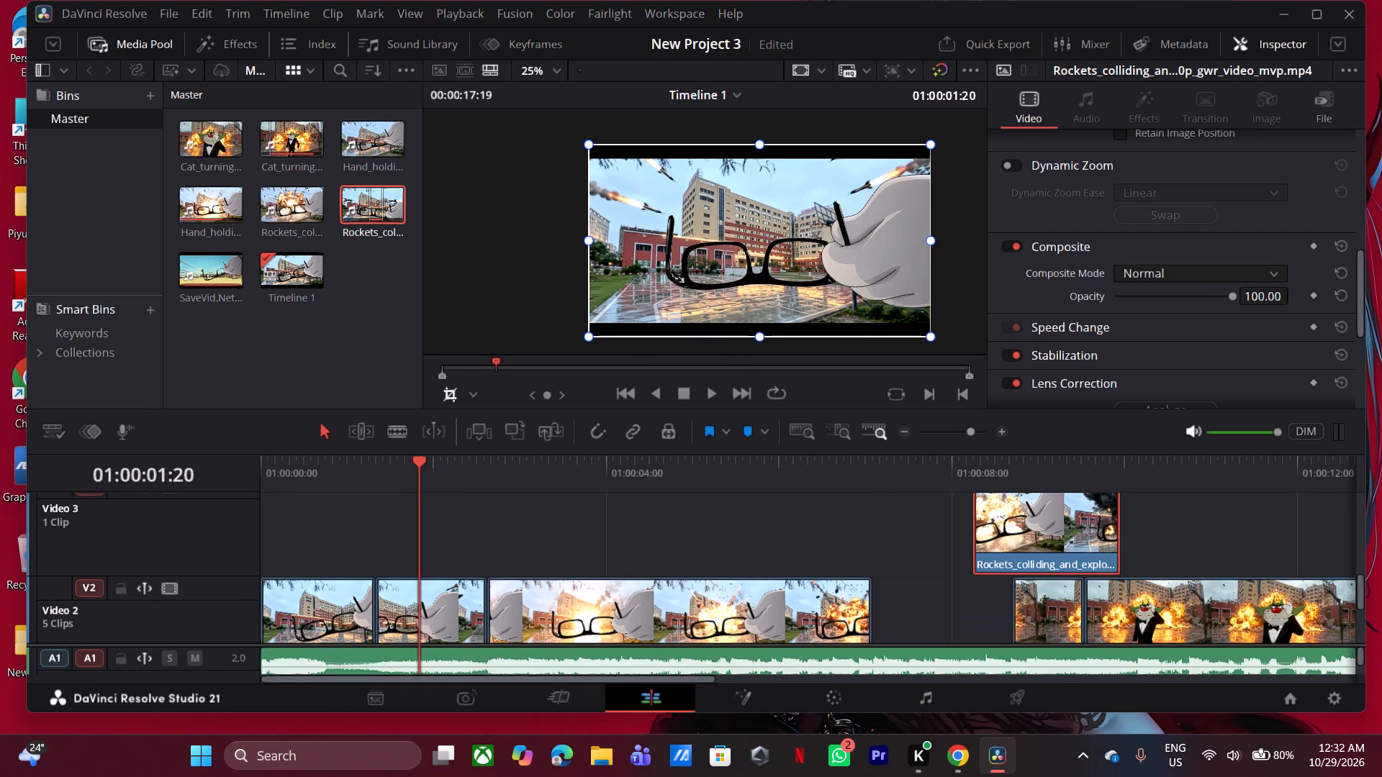
{"action": "left_click_drag", "start_coordinate": [507, 481], "coordinate": [471, 490]}
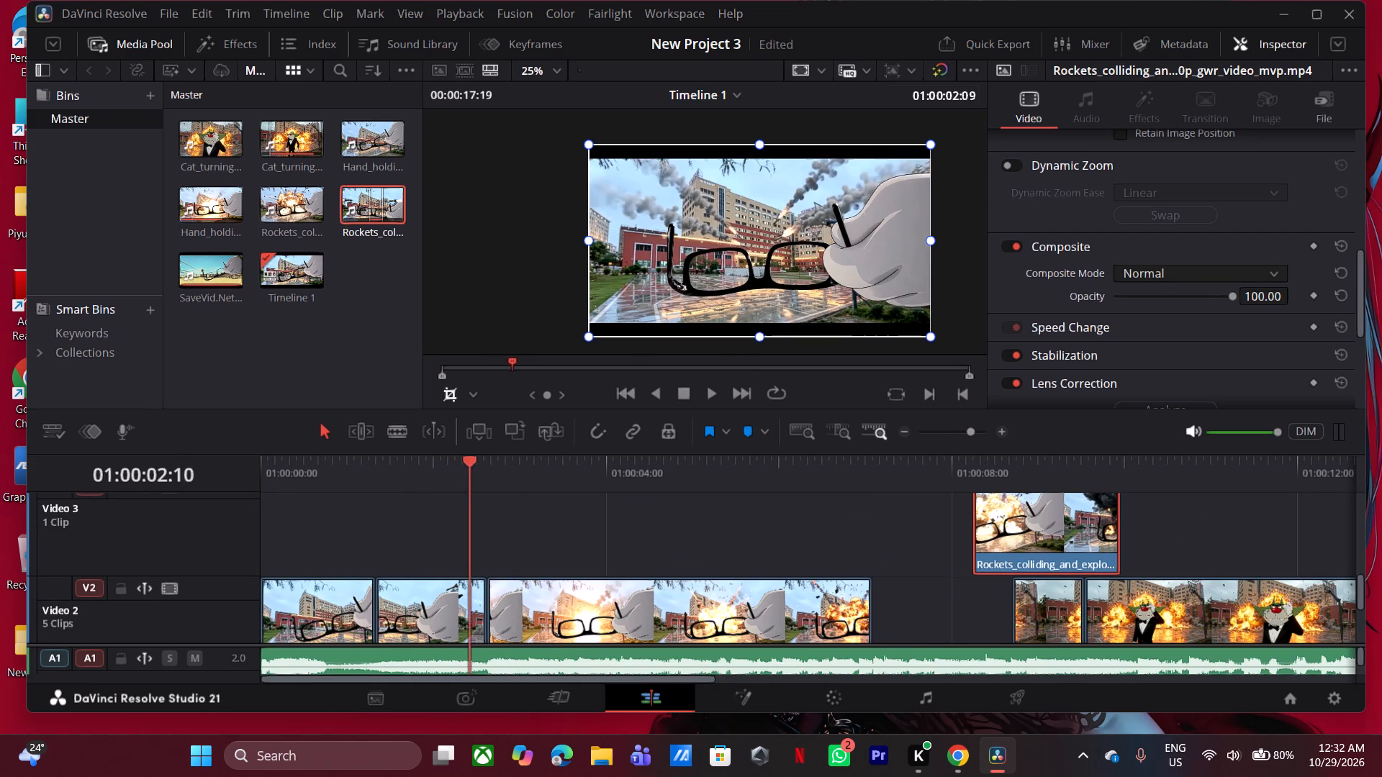
{"action": "left_click_drag", "start_coordinate": [471, 490], "coordinate": [492, 494]}
{"action": "left_click_drag", "start_coordinate": [1039, 546], "coordinate": [601, 554]}
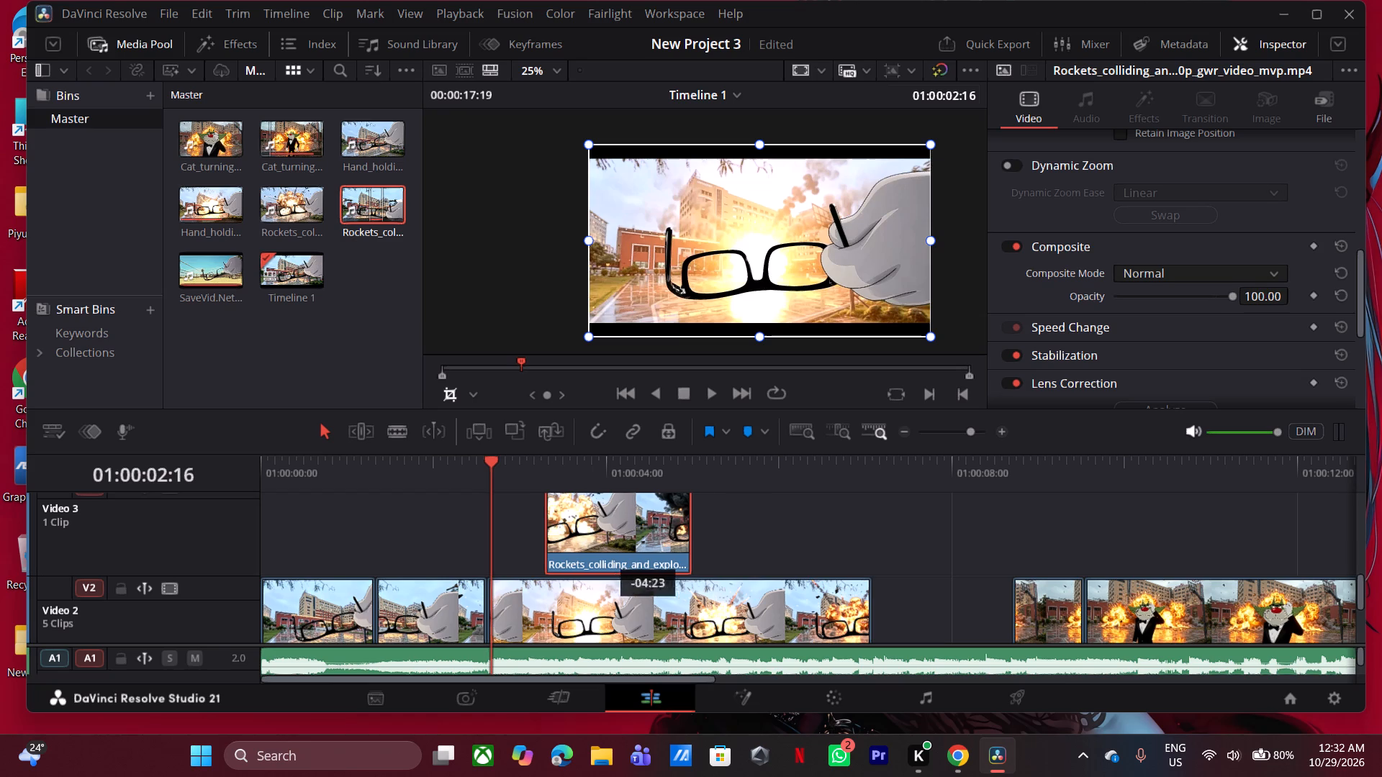
{"action": "left_click_drag", "start_coordinate": [601, 554], "coordinate": [561, 557]}
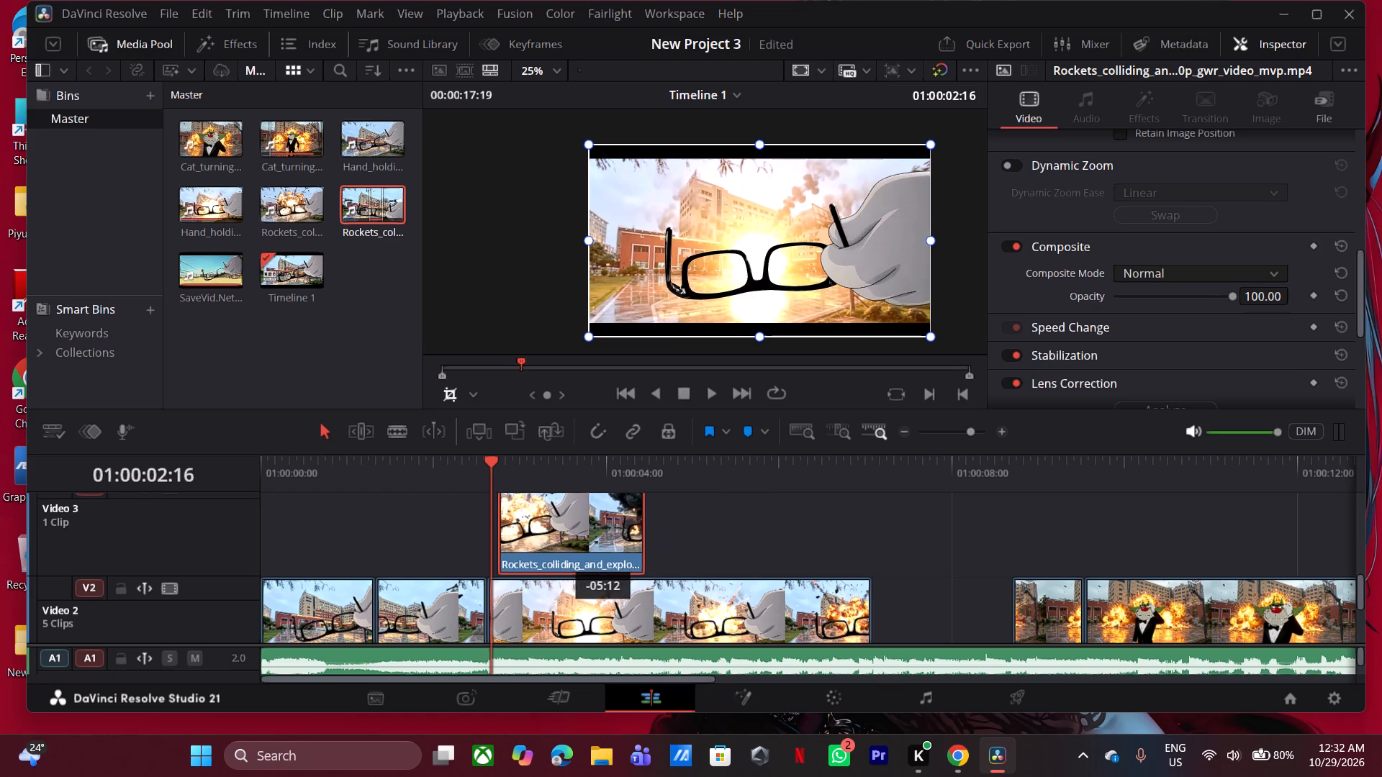
{"action": "left_click_drag", "start_coordinate": [561, 557], "coordinate": [551, 563]}
Play the transition into the Rockets clip repeatedly from 01:00:02:08 to check its timing.
{"action": "left_click", "coordinate": [462, 468]}
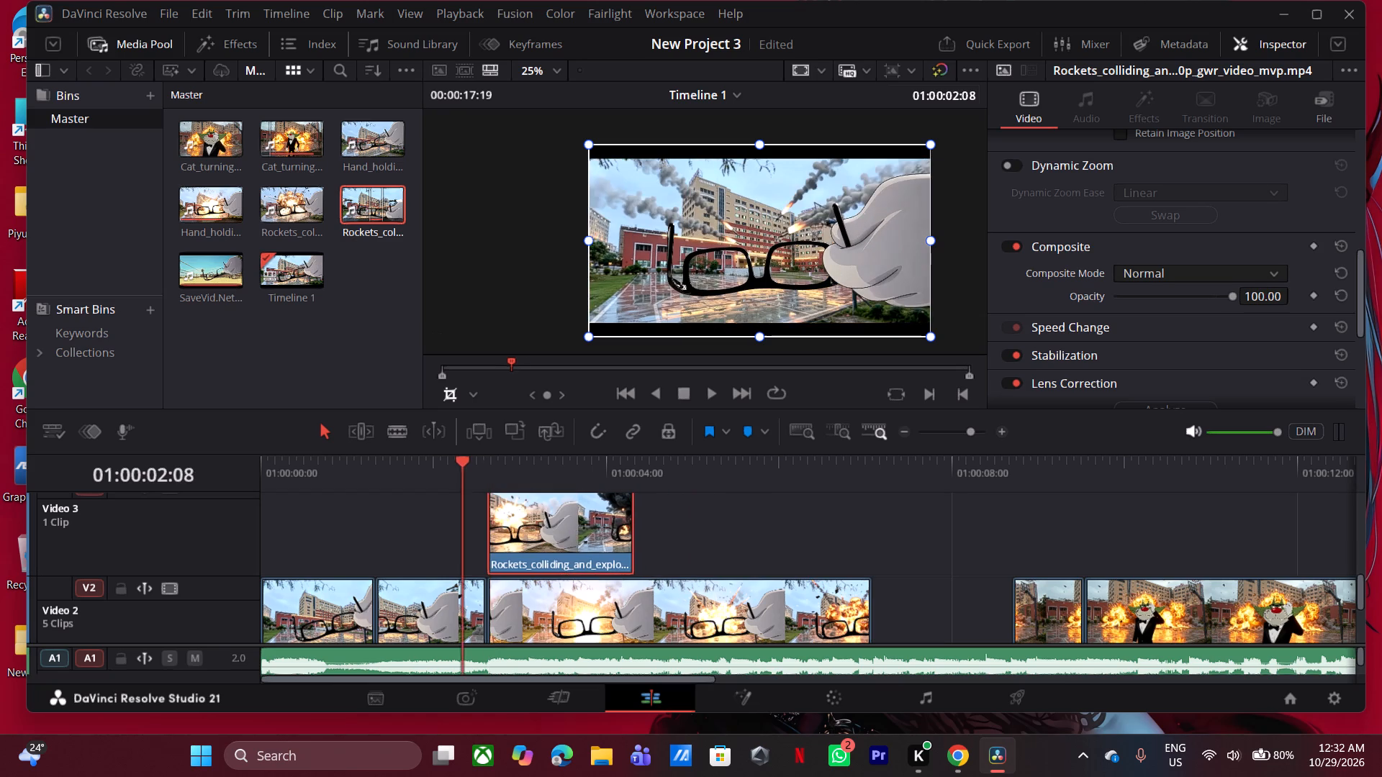
{"action": "key", "text": "space"}
{"action": "double_click", "coordinate": [462, 468]}
{"action": "key", "text": "space"}
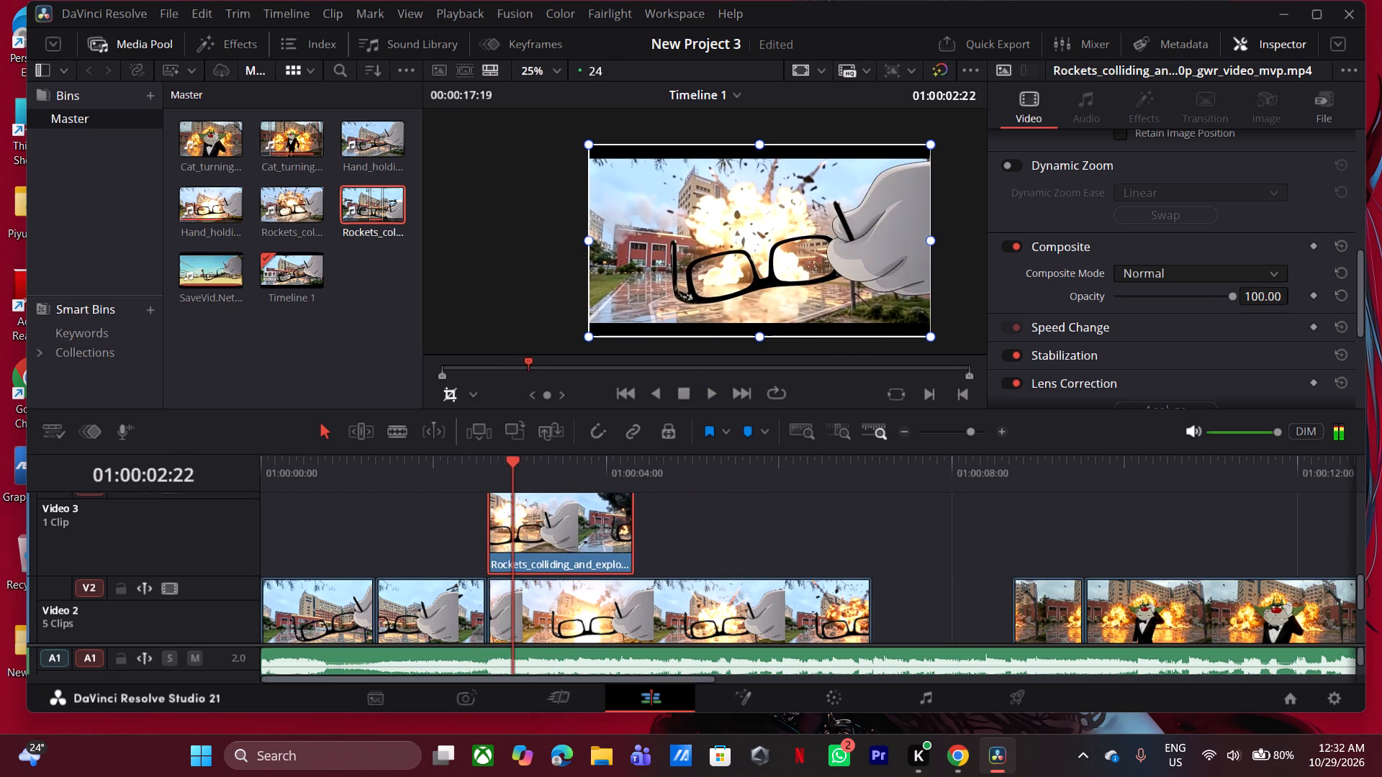
{"action": "left_click", "coordinate": [462, 468]}
{"action": "key", "text": "space"}
{"action": "key", "text": "space"}
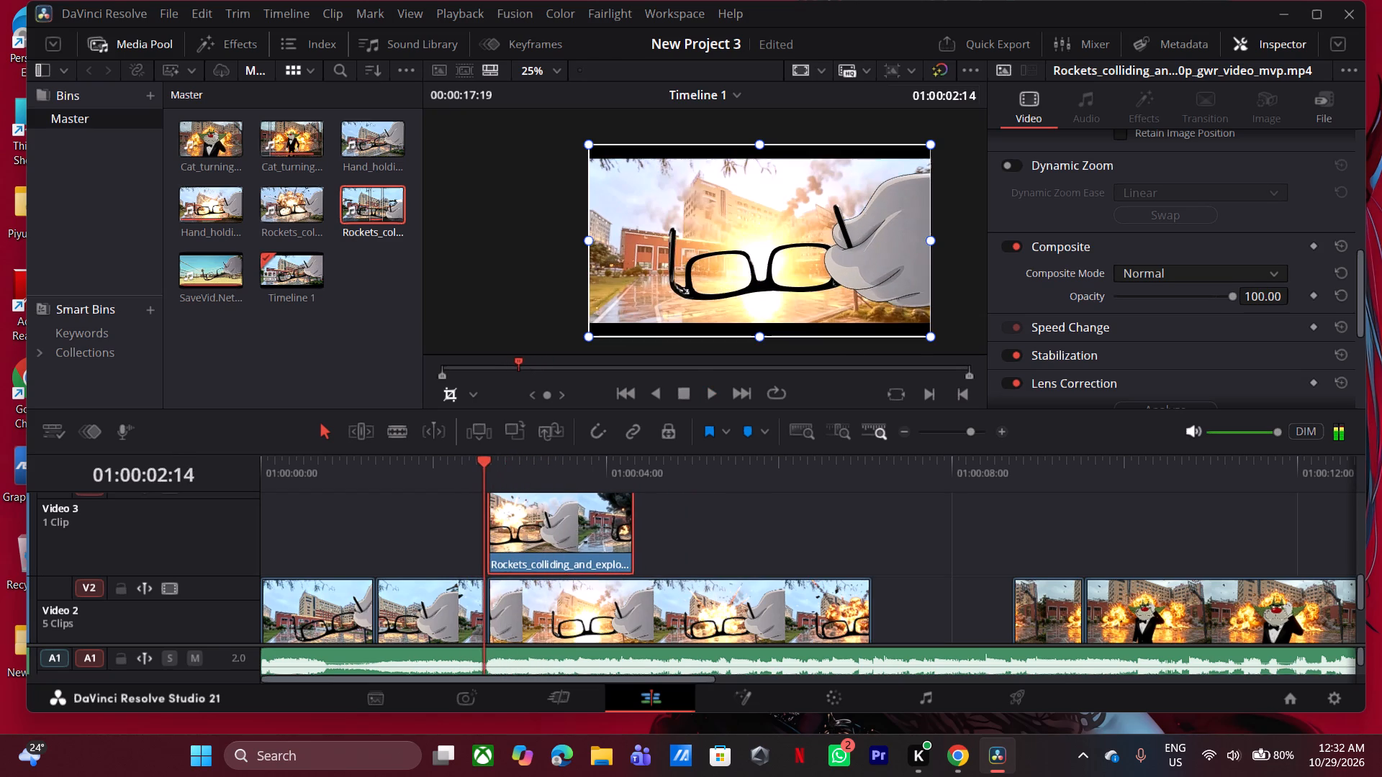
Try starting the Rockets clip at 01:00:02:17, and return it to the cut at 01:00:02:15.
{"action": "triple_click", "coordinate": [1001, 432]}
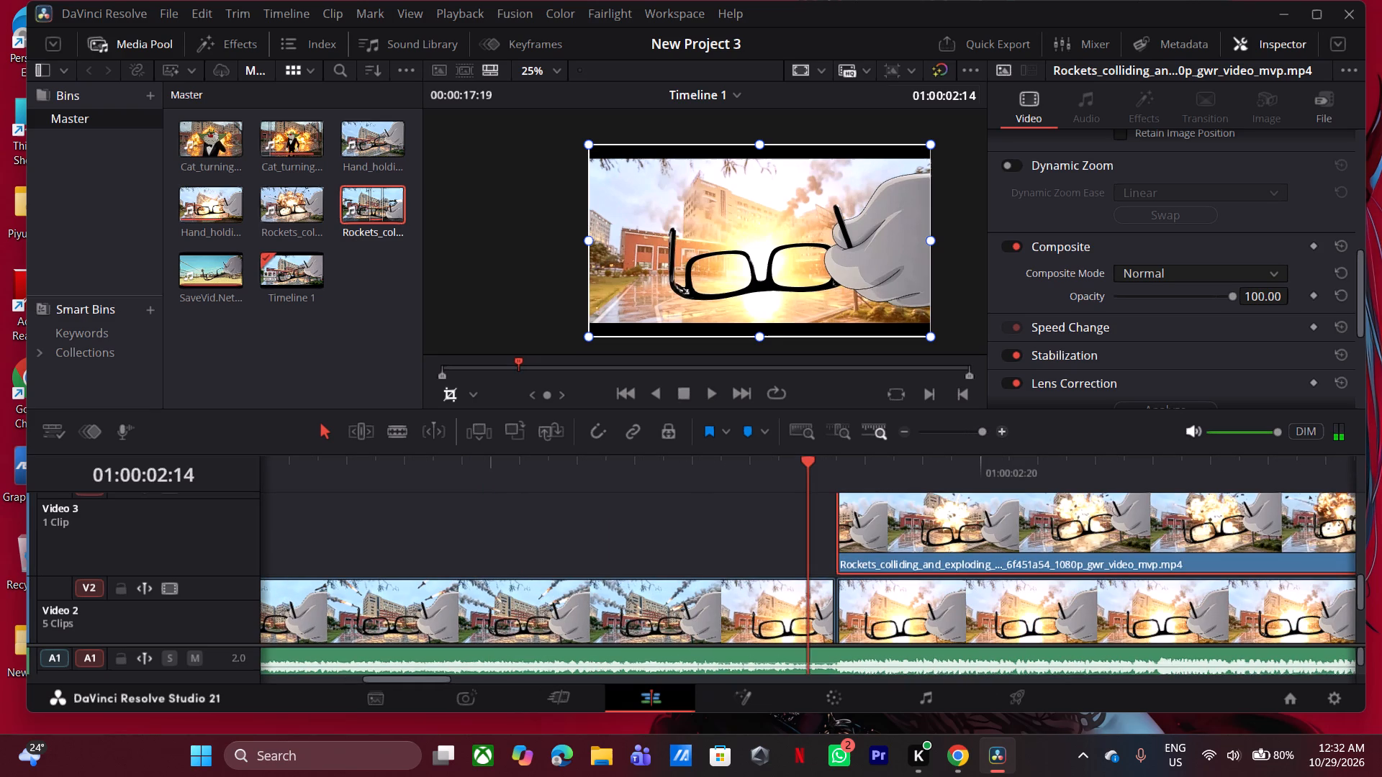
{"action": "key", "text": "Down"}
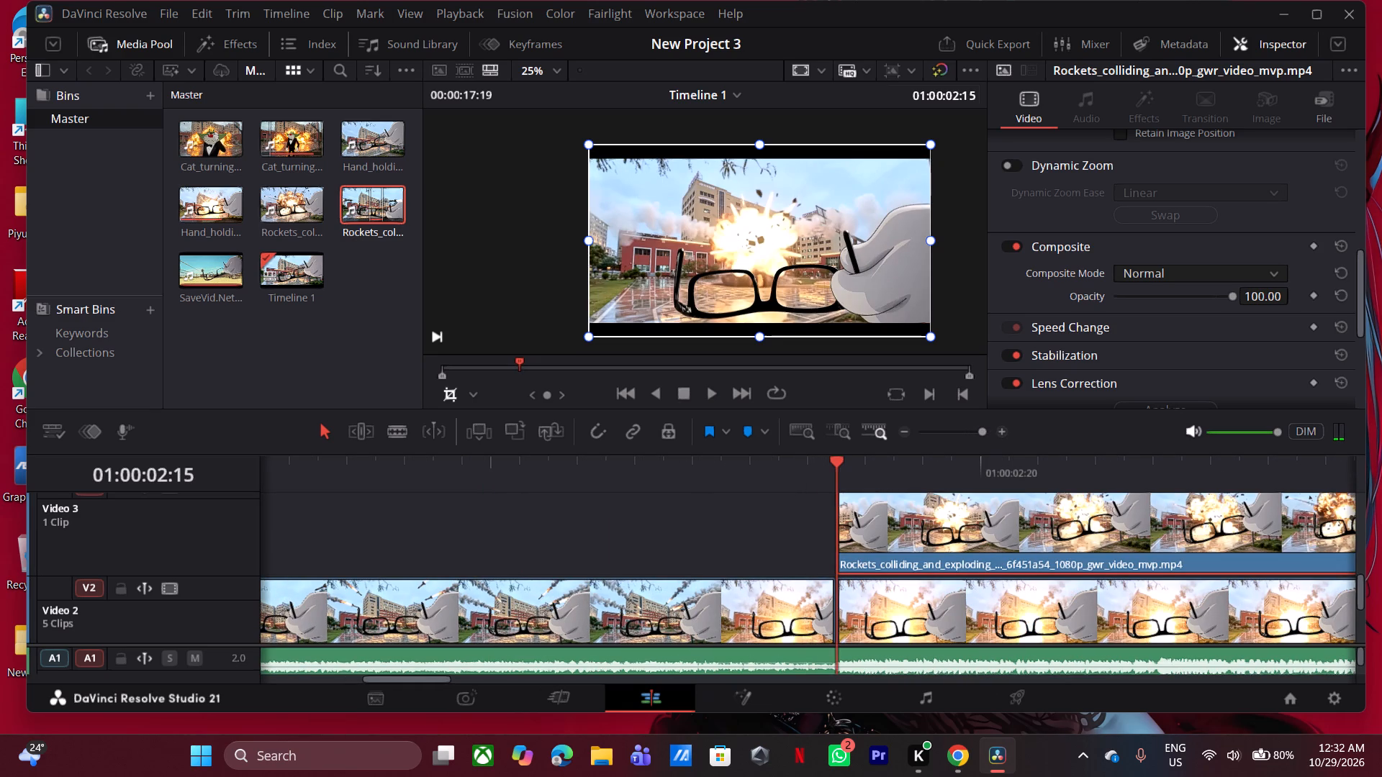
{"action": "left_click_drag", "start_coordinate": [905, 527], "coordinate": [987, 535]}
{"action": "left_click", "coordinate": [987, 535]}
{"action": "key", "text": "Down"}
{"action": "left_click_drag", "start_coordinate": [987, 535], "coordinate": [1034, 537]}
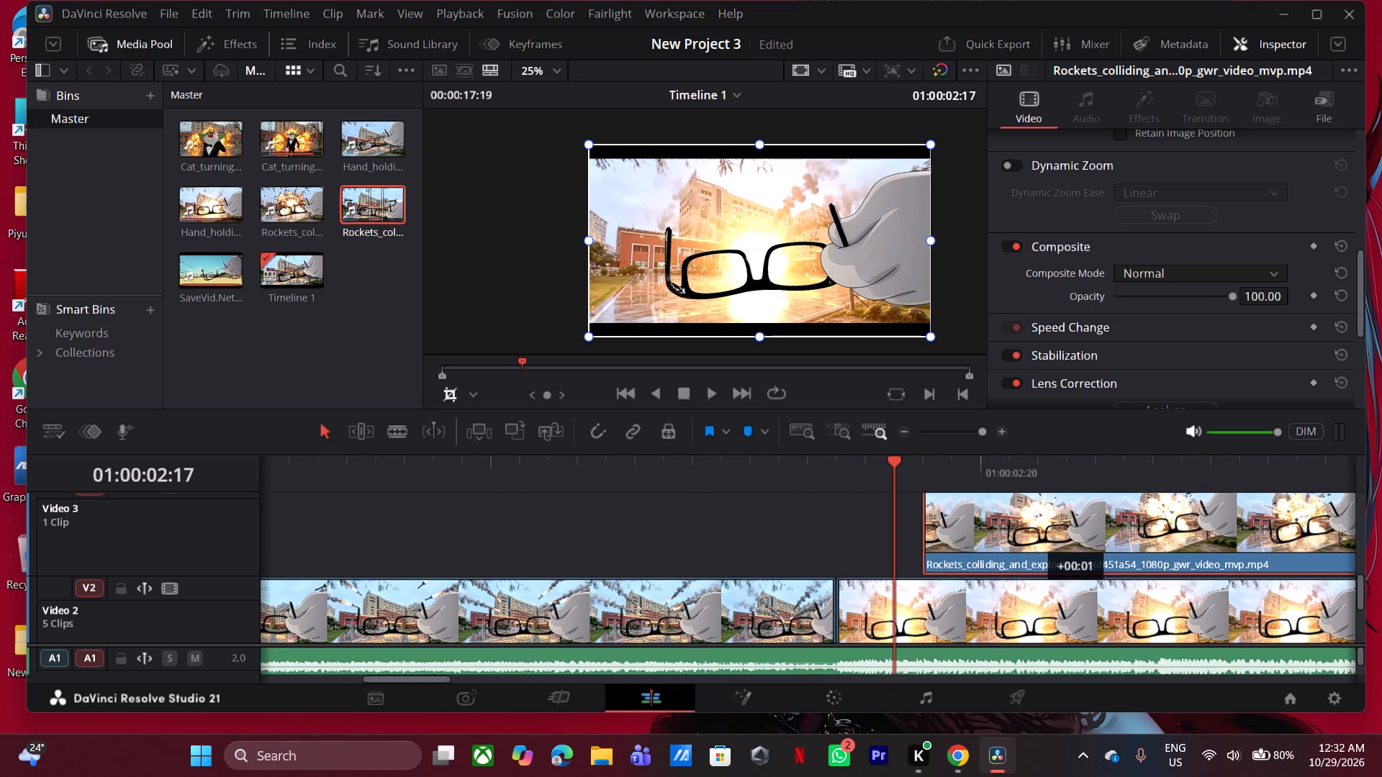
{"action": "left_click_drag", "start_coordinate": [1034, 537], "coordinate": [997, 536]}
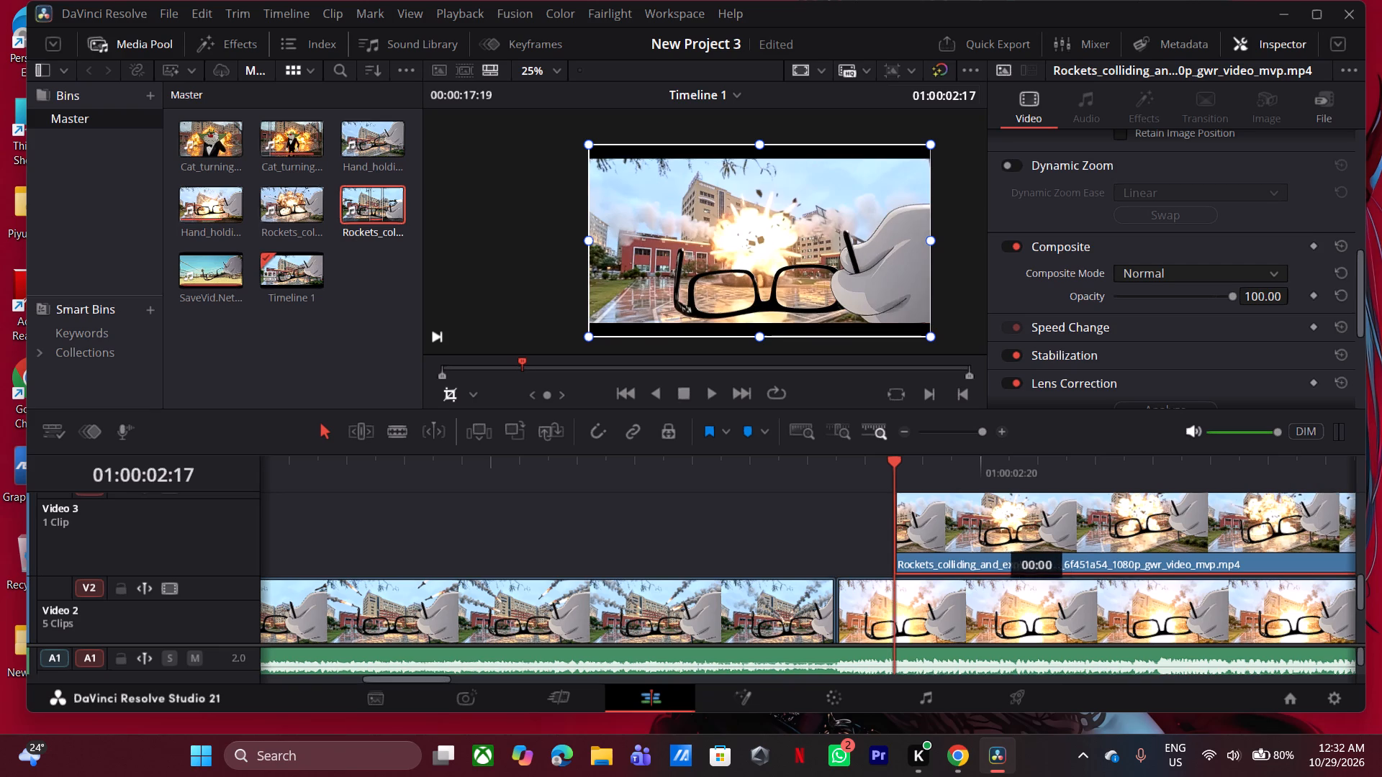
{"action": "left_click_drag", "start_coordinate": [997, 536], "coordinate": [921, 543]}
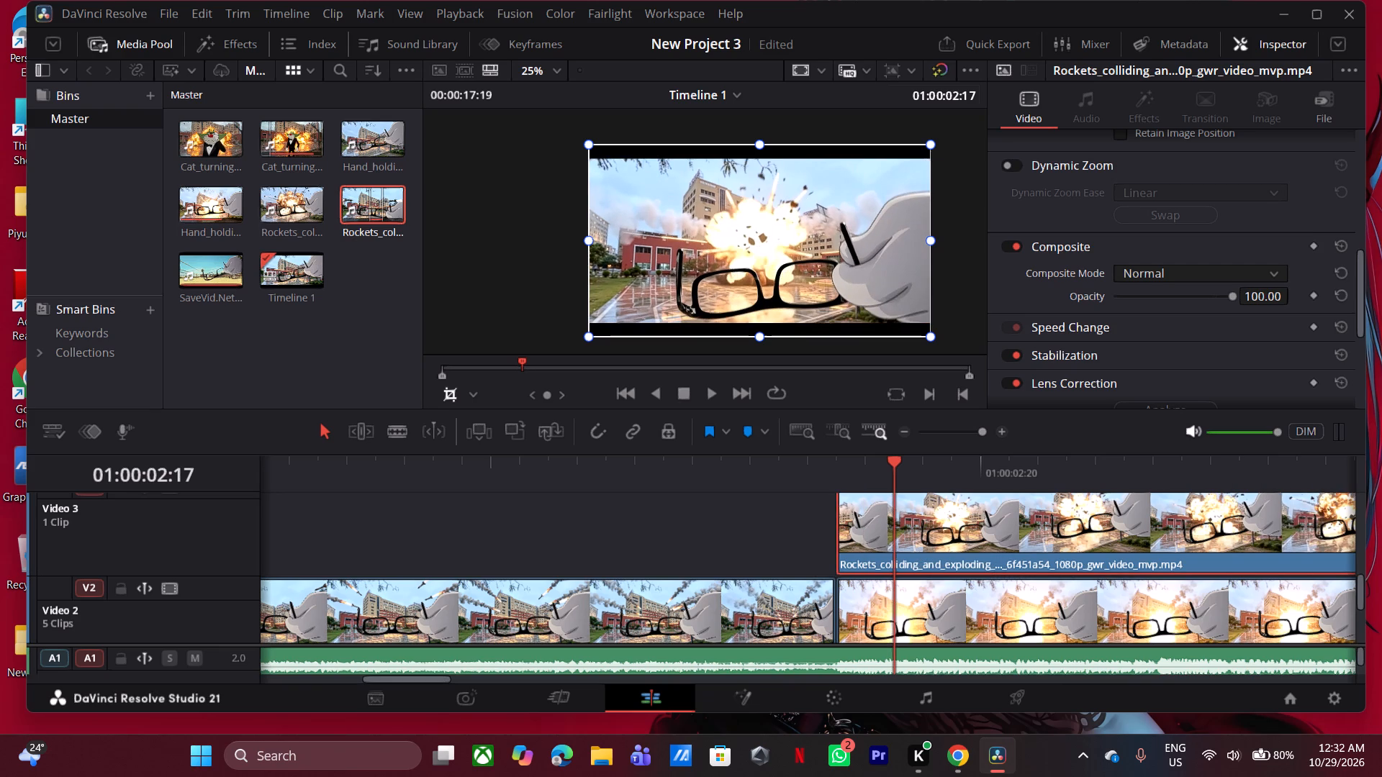
Extend the start of the Rockets clip on Video 3 one frame earlier, to 01:00:02:14.
{"action": "left_click_drag", "start_coordinate": [839, 537], "coordinate": [798, 544]}
Scrub and play across the start of the Rockets clip around 01:00:02:14 to examine the transition from the previous shot.
{"action": "left_click_drag", "start_coordinate": [697, 468], "coordinate": [726, 477]}
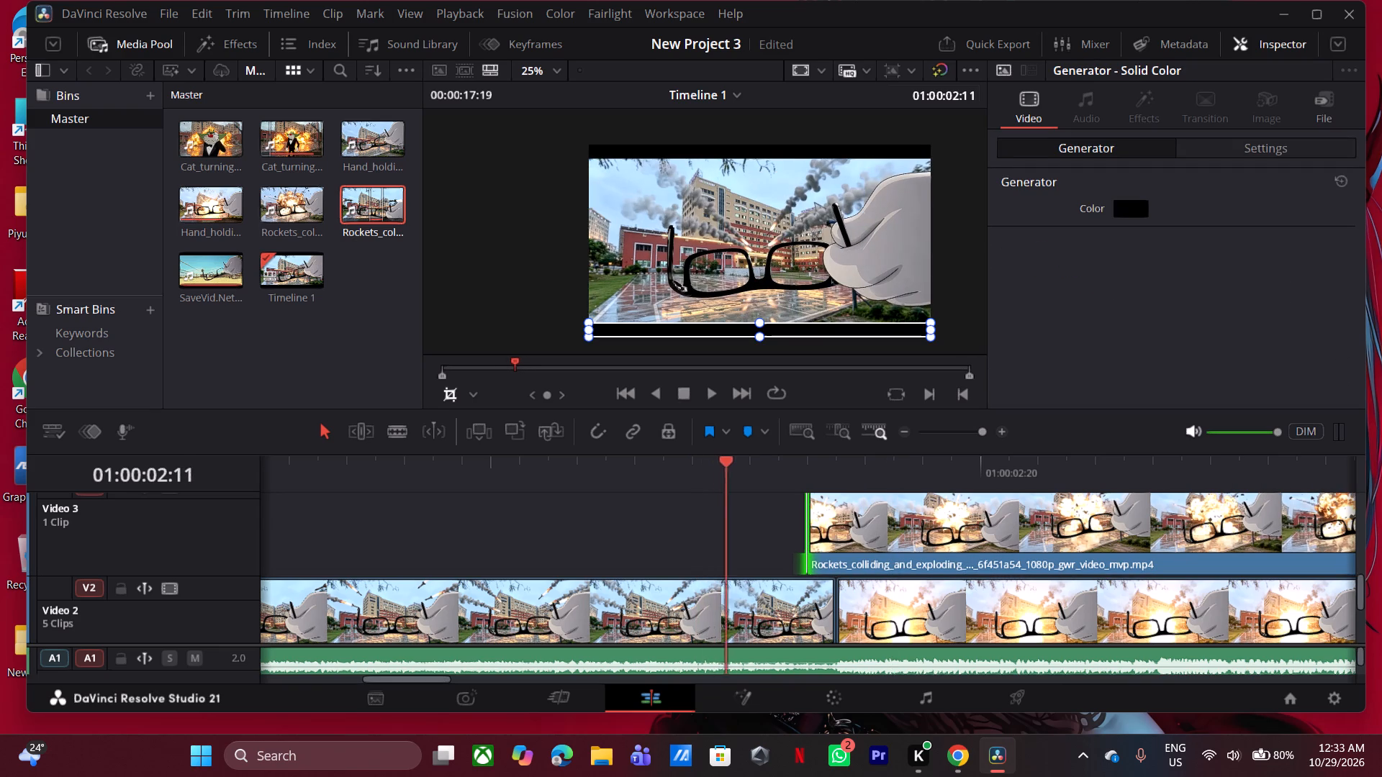
{"action": "left_click_drag", "start_coordinate": [726, 477], "coordinate": [790, 483]}
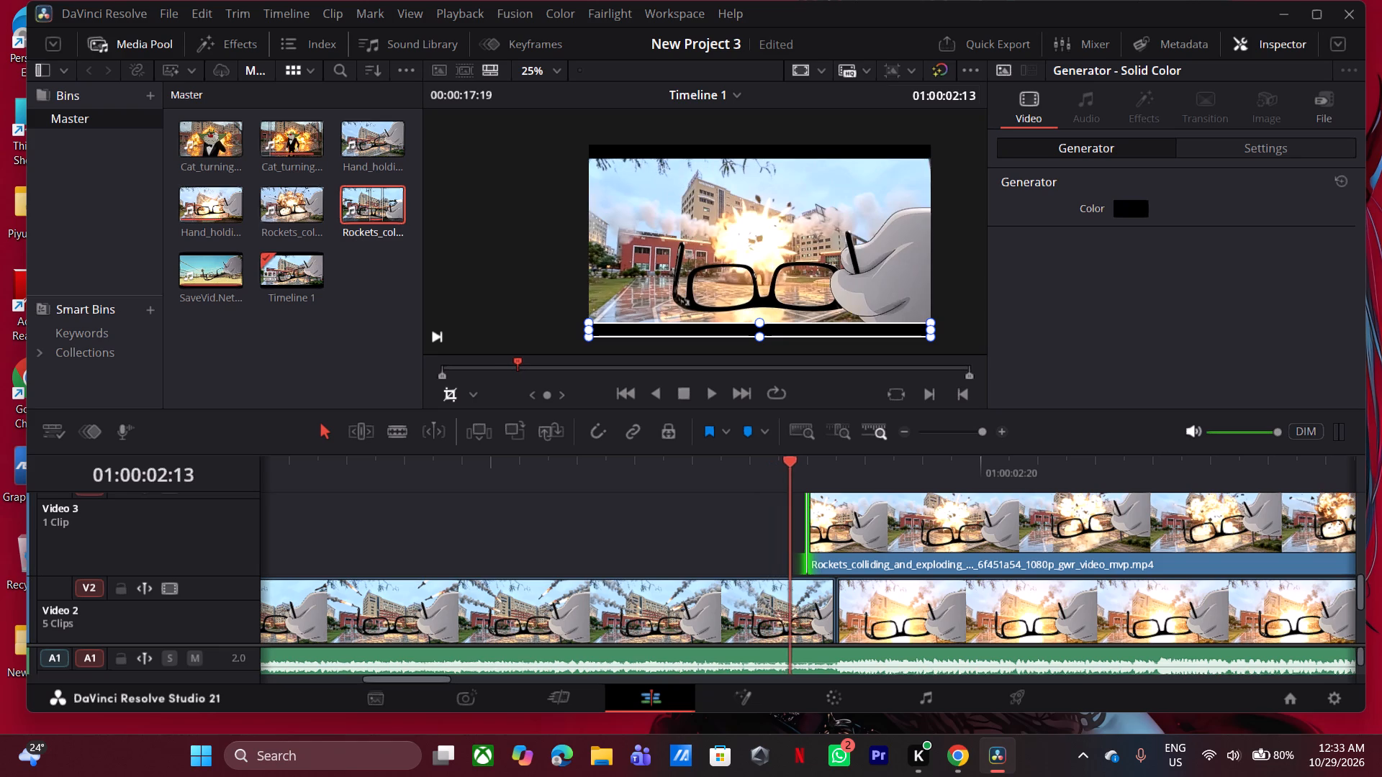
{"action": "left_click_drag", "start_coordinate": [790, 483], "coordinate": [847, 492]}
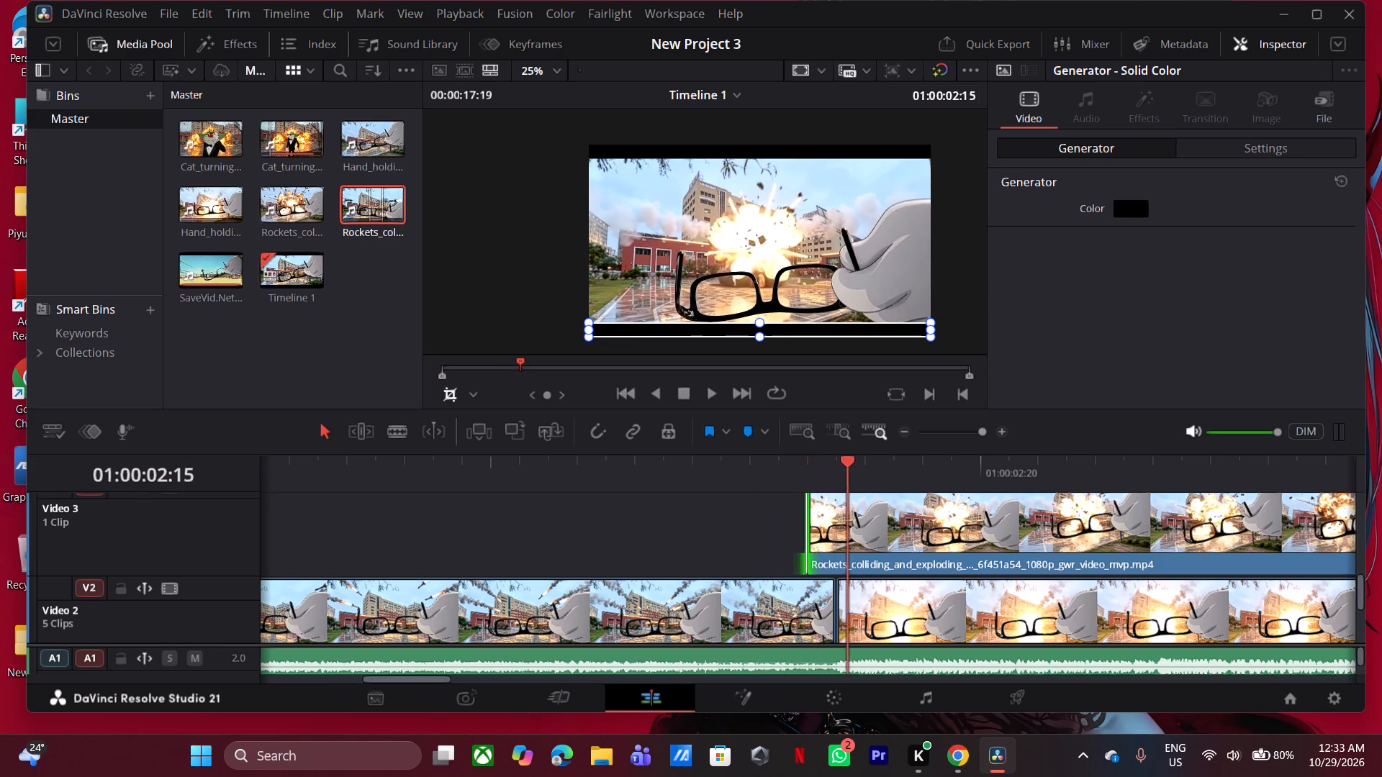
{"action": "left_click_drag", "start_coordinate": [847, 492], "coordinate": [773, 505]}
{"action": "left_click", "coordinate": [773, 505]}
{"action": "left_click", "coordinate": [697, 499]}
{"action": "left_click", "coordinate": [672, 465]}
{"action": "key", "text": "space"}
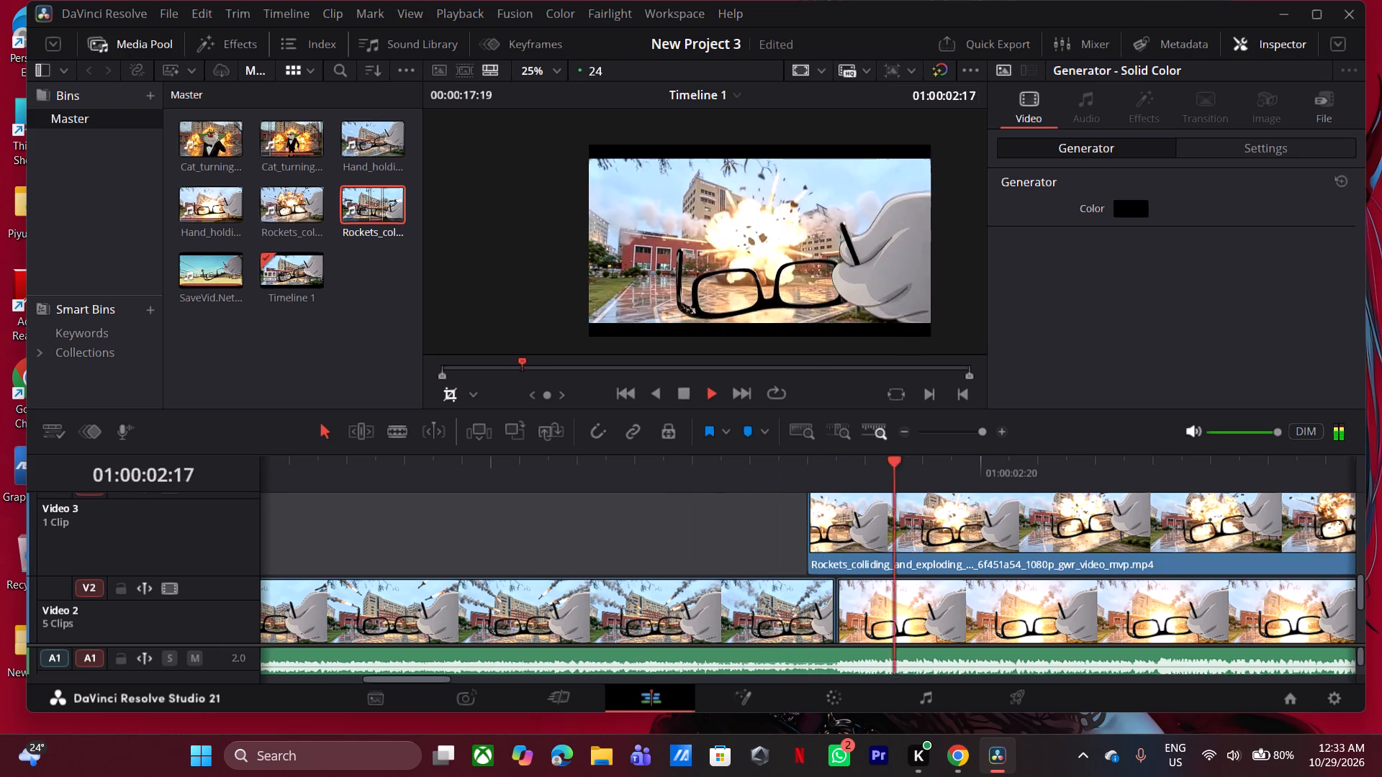
{"action": "key", "text": "space"}
{"action": "double_click", "coordinate": [909, 435]}
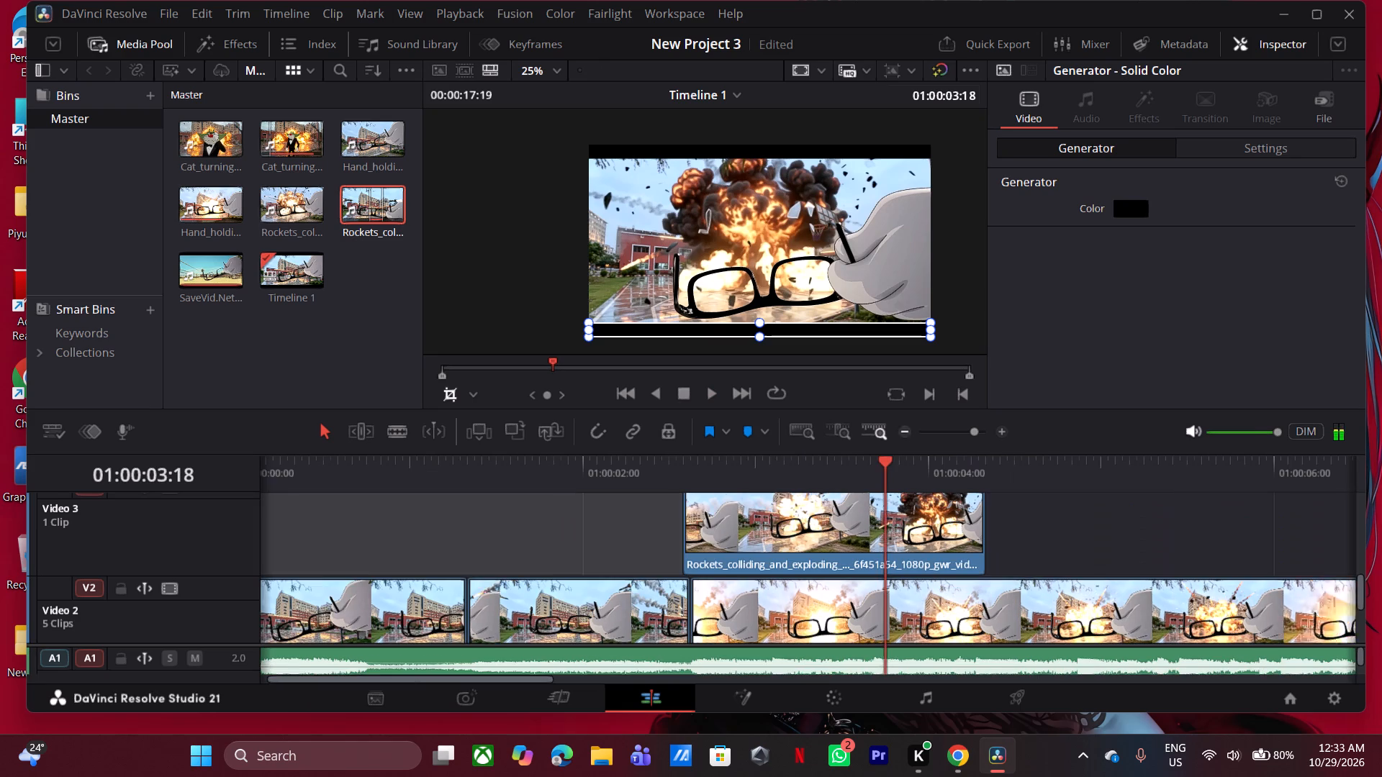
{"action": "left_click_drag", "start_coordinate": [640, 476], "coordinate": [679, 480]}
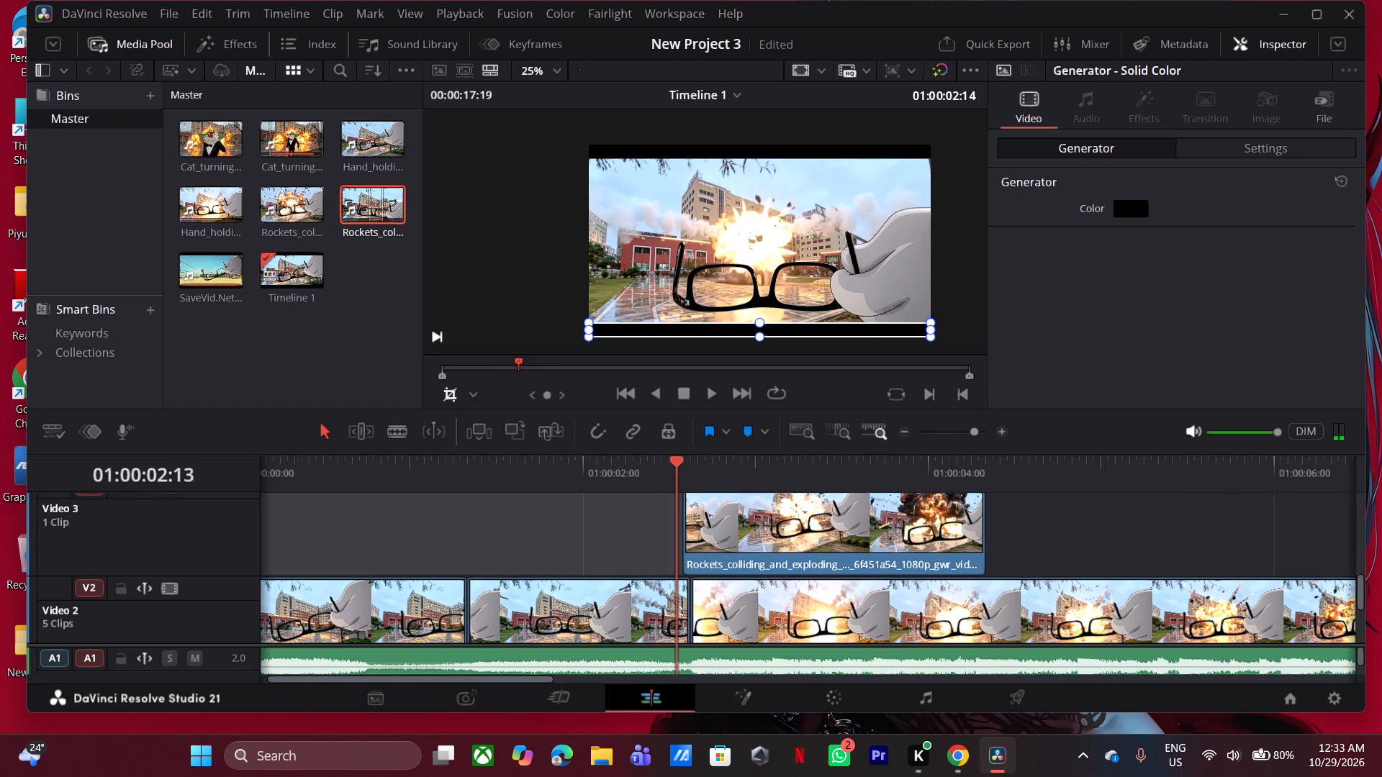
{"action": "left_click_drag", "start_coordinate": [679, 480], "coordinate": [682, 486]}
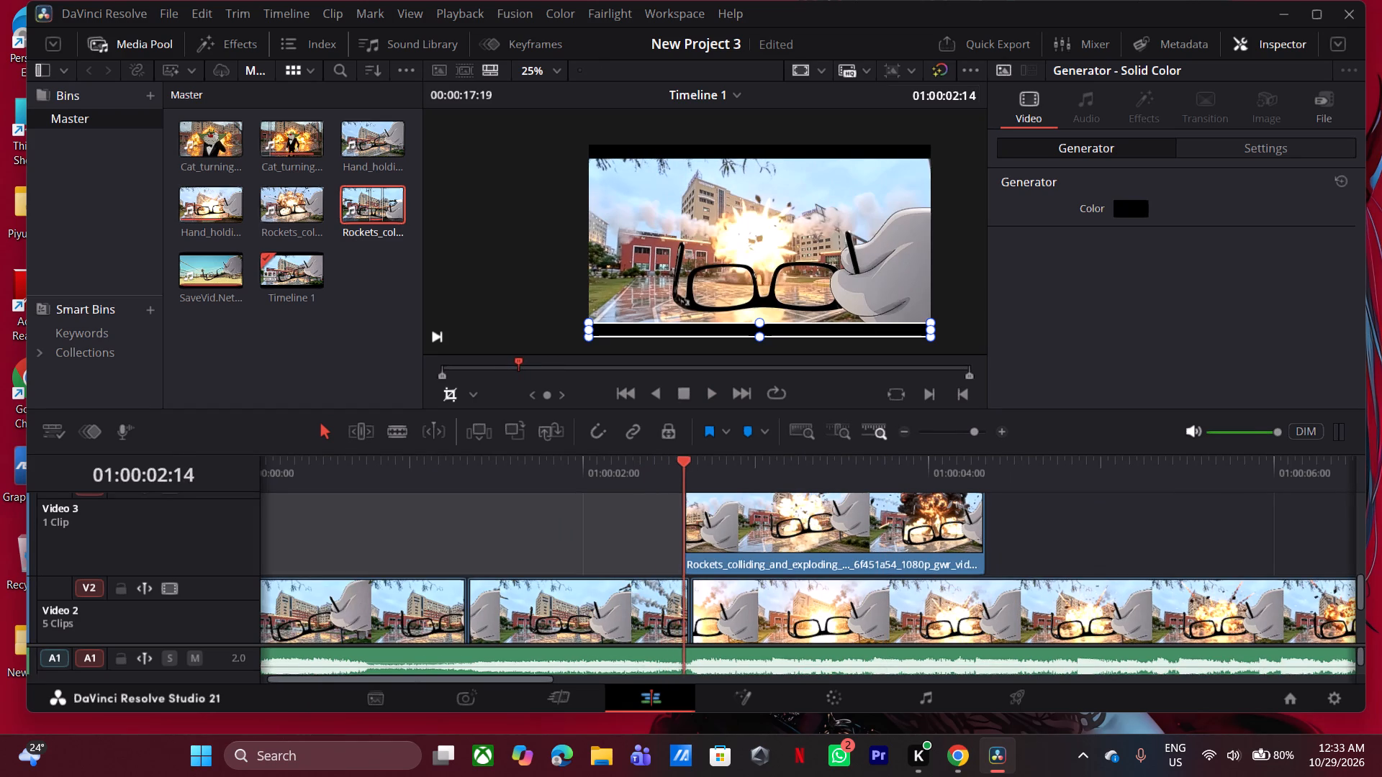
{"action": "left_click_drag", "start_coordinate": [682, 486], "coordinate": [664, 496]}
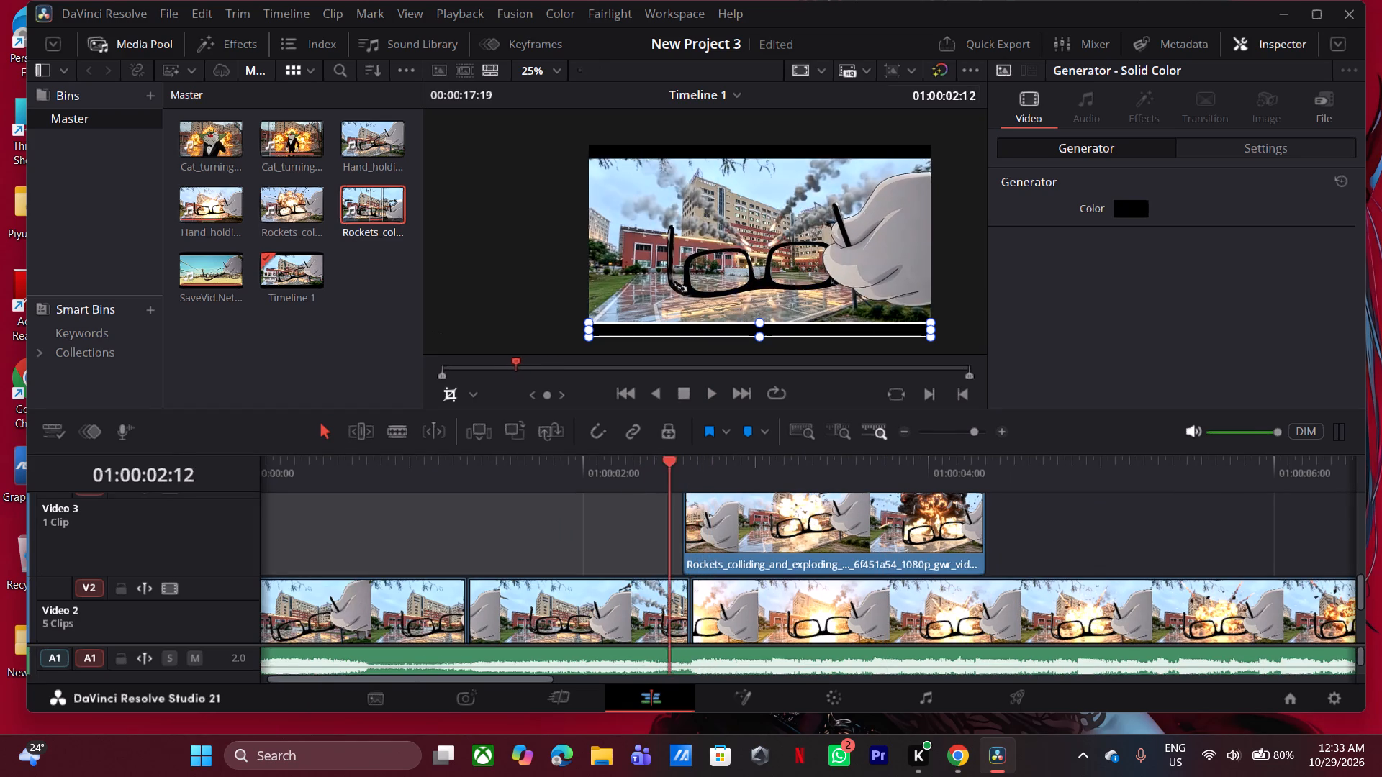
{"action": "left_click_drag", "start_coordinate": [664, 496], "coordinate": [594, 501]}
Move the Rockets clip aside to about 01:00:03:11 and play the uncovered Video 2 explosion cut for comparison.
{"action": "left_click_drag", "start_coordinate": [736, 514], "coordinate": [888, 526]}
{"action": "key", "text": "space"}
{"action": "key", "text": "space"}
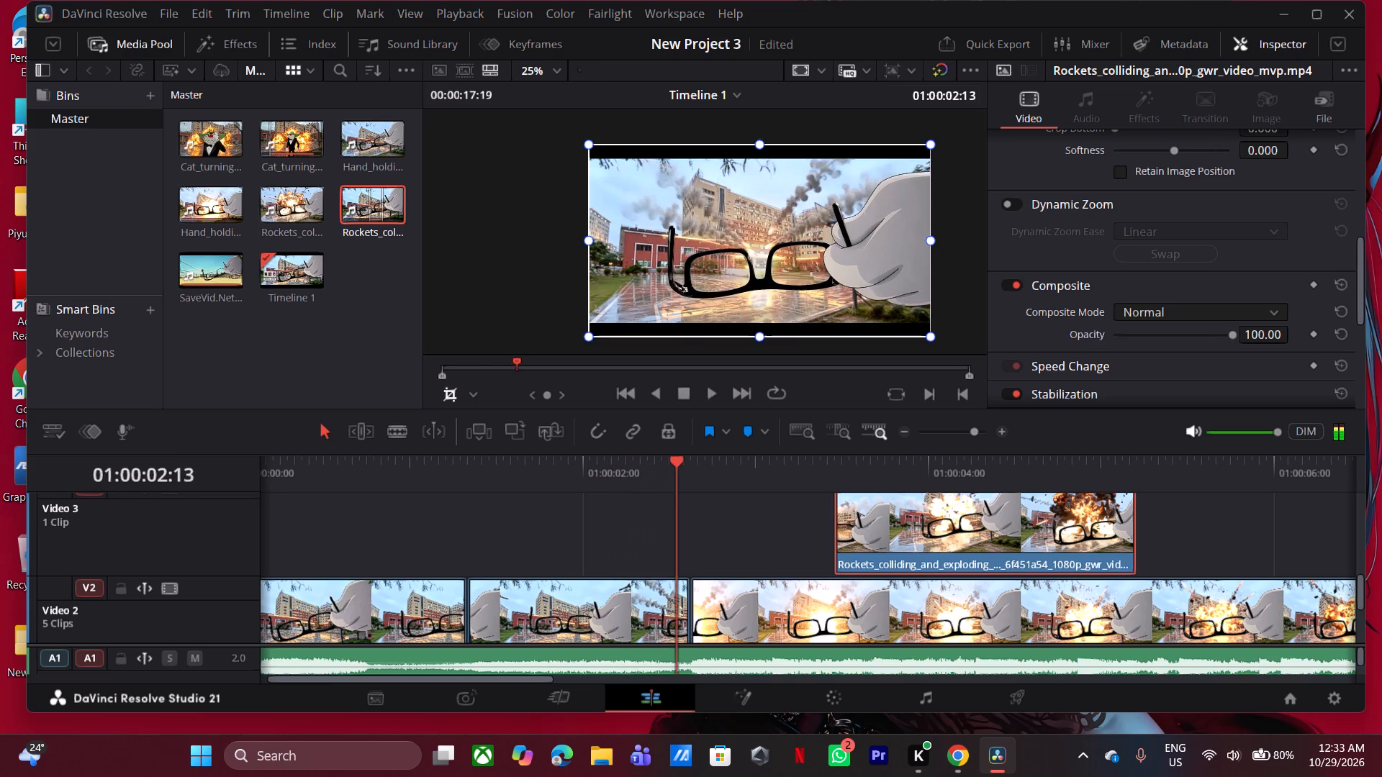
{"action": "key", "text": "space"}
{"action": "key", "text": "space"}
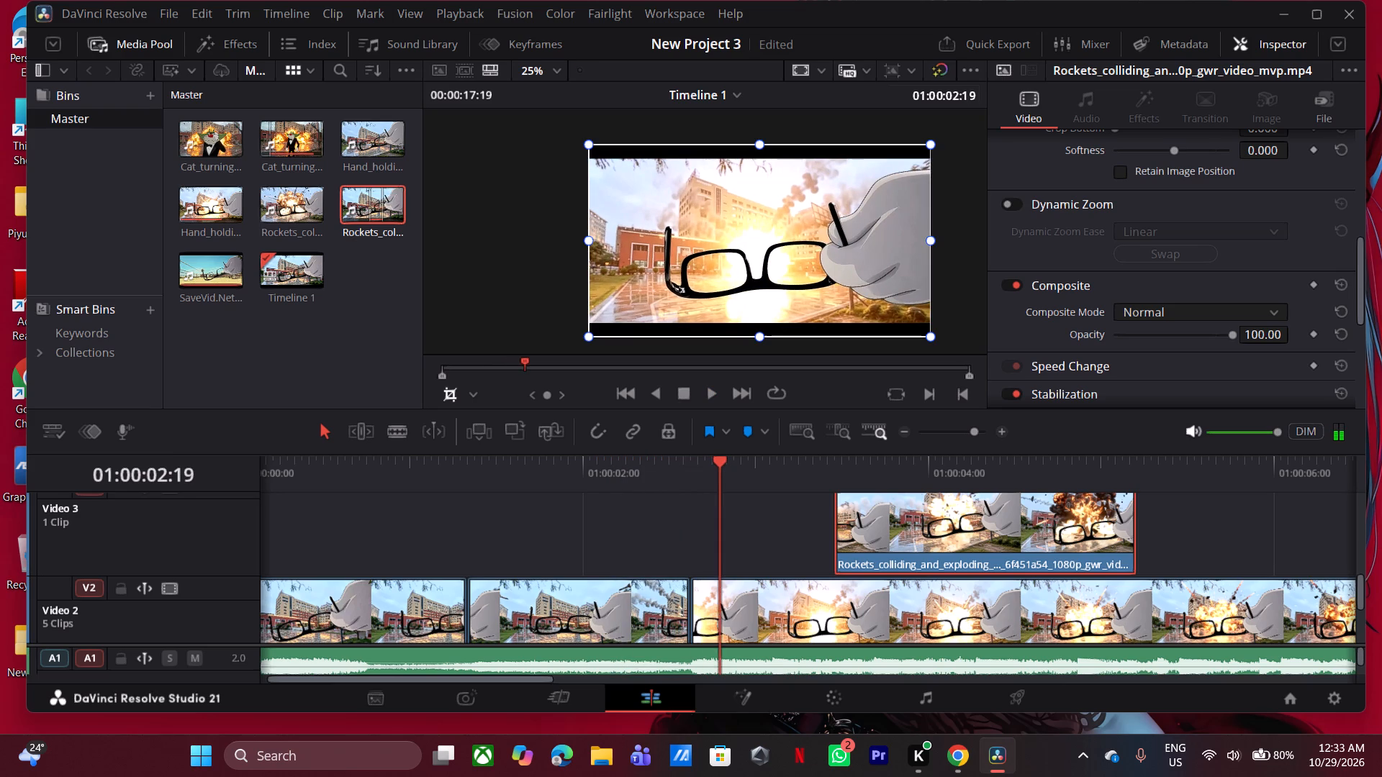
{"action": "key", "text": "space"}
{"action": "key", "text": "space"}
Move the Rockets clip back toward the Video 2 explosion cut, starting at about 01:00:02:16.
{"action": "left_click_drag", "start_coordinate": [886, 533], "coordinate": [797, 538]}
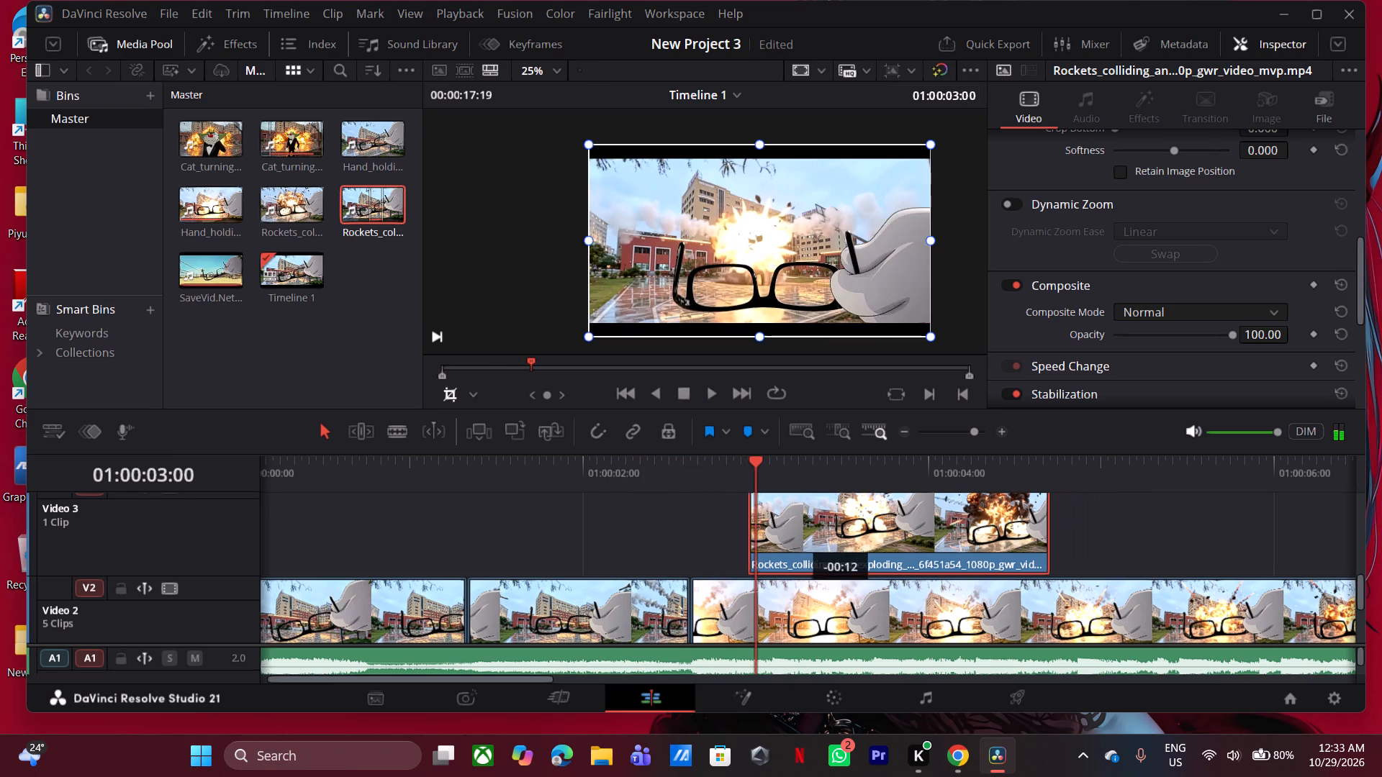
{"action": "left_click_drag", "start_coordinate": [797, 538], "coordinate": [749, 547]}
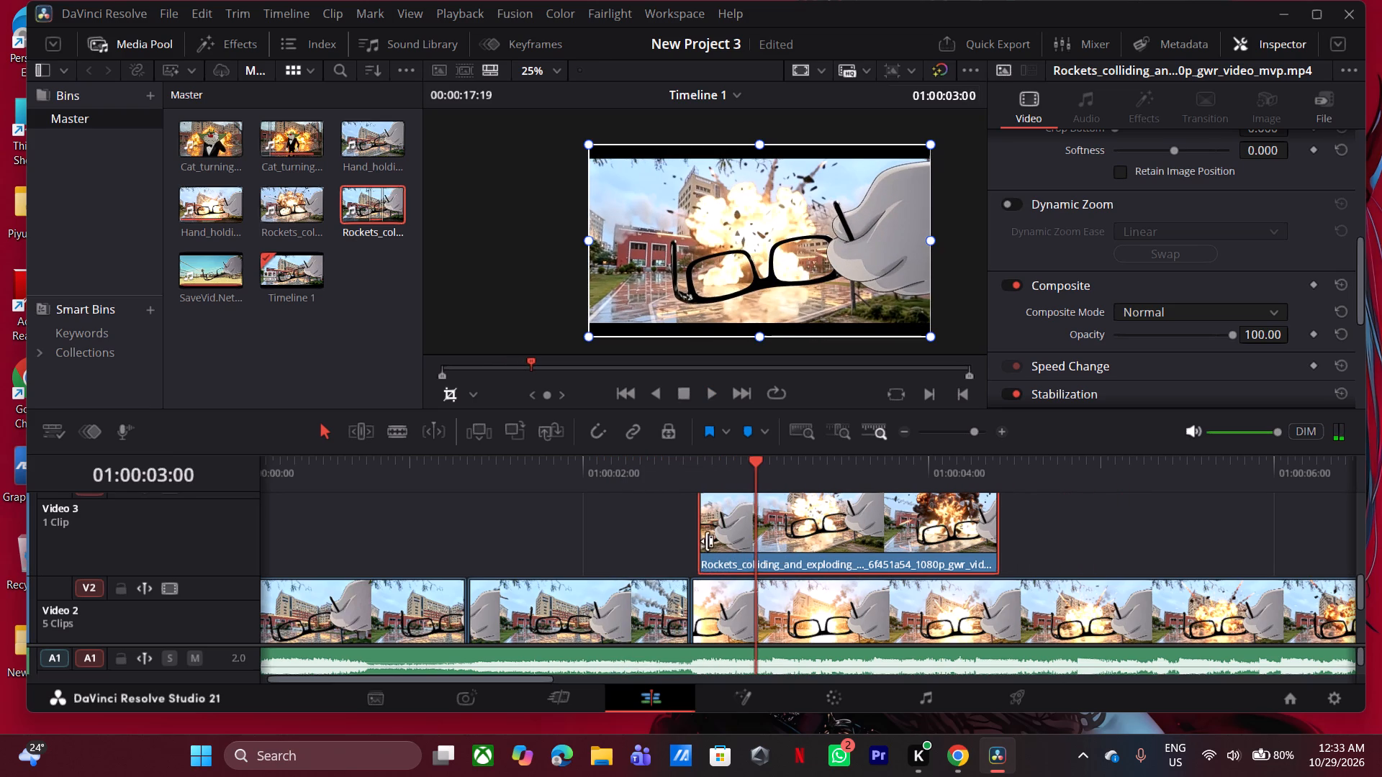
Trim the start of the Rockets clip on Video 3 to 01:00:03:00 and play the explosion shot.
{"action": "left_click_drag", "start_coordinate": [701, 538], "coordinate": [765, 540]}
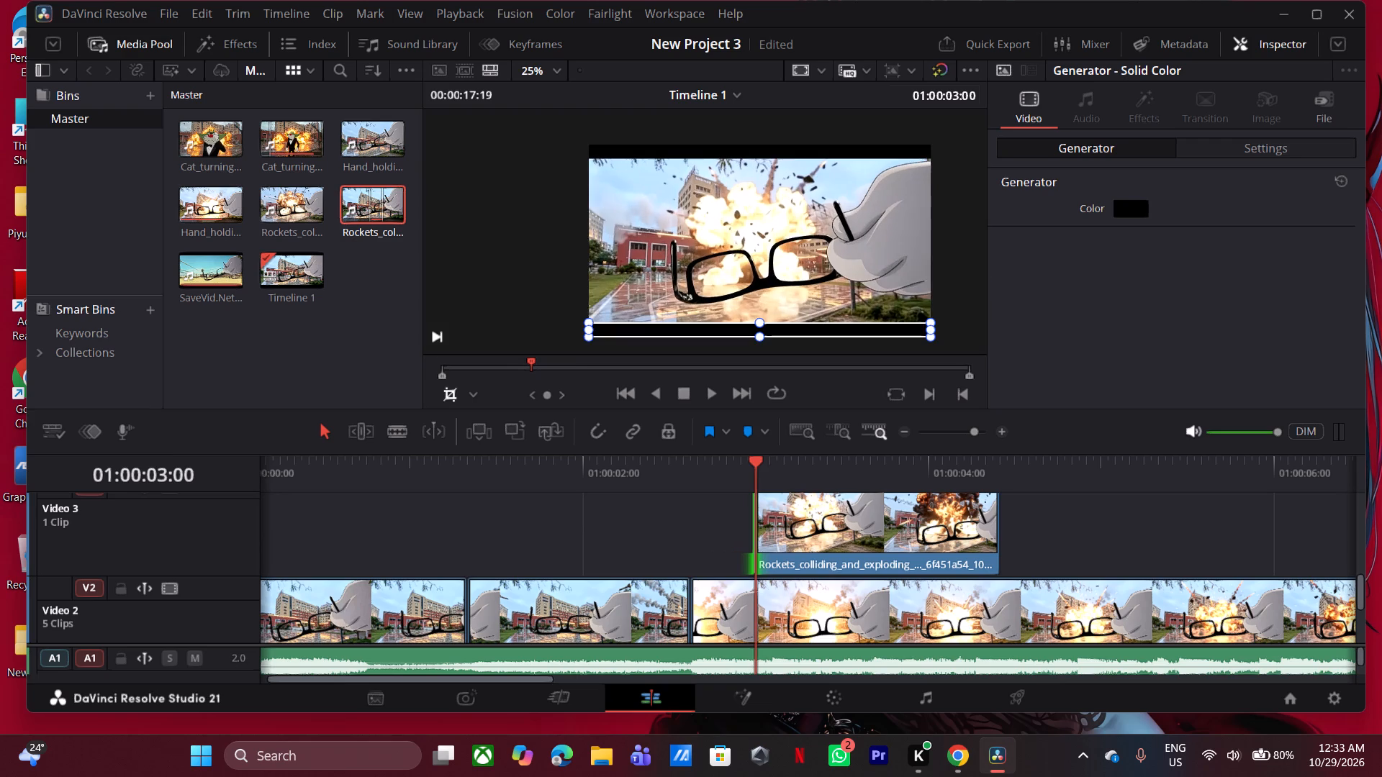
{"action": "left_click_drag", "start_coordinate": [677, 480], "coordinate": [735, 496]}
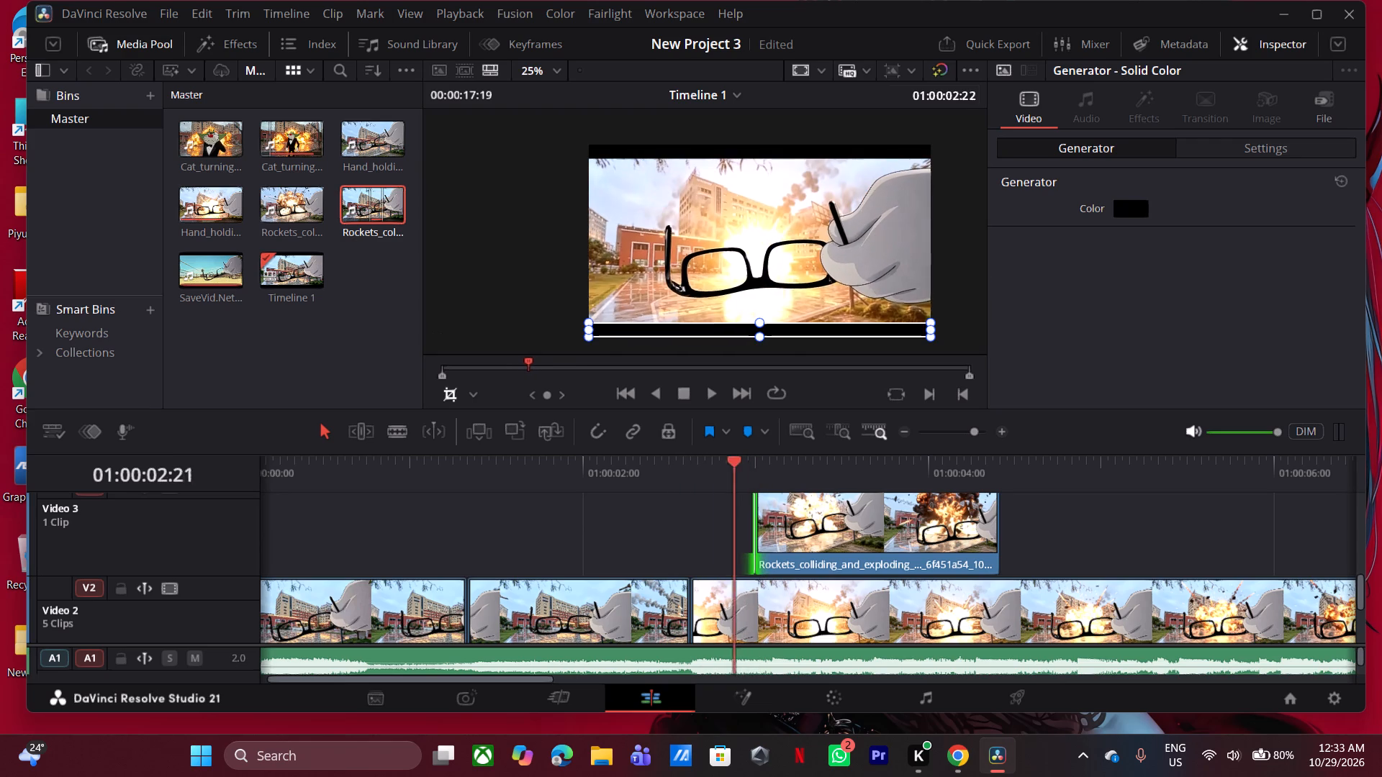
{"action": "left_click_drag", "start_coordinate": [735, 496], "coordinate": [715, 499]}
{"action": "key", "text": "space"}
{"action": "key", "text": "space"}
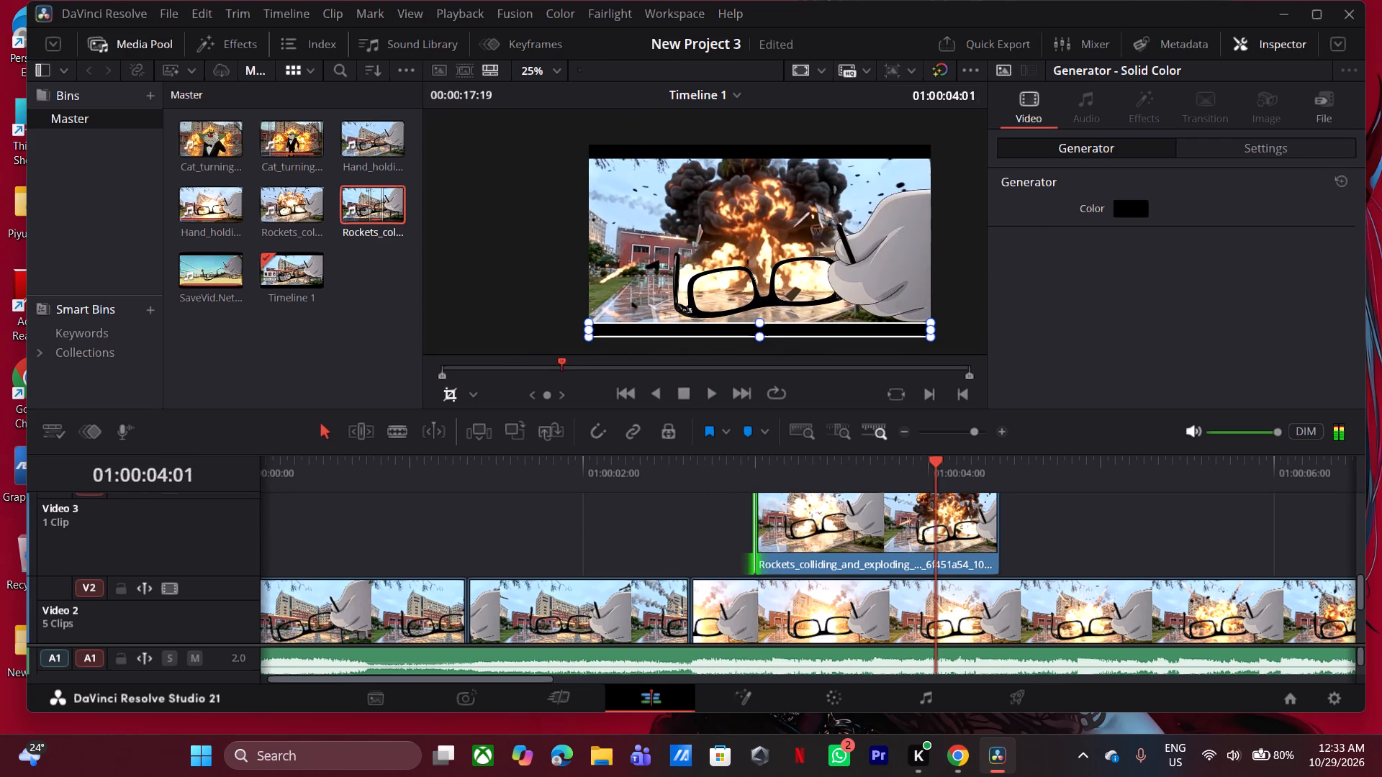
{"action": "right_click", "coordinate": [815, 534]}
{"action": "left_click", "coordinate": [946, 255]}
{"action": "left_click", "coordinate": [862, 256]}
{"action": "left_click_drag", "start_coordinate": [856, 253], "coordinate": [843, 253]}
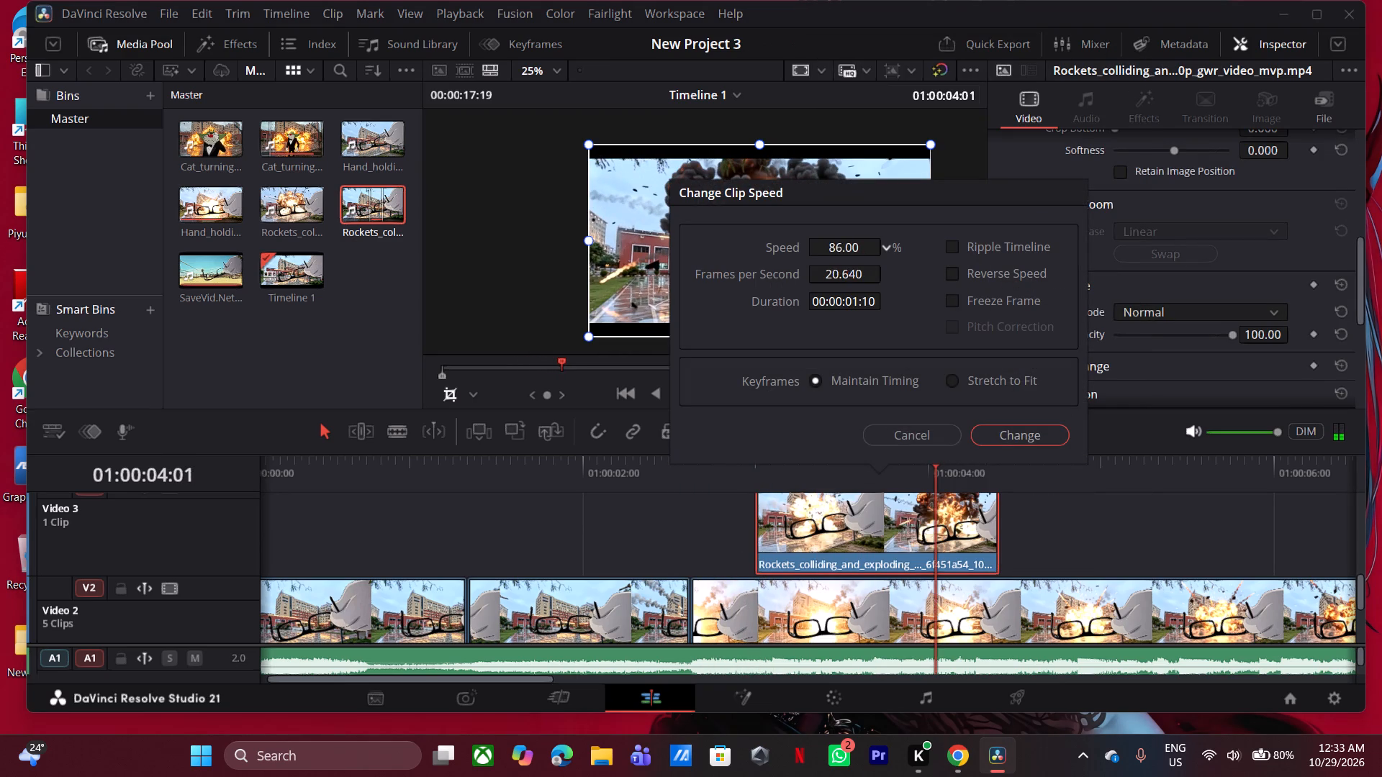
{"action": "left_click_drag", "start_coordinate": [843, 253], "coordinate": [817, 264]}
Check the clip speed settings of the Video 2 explosion clip for reference.
{"action": "left_click", "coordinate": [1026, 603]}
{"action": "right_click", "coordinate": [1026, 603]}
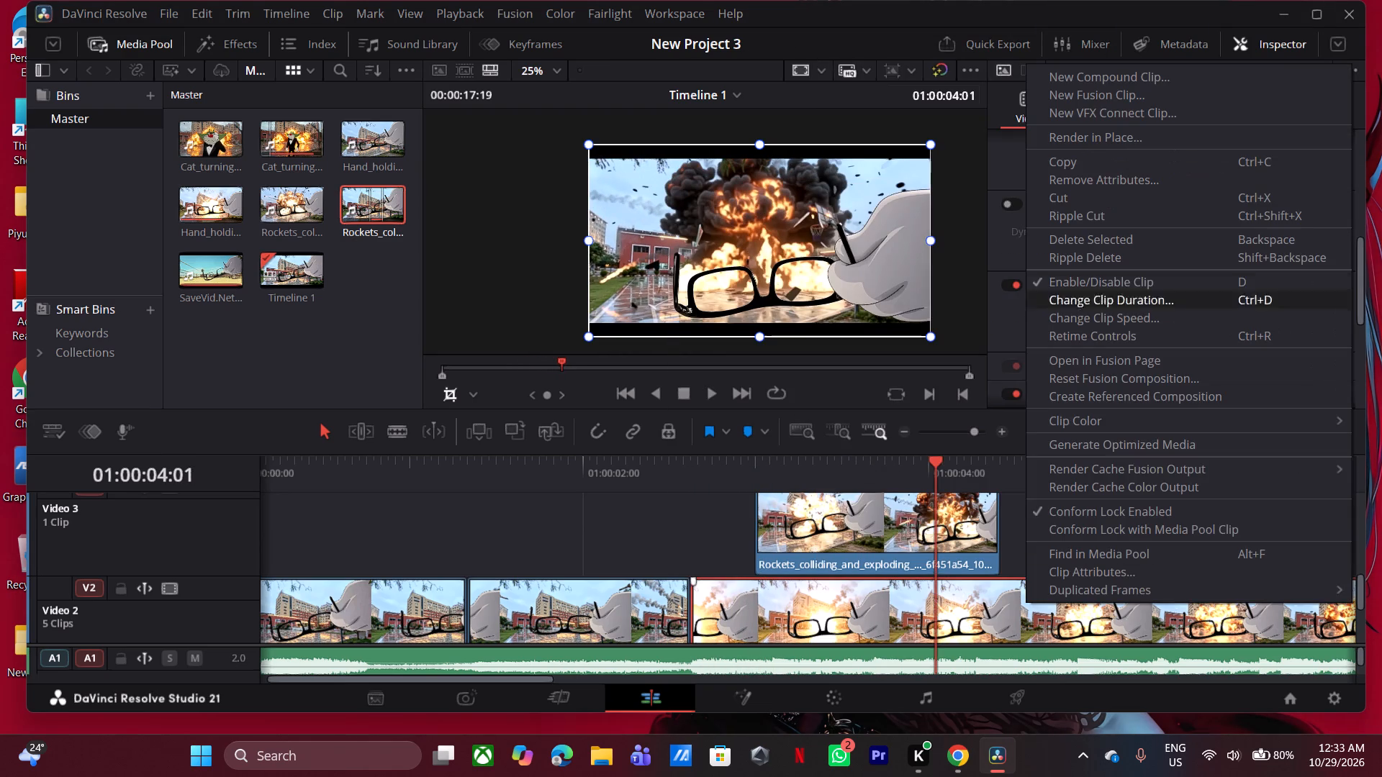
{"action": "left_click", "coordinate": [1121, 317]}
{"action": "left_click", "coordinate": [1055, 534]}
Set the clip speed of the Rockets clip on Video 3 to 26%, with Maintain Timing selected.
{"action": "left_click", "coordinate": [873, 519]}
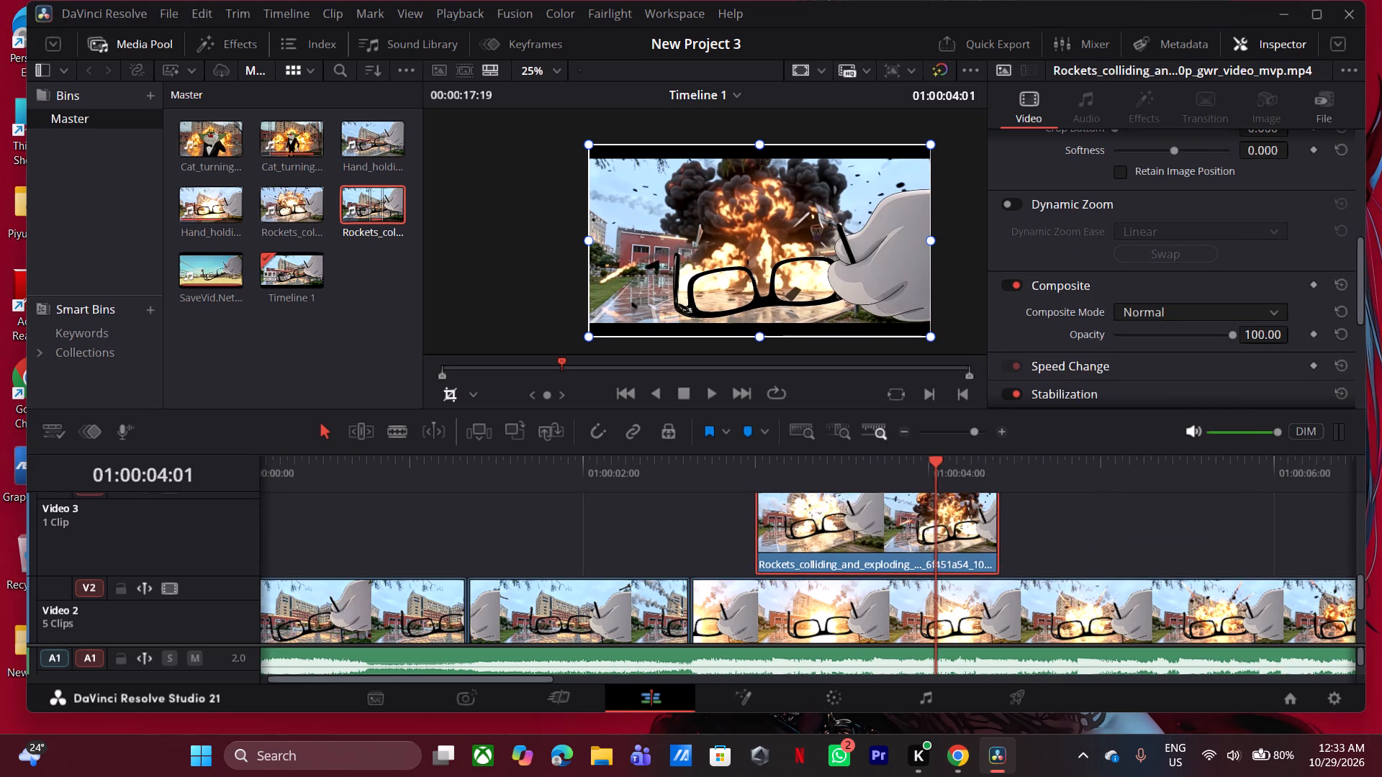
{"action": "right_click", "coordinate": [873, 519]}
{"action": "left_click", "coordinate": [985, 247]}
{"action": "left_click_drag", "start_coordinate": [866, 247], "coordinate": [844, 254]}
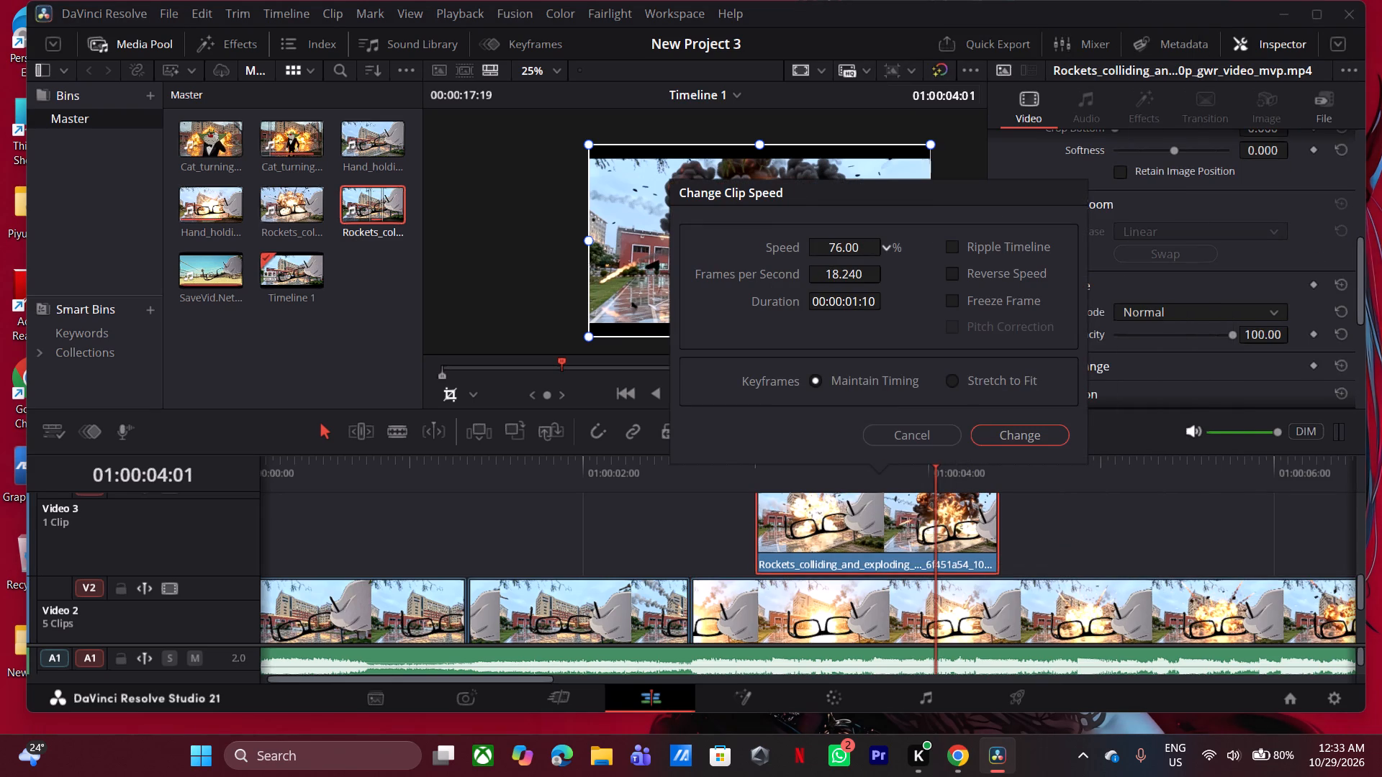
{"action": "left_click_drag", "start_coordinate": [844, 254], "coordinate": [816, 271]}
{"action": "left_click_drag", "start_coordinate": [816, 271], "coordinate": [799, 281]}
{"action": "left_click", "coordinate": [1037, 426]}
Set the Rockets clip's retime process to Optical Flow and its motion estimation to Enhanced Better.
{"action": "left_click", "coordinate": [951, 519]}
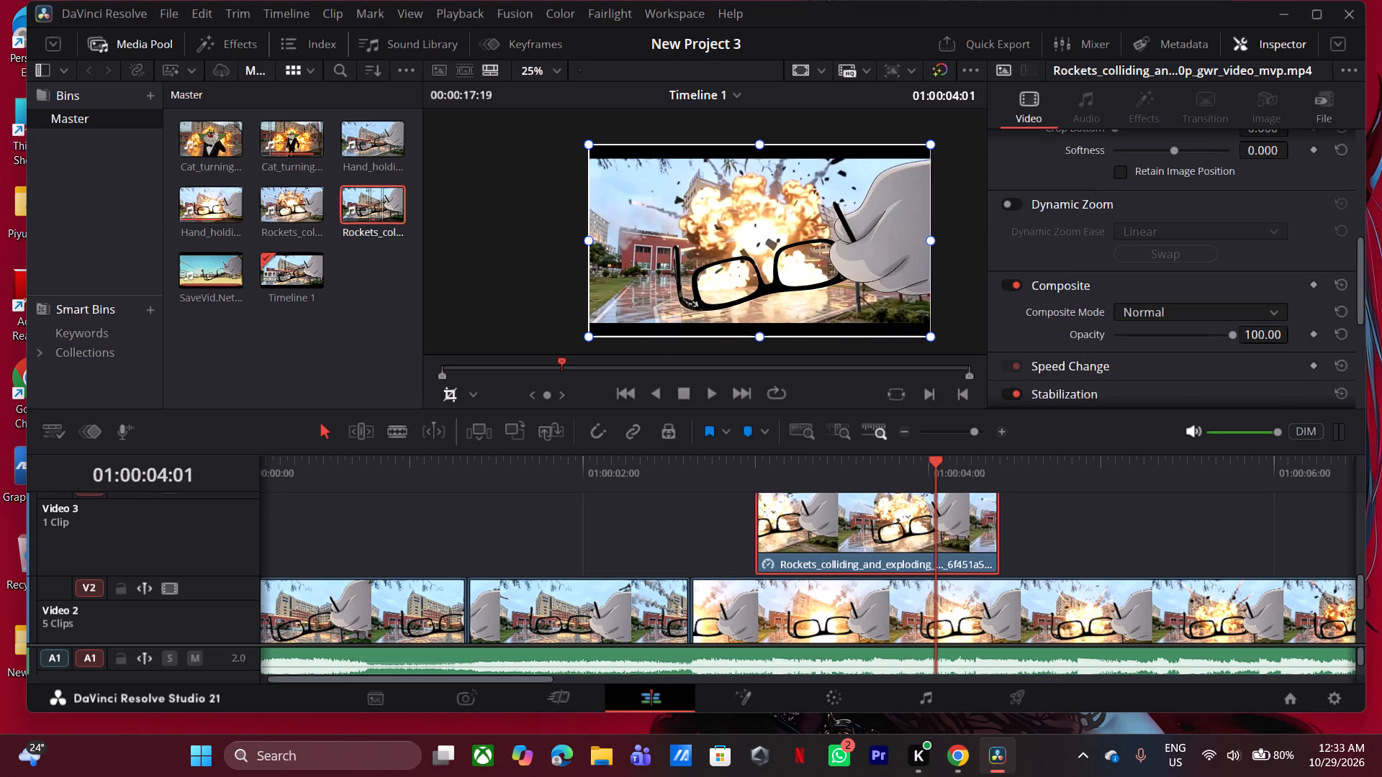
{"action": "scroll", "coordinate": [1200, 260], "scroll_direction": "down", "scroll_amount": 3}
{"action": "left_click", "coordinate": [1216, 366]}
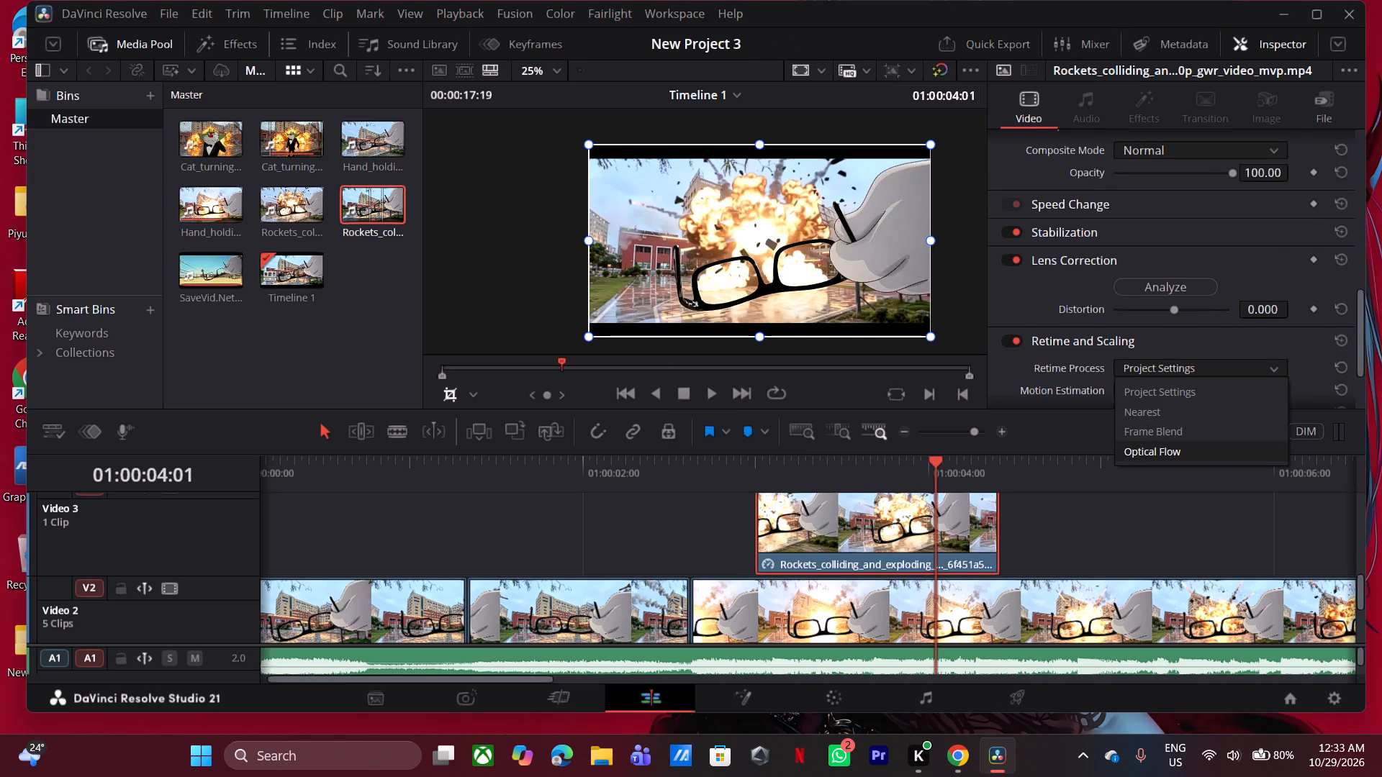
{"action": "left_click", "coordinate": [1173, 449]}
{"action": "left_click", "coordinate": [1070, 624]}
{"action": "left_click", "coordinate": [928, 505]}
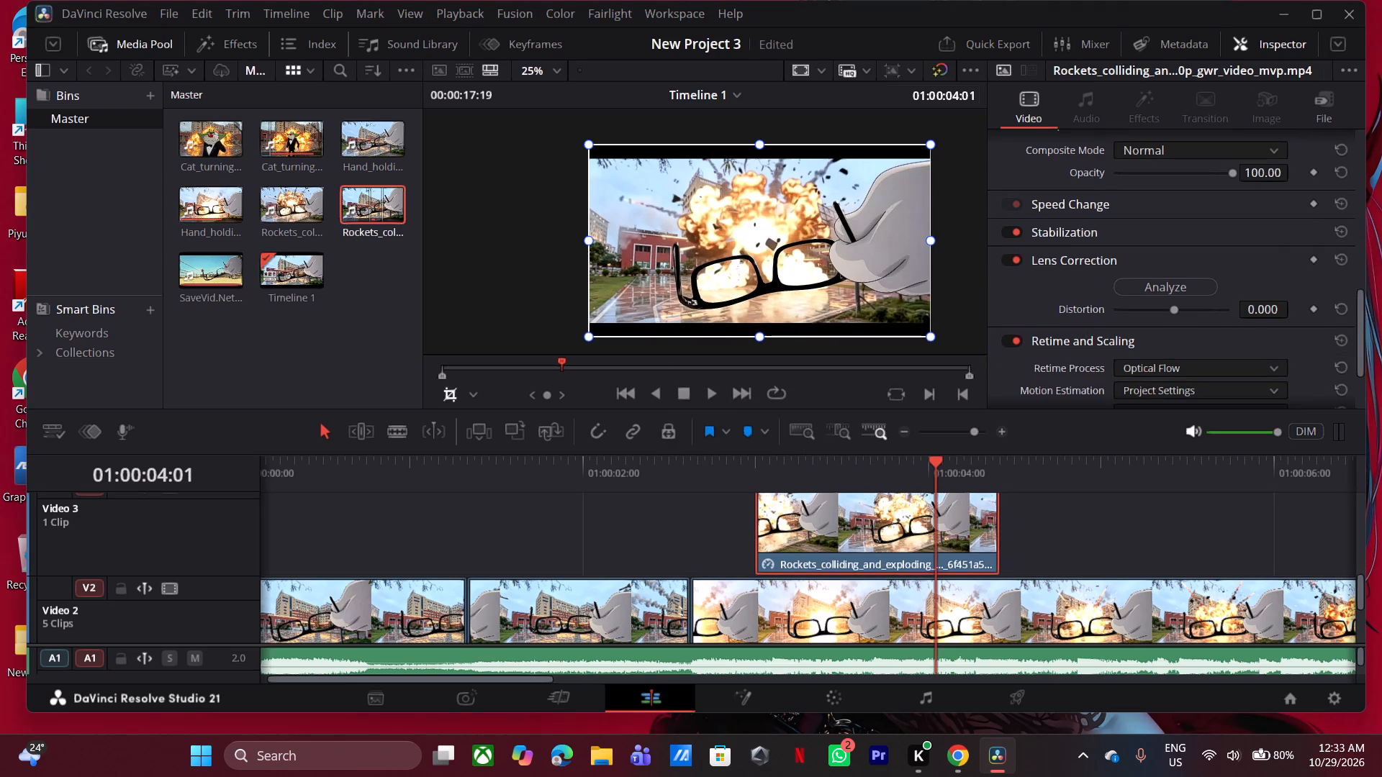
{"action": "left_click", "coordinate": [1201, 388]}
{"action": "left_click", "coordinate": [1170, 489]}
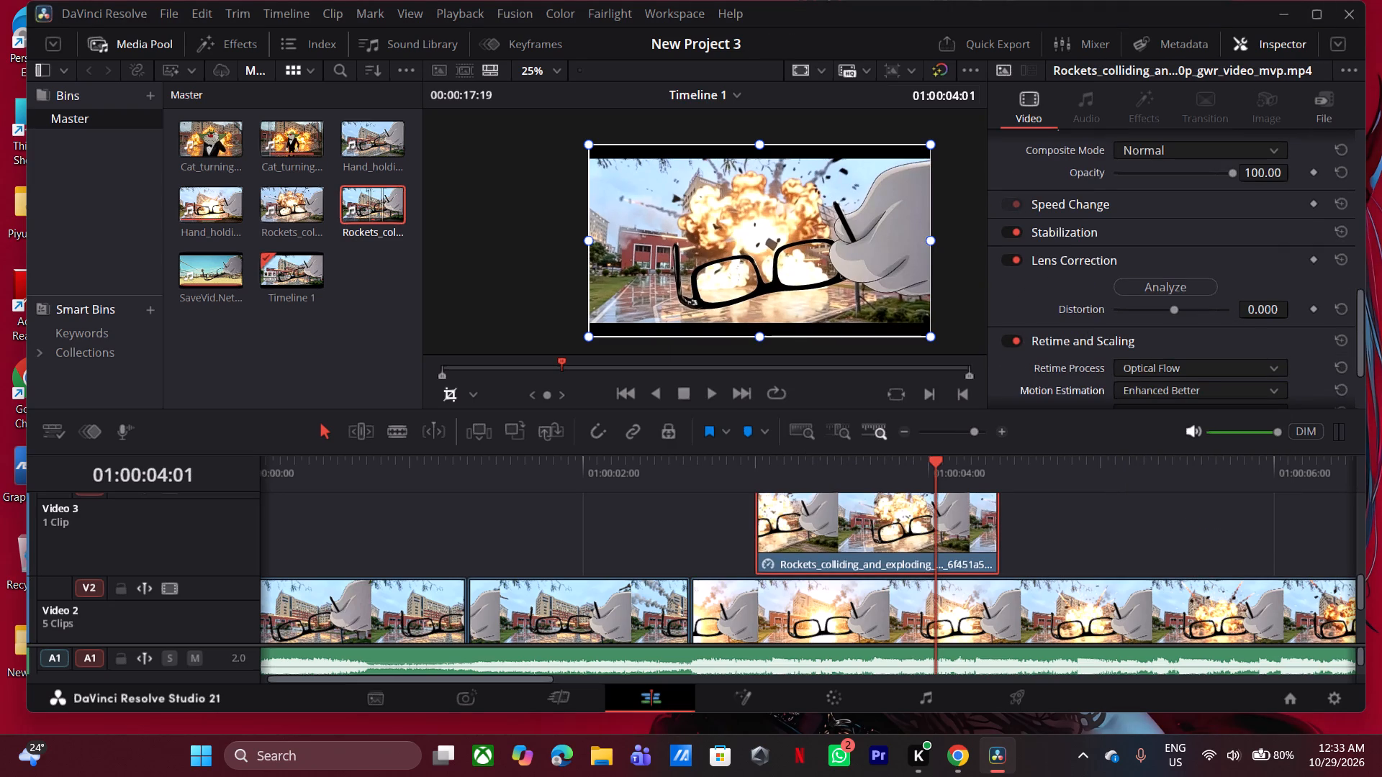
Extend the end of the Rockets clip to the end of the Video 2 explosion clip, and play across its start.
{"action": "double_click", "coordinate": [908, 430]}
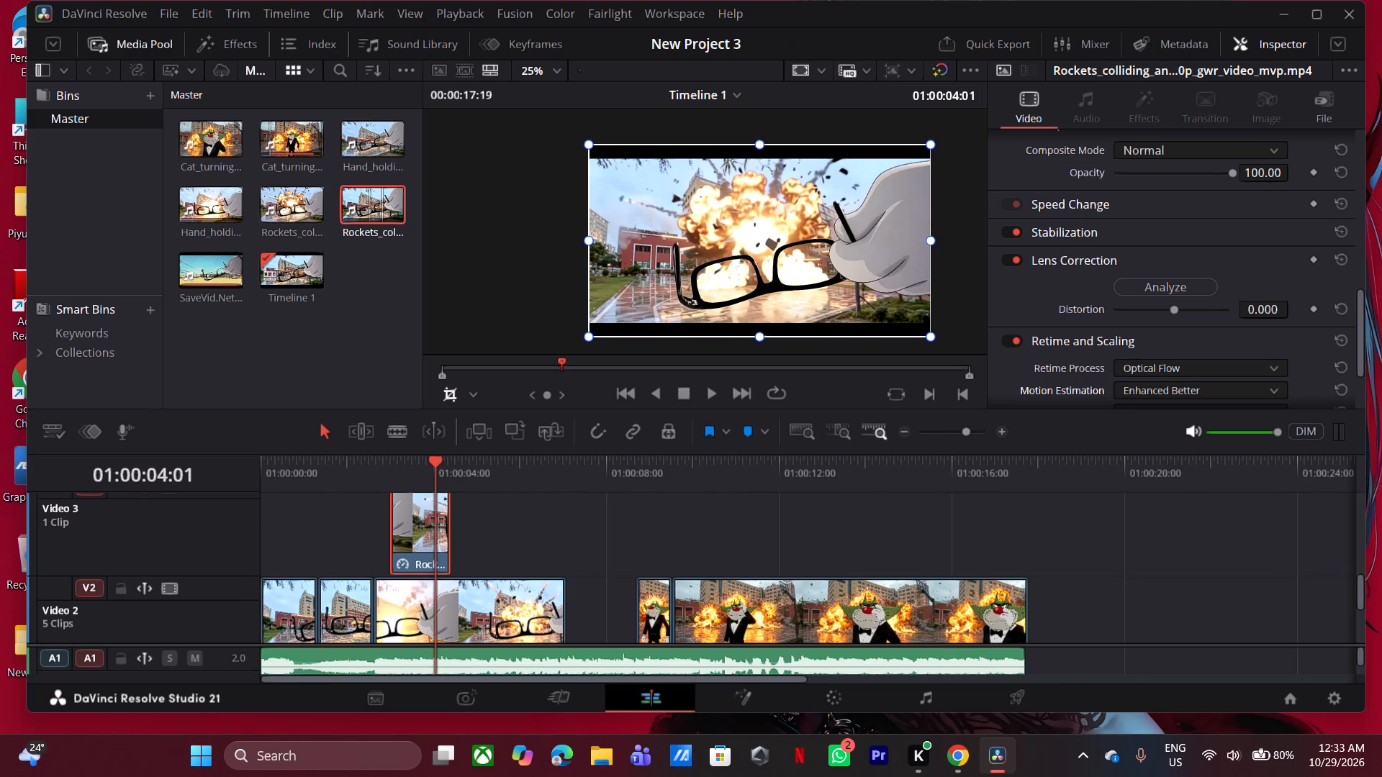
{"action": "left_click_drag", "start_coordinate": [446, 530], "coordinate": [559, 530]}
{"action": "left_click", "coordinate": [559, 530]}
{"action": "left_click", "coordinate": [372, 471]}
{"action": "key", "text": "space"}
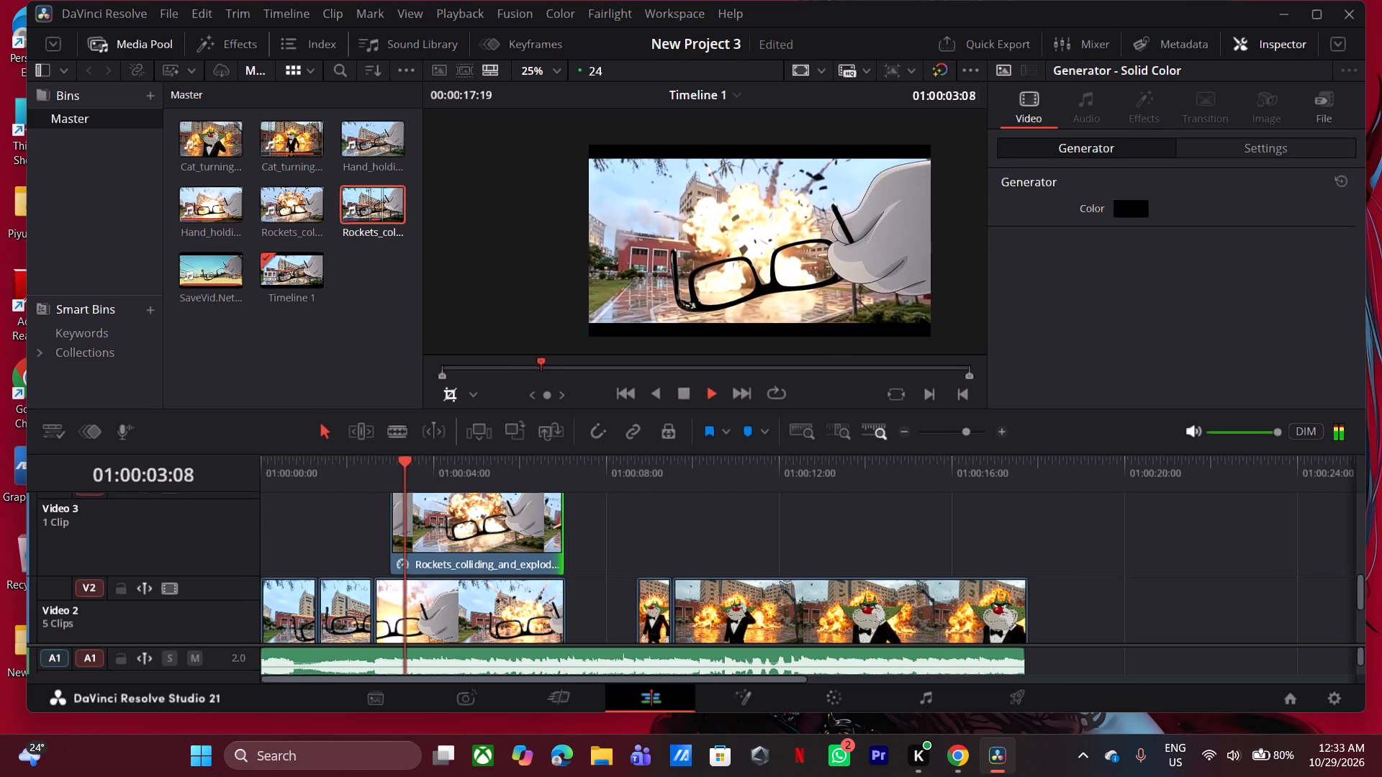
{"action": "double_click", "coordinate": [352, 471]}
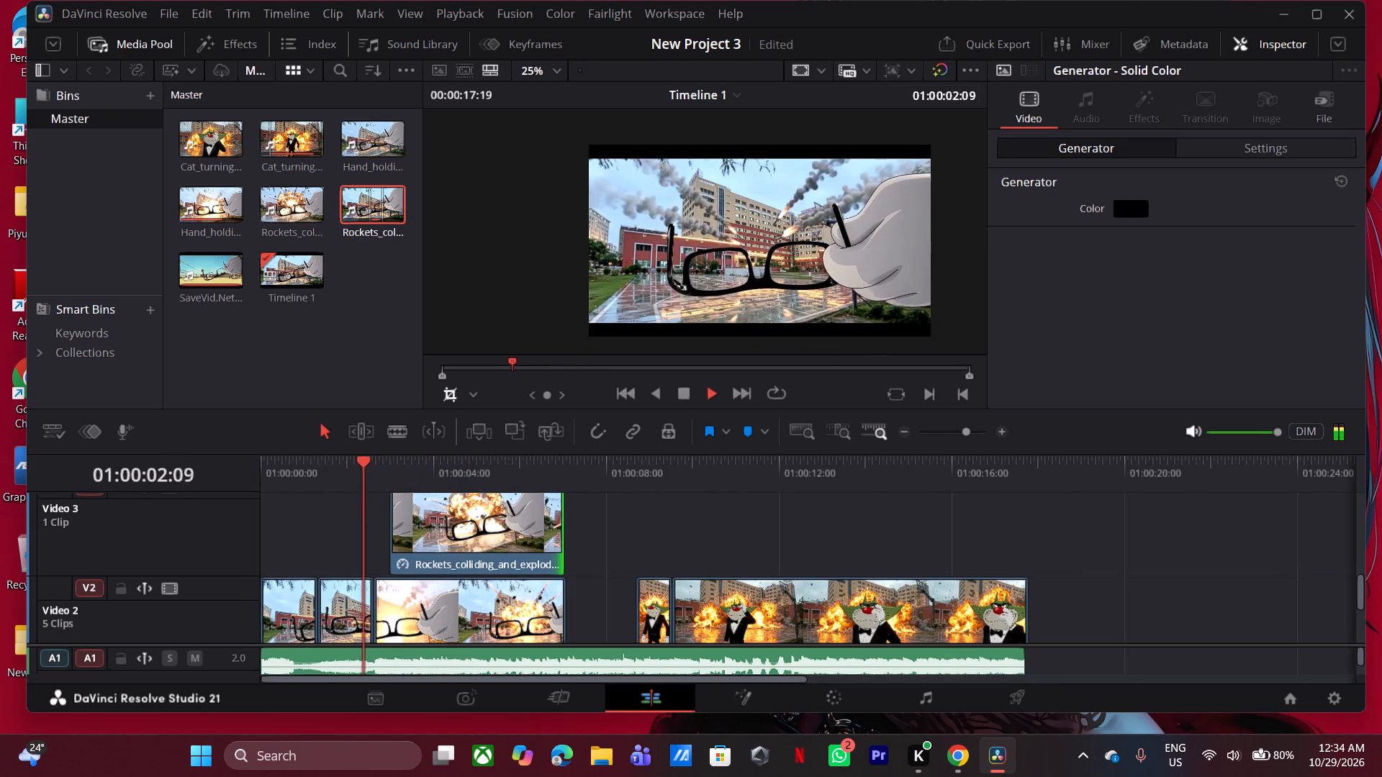
{"action": "key", "text": "space"}
Move the Rockets clip earlier to start at the Video 2 explosion cut, about 01:00:02:15, and play the transition.
{"action": "triple_click", "coordinate": [998, 431]}
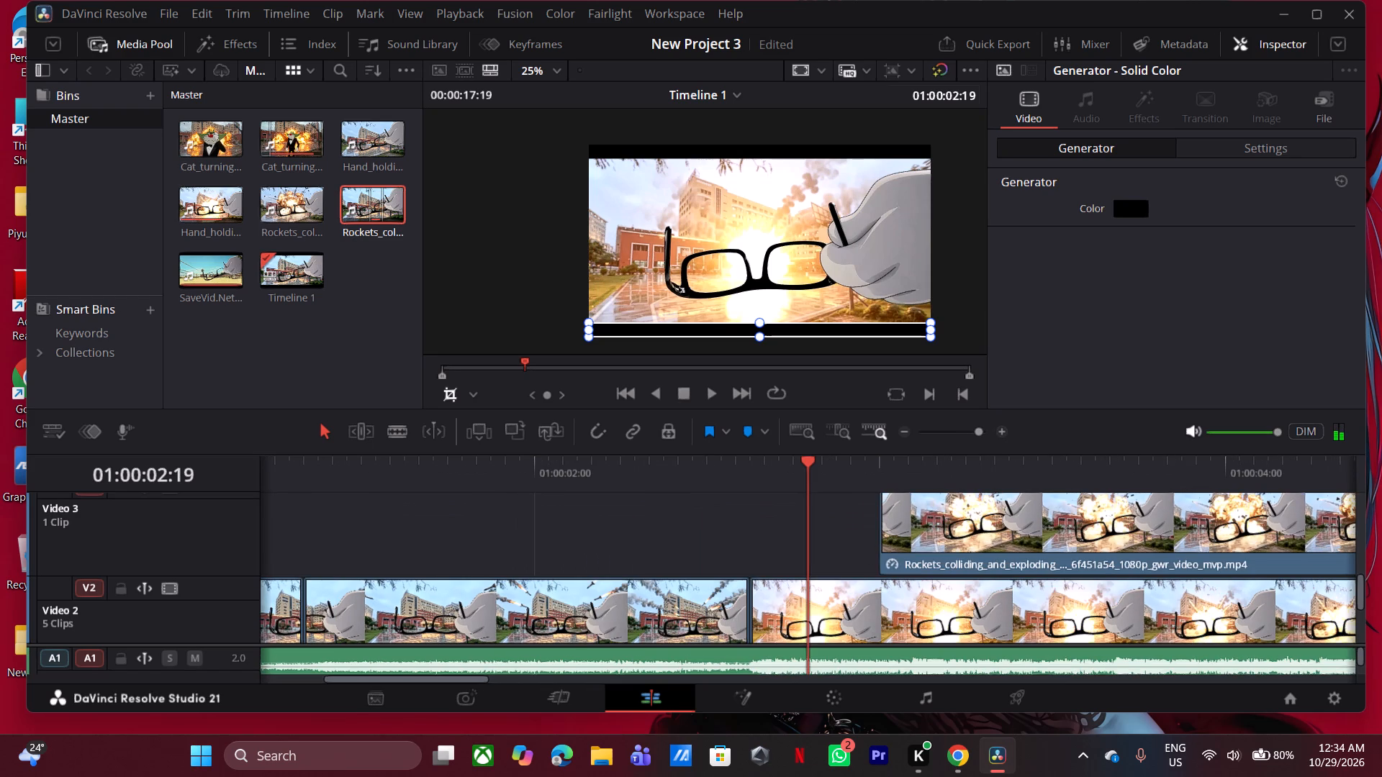
{"action": "key", "text": "space"}
{"action": "key", "text": "space"}
{"action": "left_click_drag", "start_coordinate": [965, 528], "coordinate": [890, 543]}
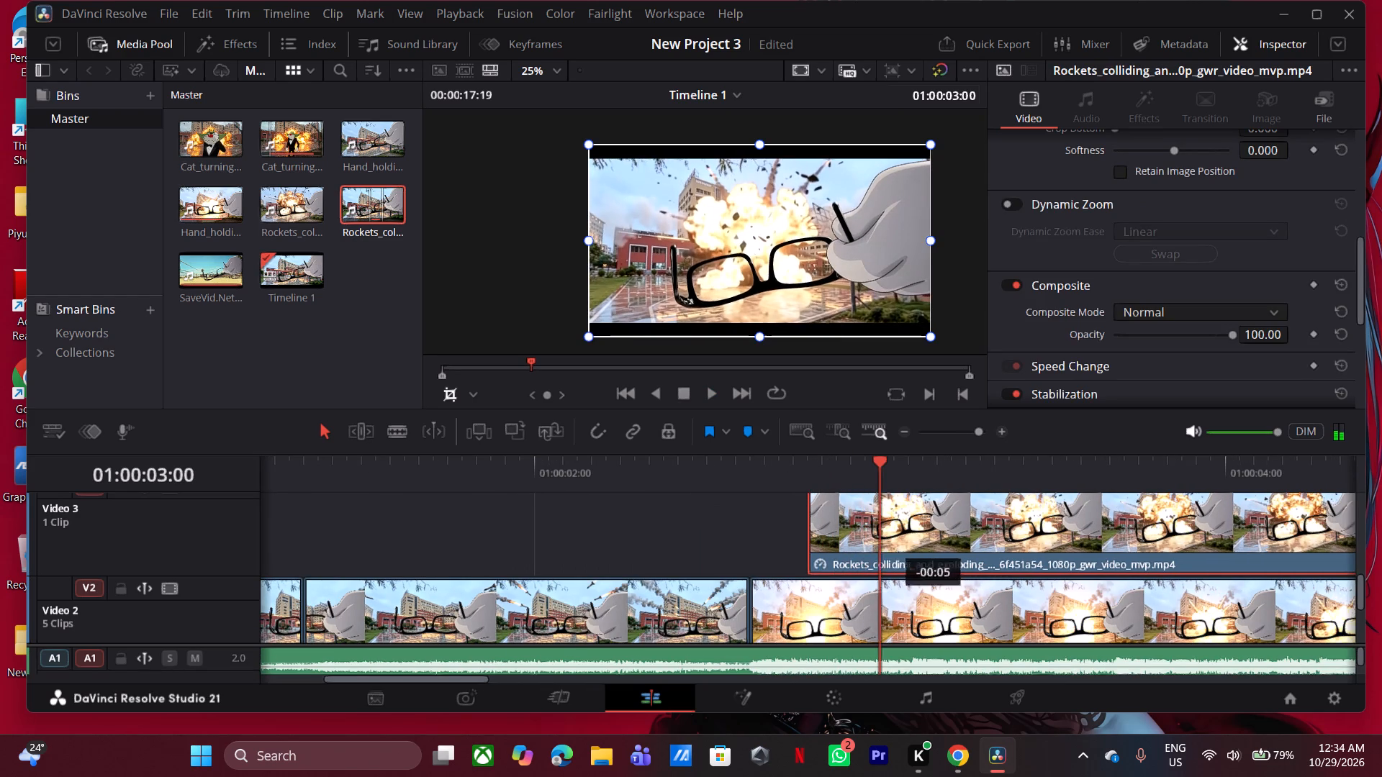
{"action": "left_click_drag", "start_coordinate": [890, 543], "coordinate": [831, 555]}
{"action": "left_click", "coordinate": [618, 473]}
{"action": "key", "text": "space"}
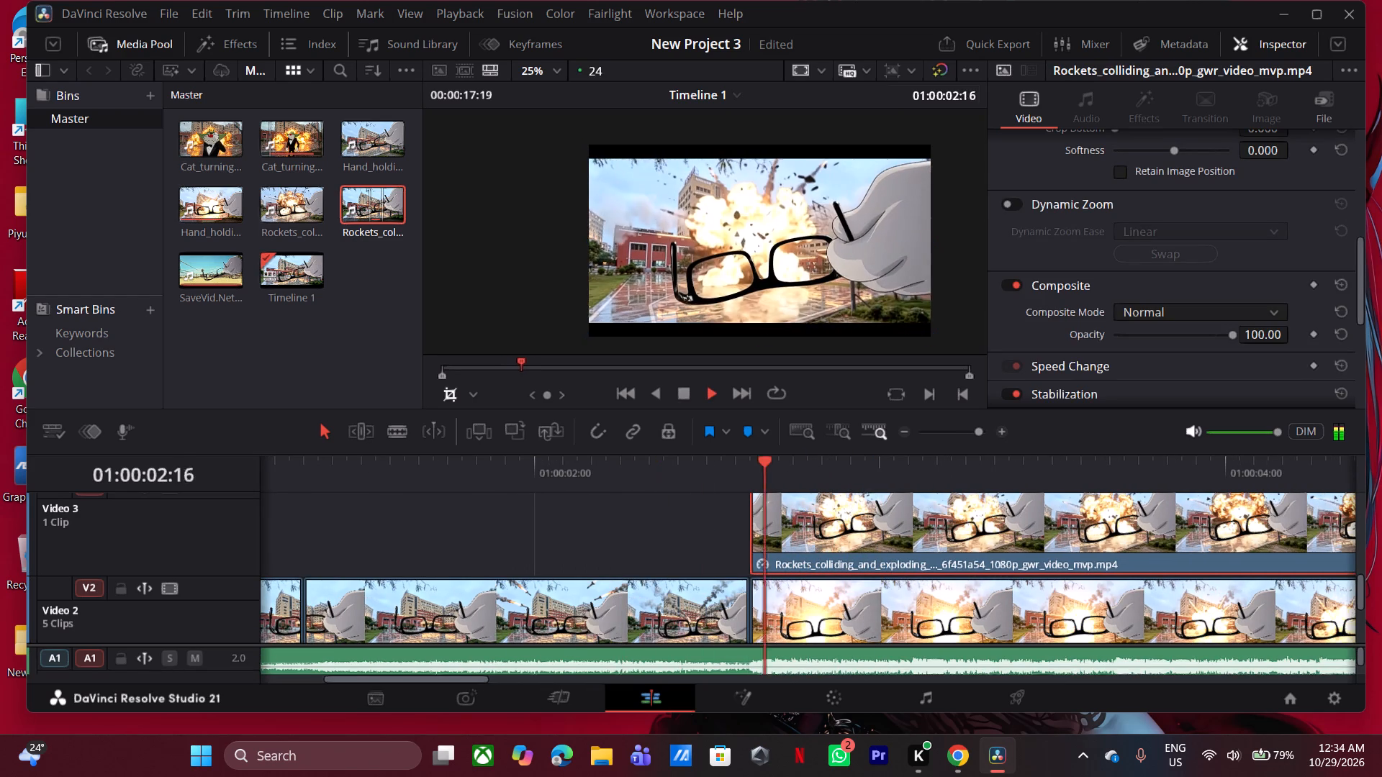
{"action": "double_click", "coordinate": [618, 473]}
{"action": "key", "text": "space"}
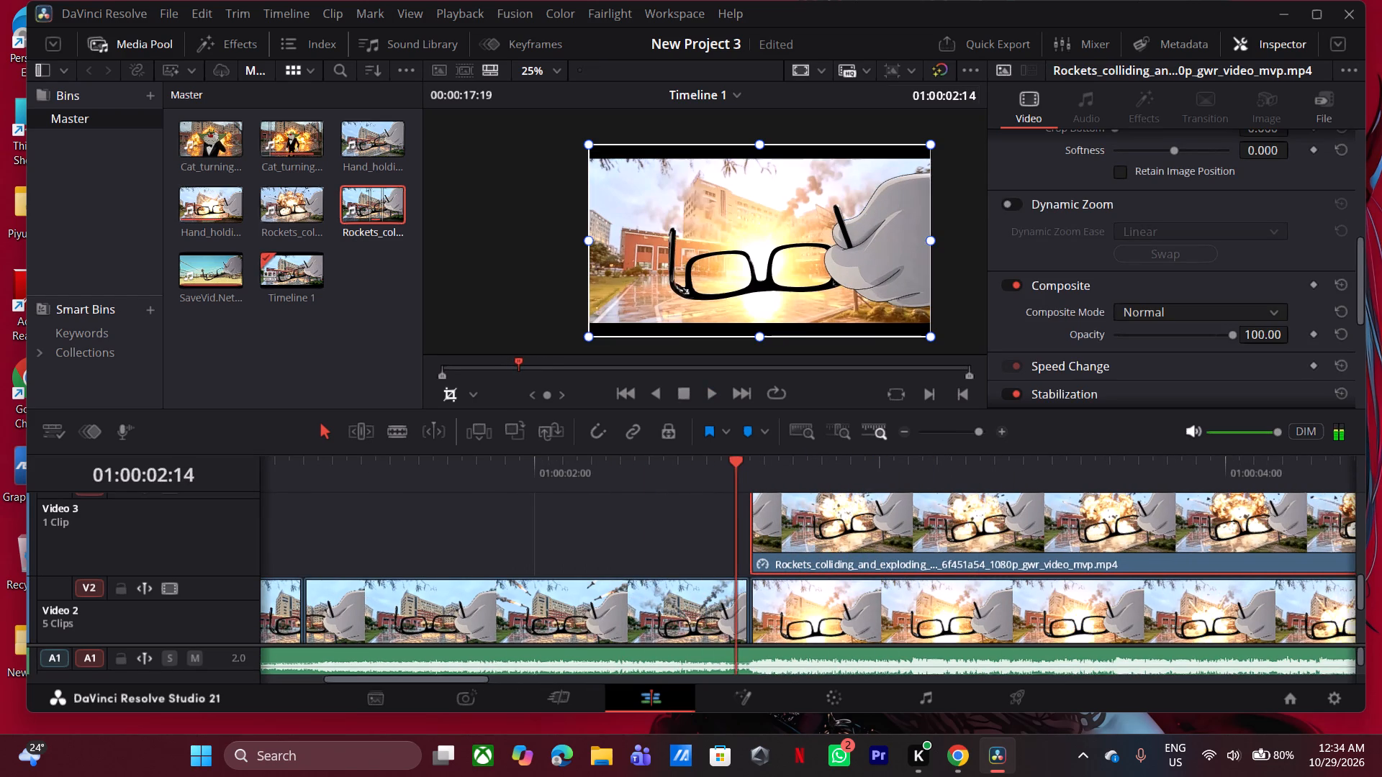
Extend the start of the Rockets clip about three frames earlier, to 01:00:02:12, and play it back.
{"action": "left_click_drag", "start_coordinate": [755, 519], "coordinate": [733, 527]}
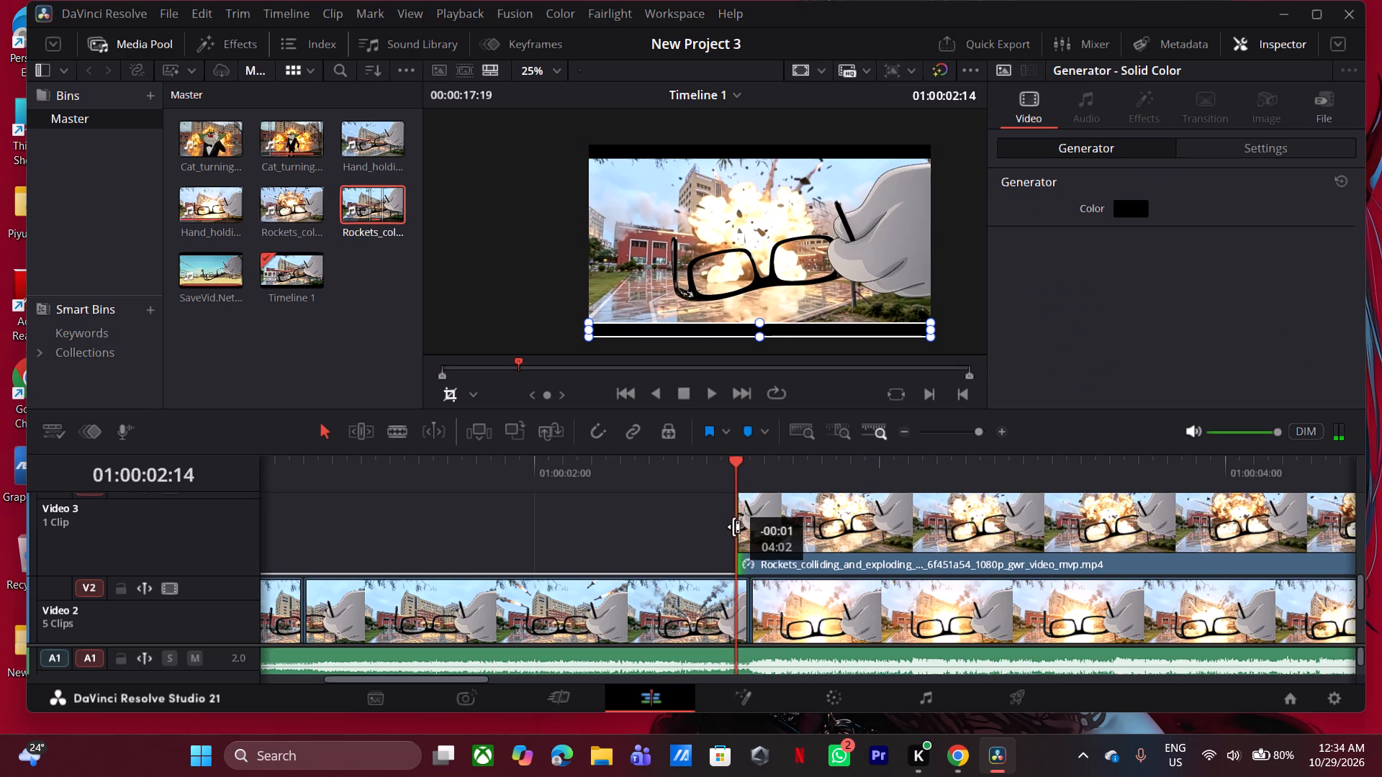
{"action": "left_click_drag", "start_coordinate": [733, 527], "coordinate": [710, 544]}
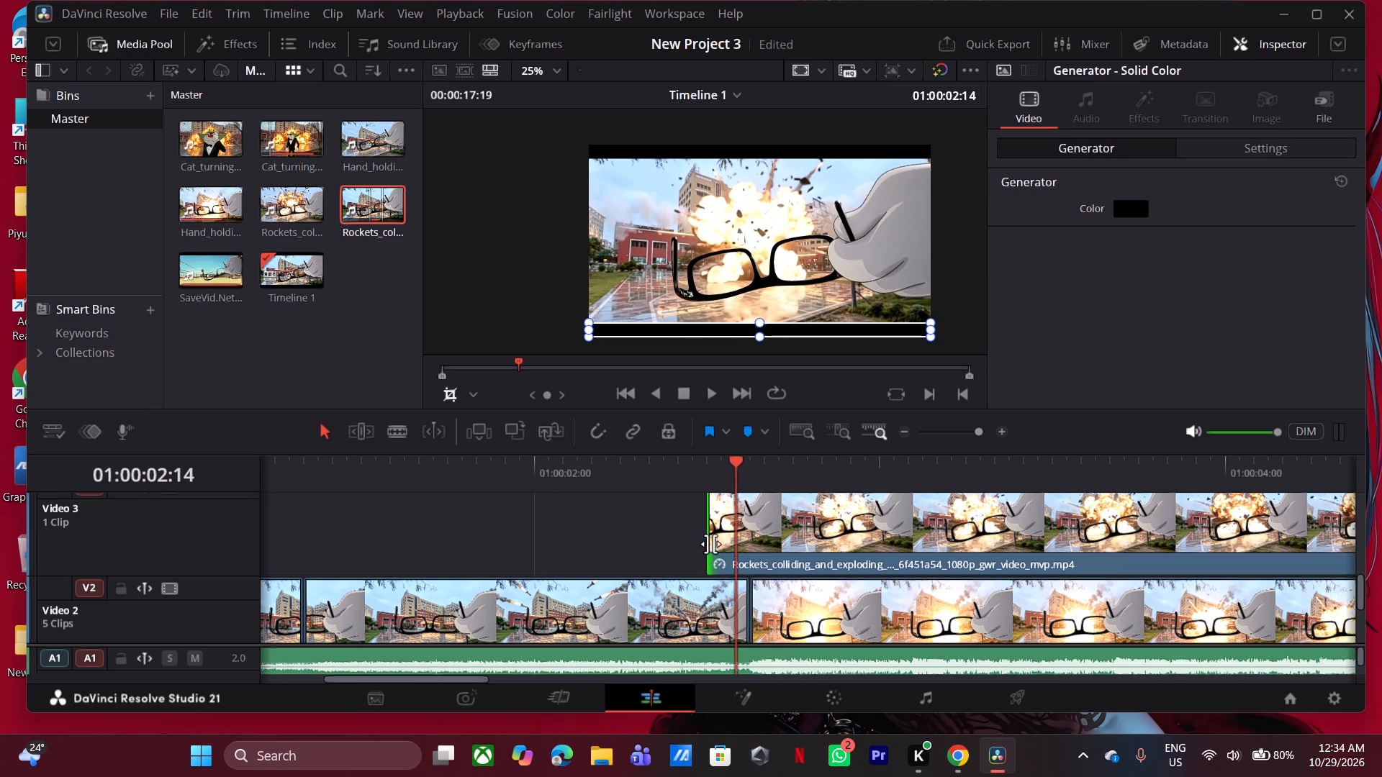
{"action": "double_click", "coordinate": [572, 459]}
{"action": "key", "text": "space"}
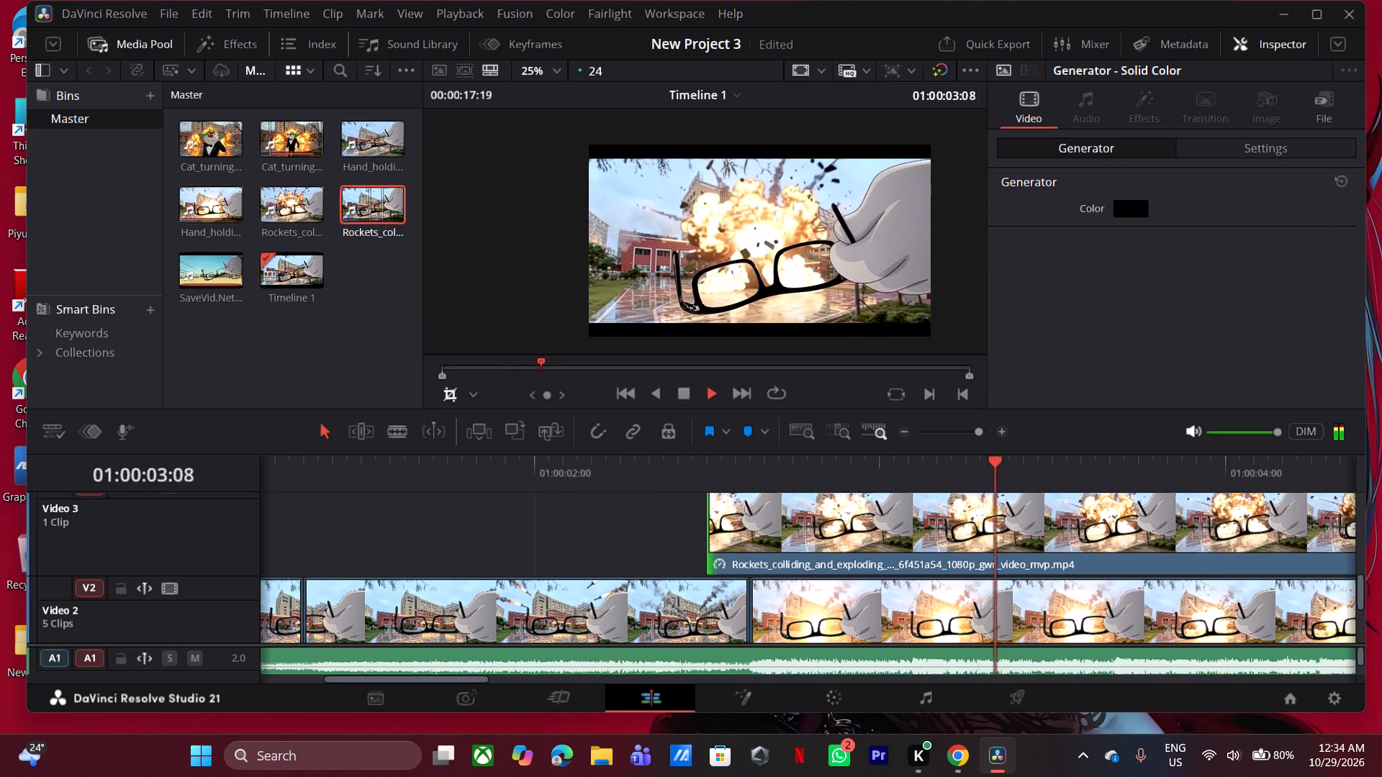
Extend the end of the Rockets clip to align with the Video 2 explosion clip's end at about 01:00:07:01.
{"action": "triple_click", "coordinate": [903, 430]}
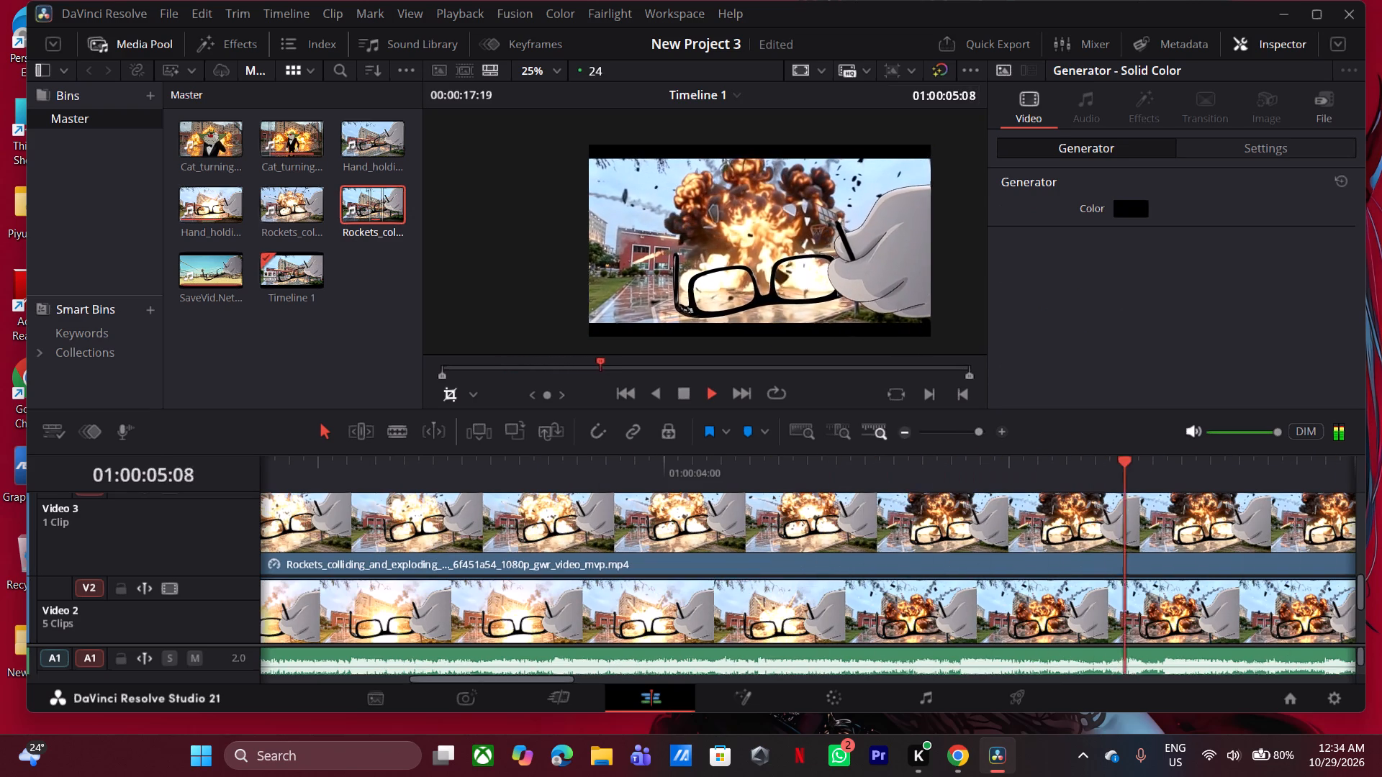
{"action": "key", "text": "space"}
{"action": "left_click_drag", "start_coordinate": [543, 538], "coordinate": [559, 539]}
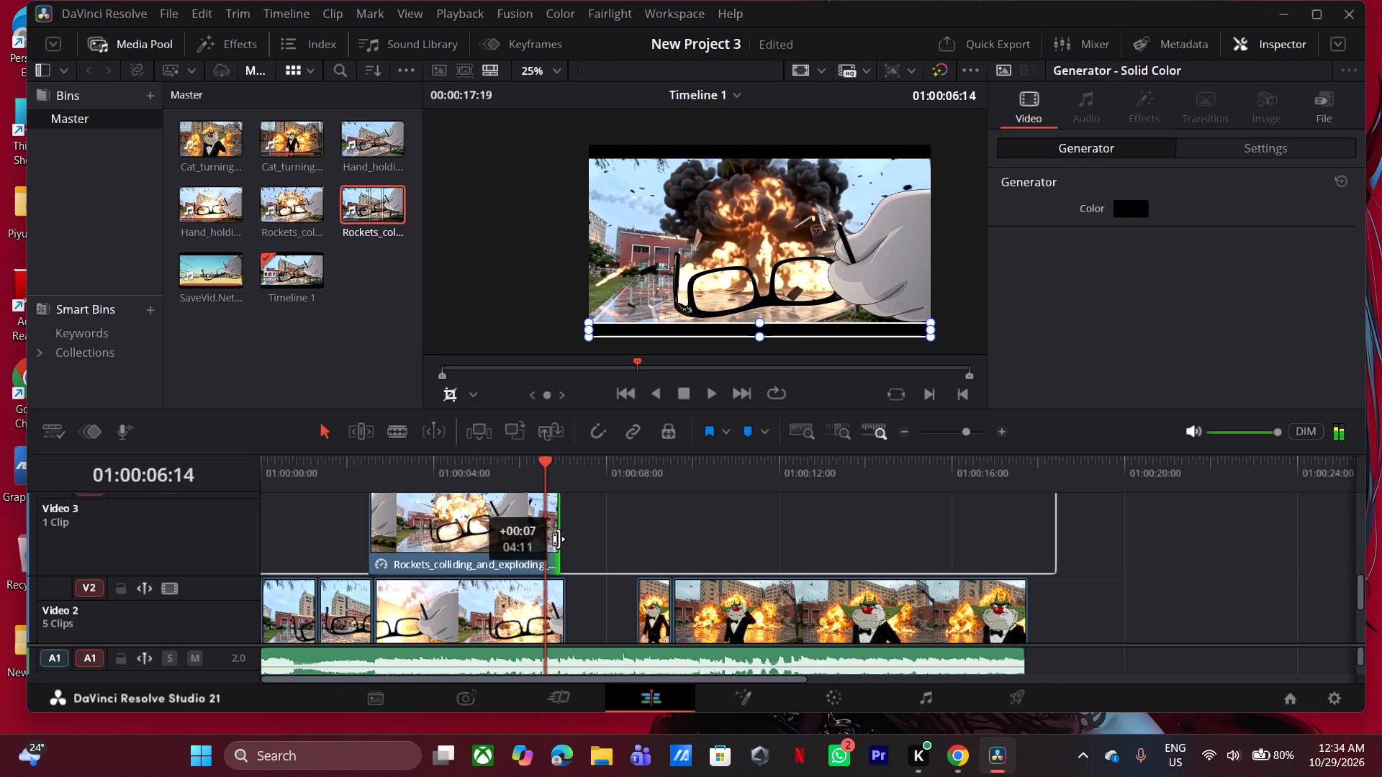
{"action": "left_click_drag", "start_coordinate": [559, 539], "coordinate": [559, 540]}
{"action": "key", "text": "space"}
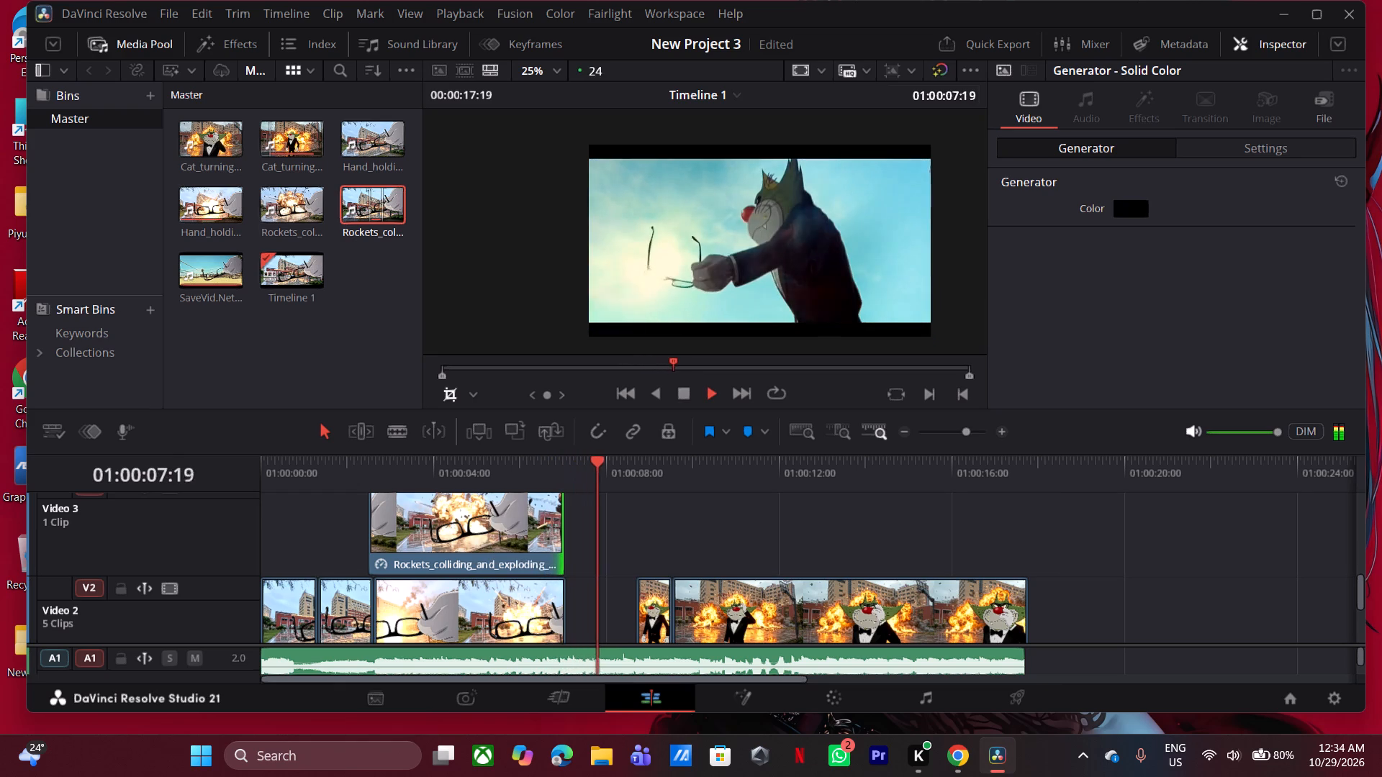
{"action": "key", "text": "space"}
{"action": "left_click_drag", "start_coordinate": [559, 475], "coordinate": [565, 475]}
{"action": "left_click", "coordinate": [565, 475]}
{"action": "triple_click", "coordinate": [996, 432]}
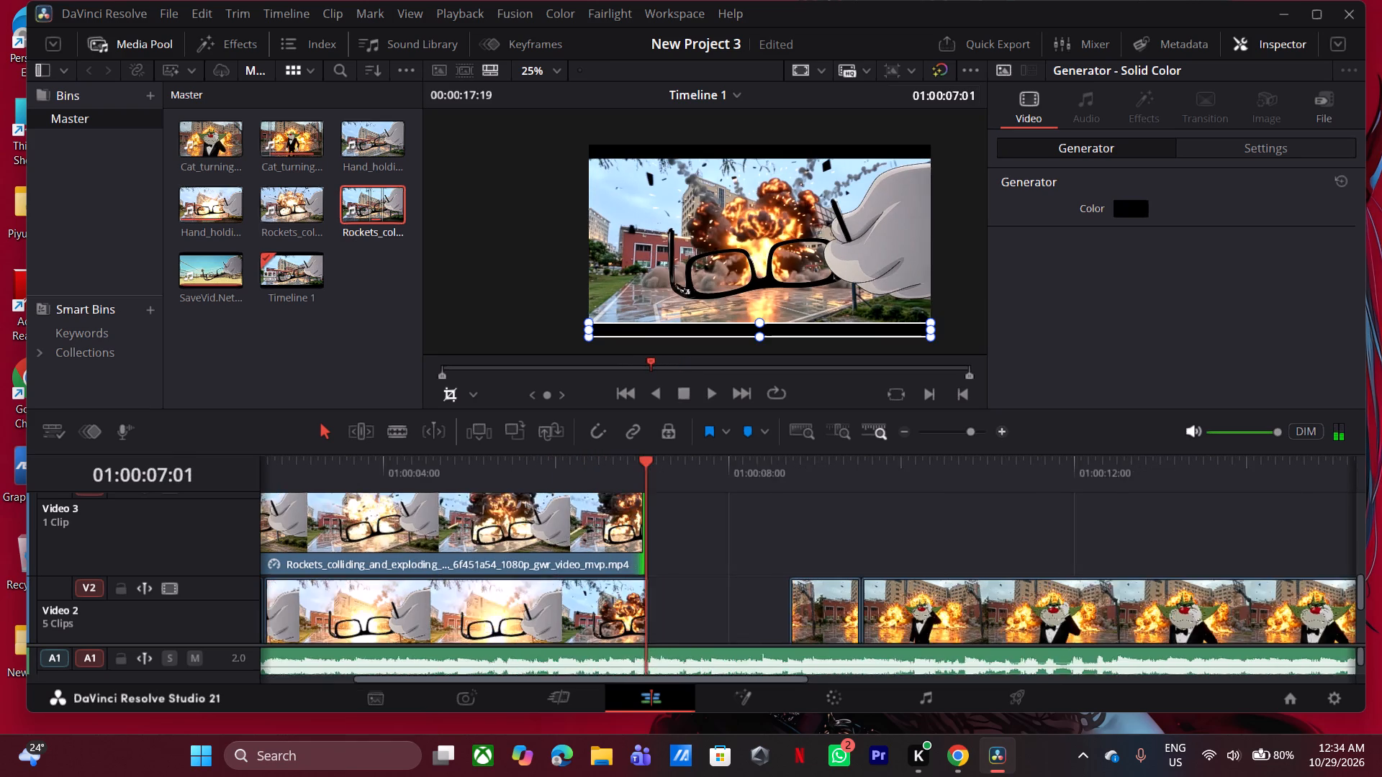
{"action": "left_click", "coordinate": [996, 432]}
{"action": "left_click_drag", "start_coordinate": [800, 524], "coordinate": [832, 529]}
Play from about 01:00:01:16 and scrub to the start of the Rockets clip at 01:00:02:12 to examine the transition.
{"action": "triple_click", "coordinate": [908, 433]}
{"action": "left_click", "coordinate": [345, 473]}
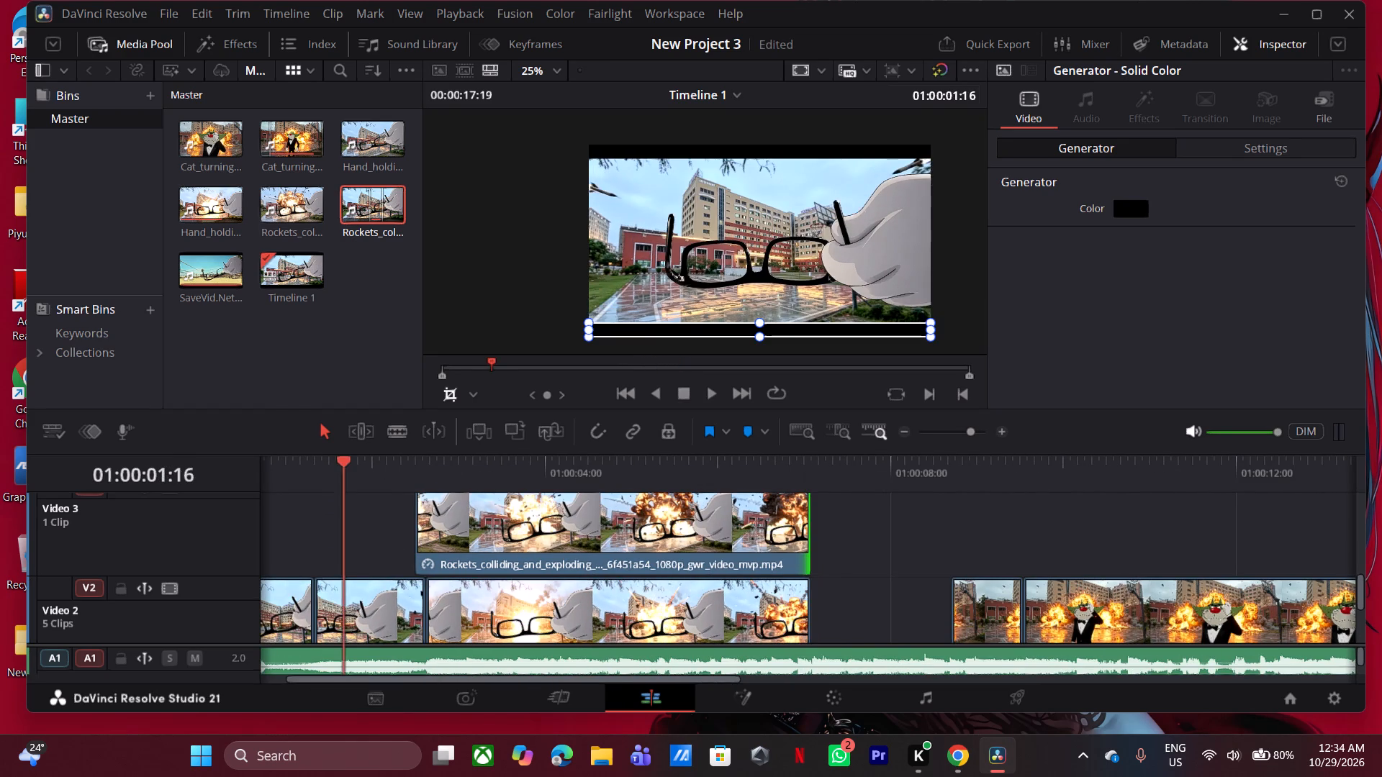
{"action": "key", "text": "space"}
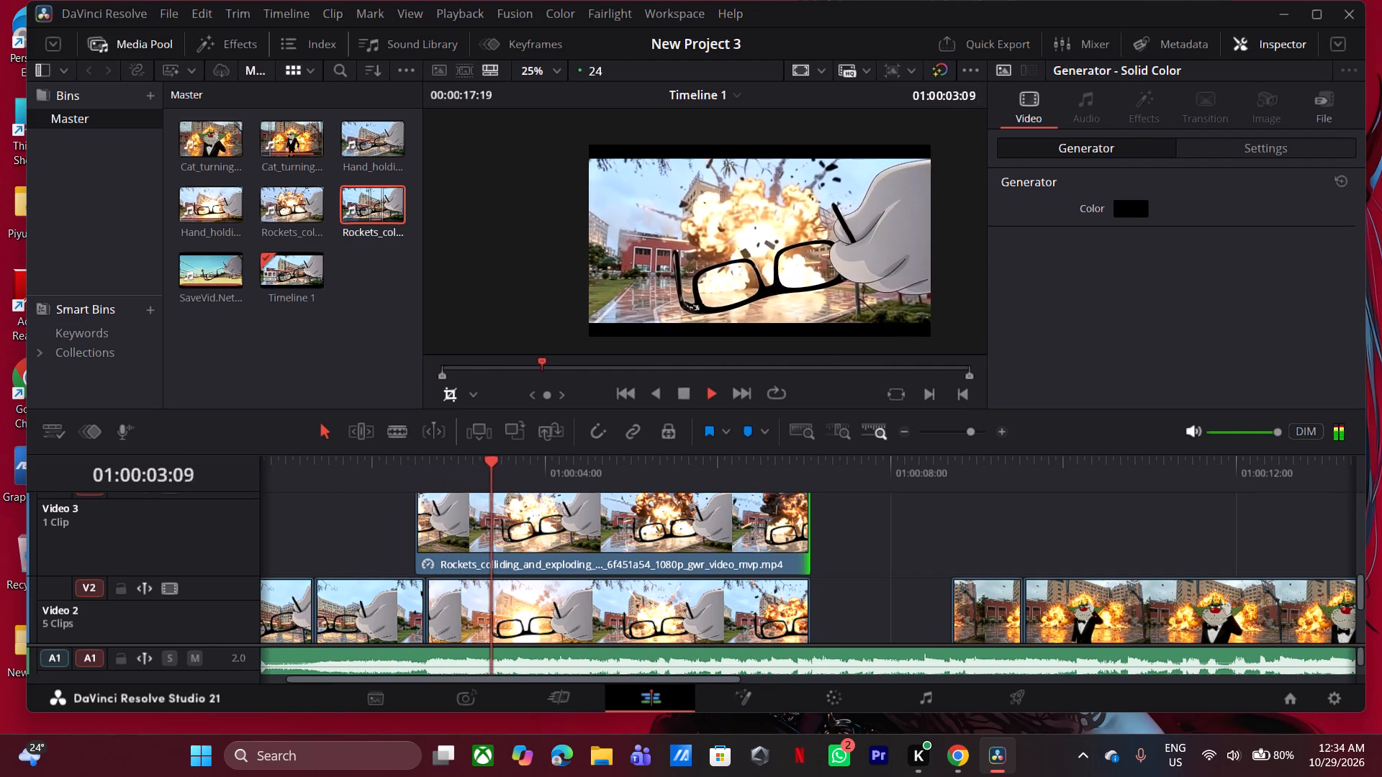
{"action": "left_click", "coordinate": [374, 478]}
{"action": "key", "text": "space"}
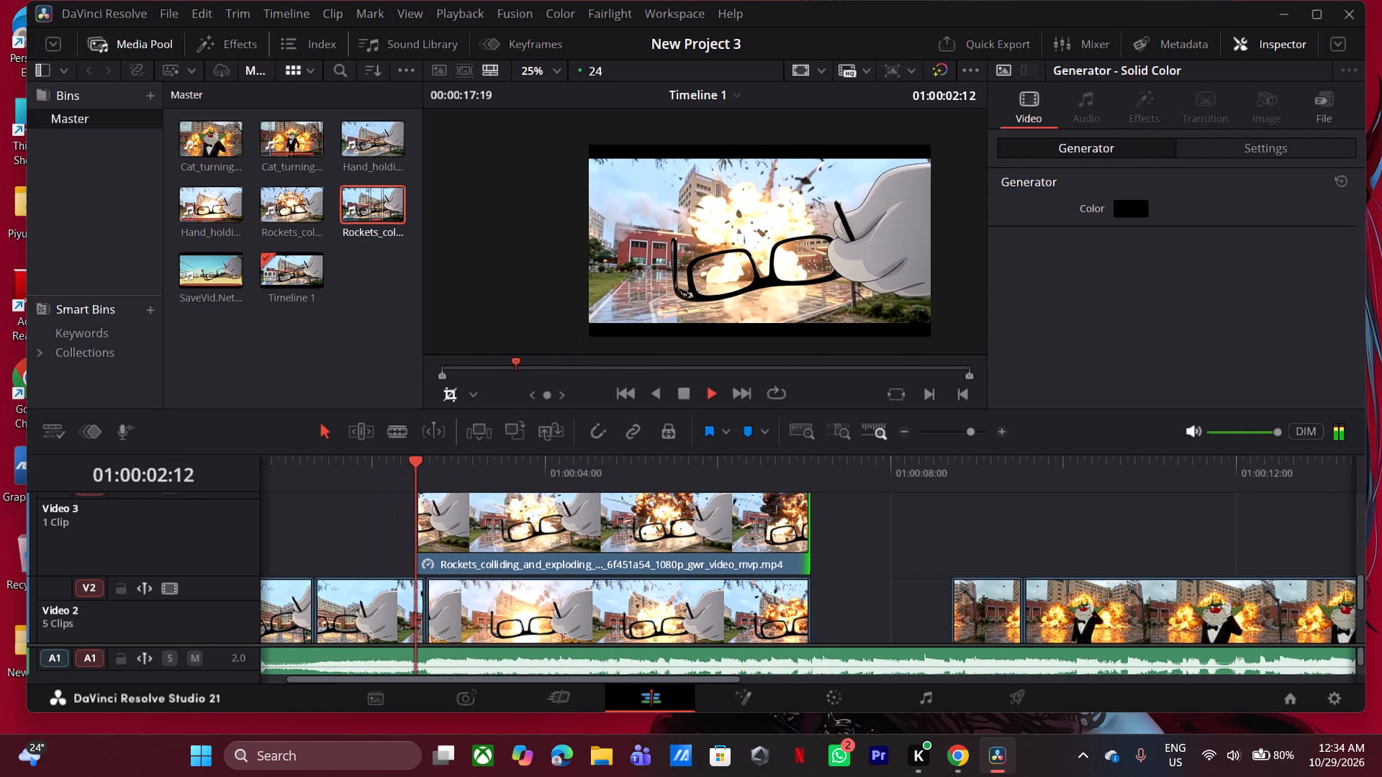
{"action": "double_click", "coordinate": [1007, 427]}
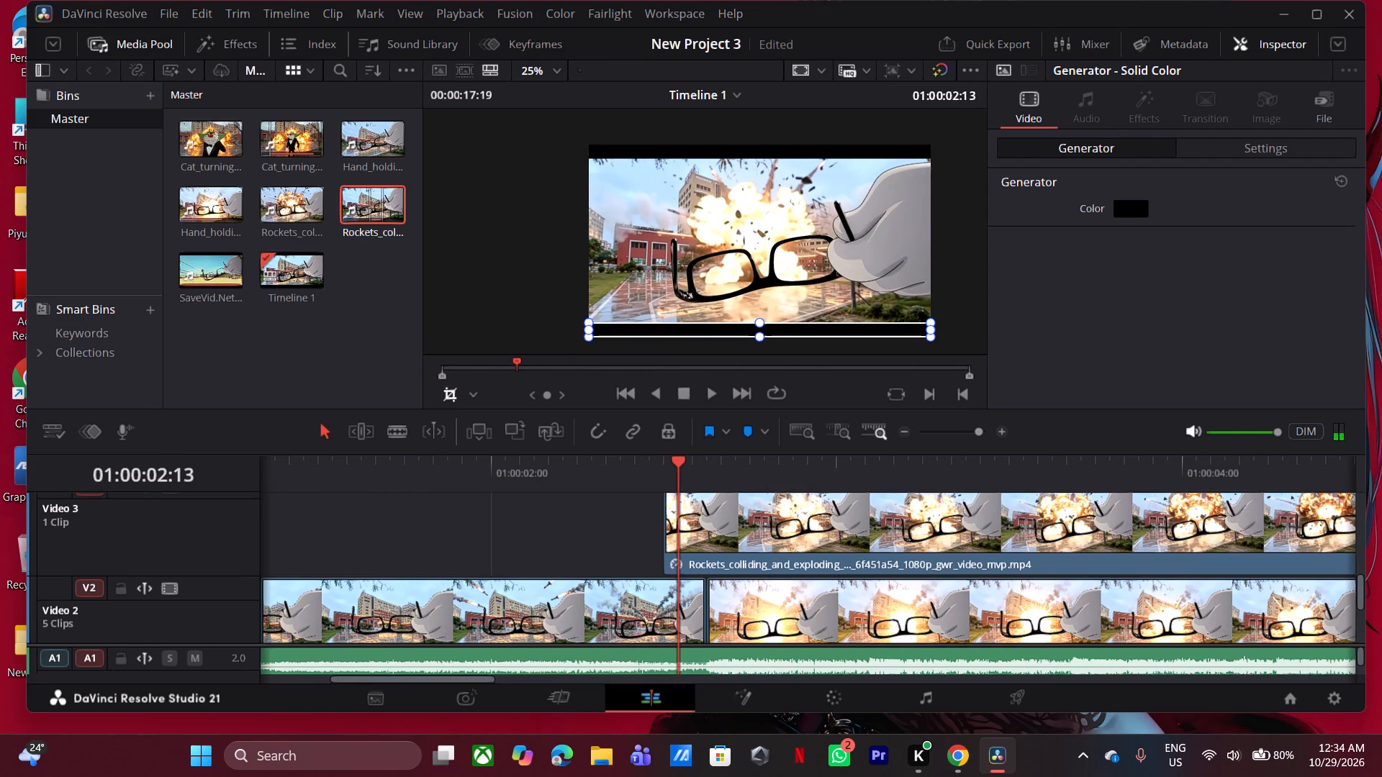
{"action": "left_click_drag", "start_coordinate": [660, 468], "coordinate": [659, 478]}
{"action": "left_click", "coordinate": [659, 478]}
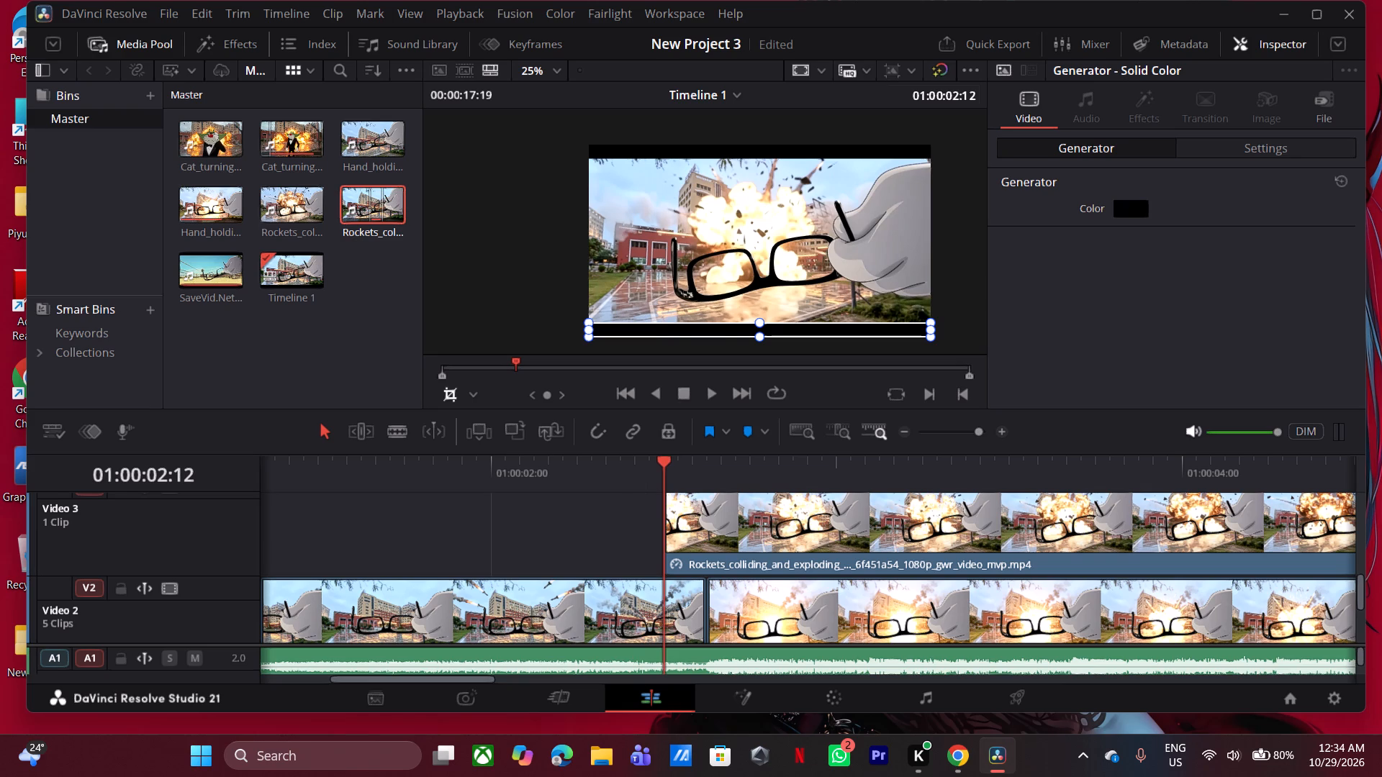
Move the Rockets clip two frames later to start at 01:00:02:14, and step the playhead to its first frame.
{"action": "left_click_drag", "start_coordinate": [721, 532], "coordinate": [741, 532]}
{"action": "left_click", "coordinate": [741, 532]}
{"action": "left_click_drag", "start_coordinate": [741, 532], "coordinate": [756, 532]}
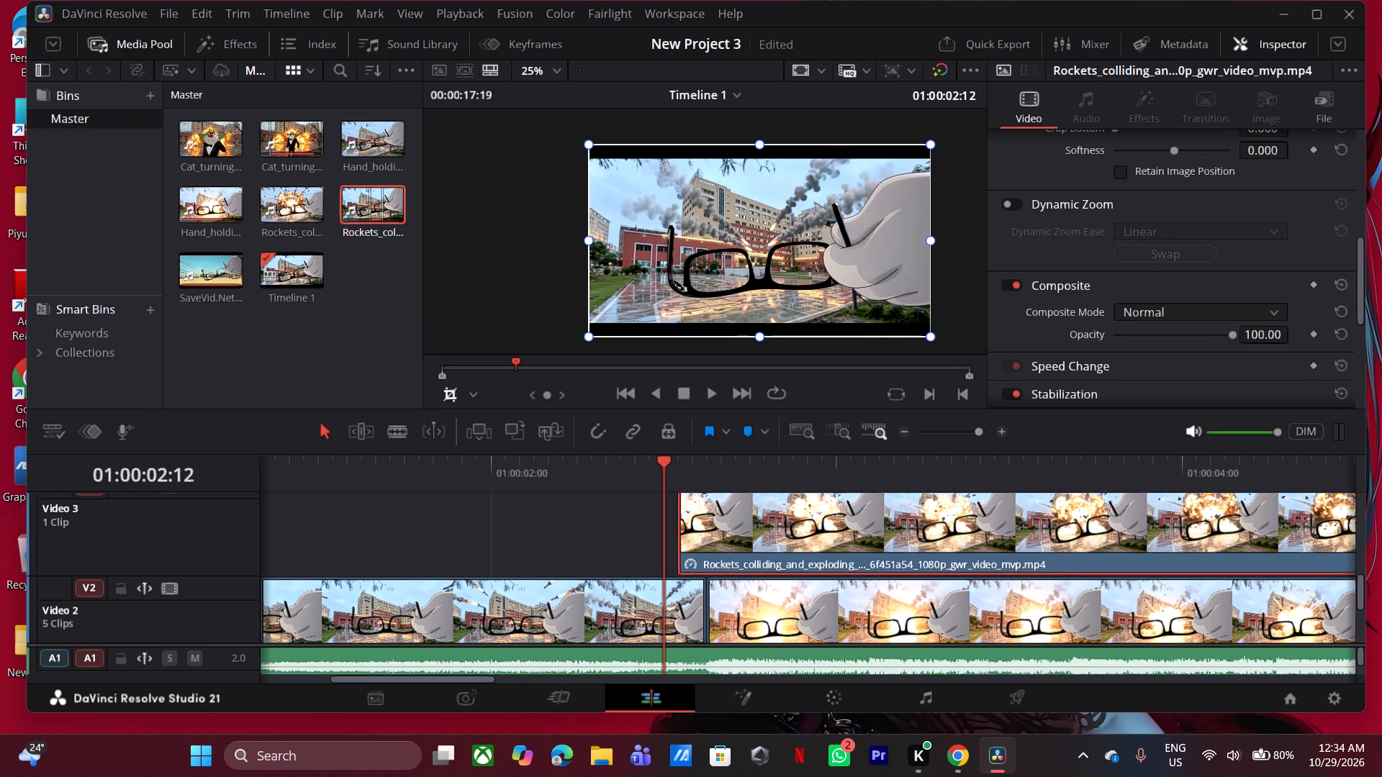
{"action": "left_click_drag", "start_coordinate": [756, 532], "coordinate": [820, 544]}
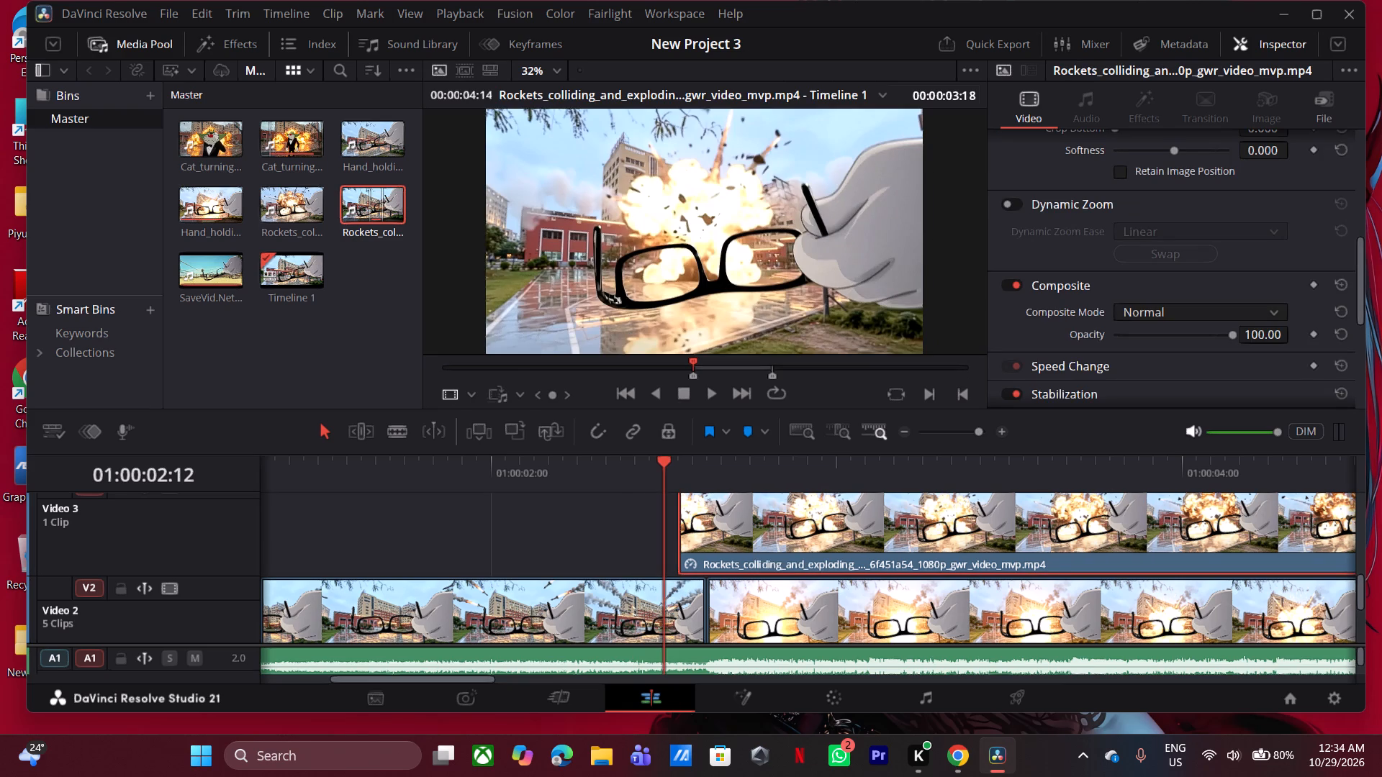
{"action": "left_click_drag", "start_coordinate": [767, 535], "coordinate": [785, 538]}
{"action": "key", "text": "Right"}
{"action": "key", "text": "Right"}
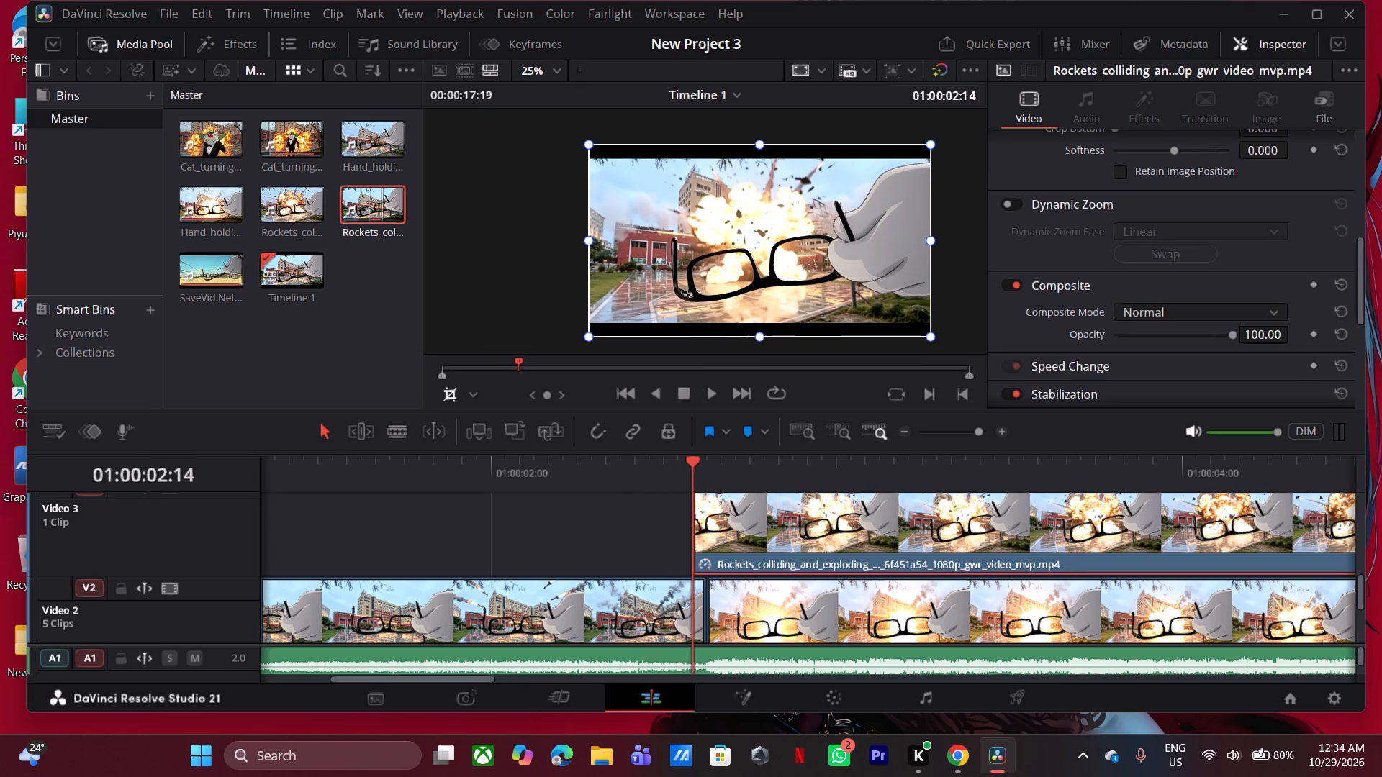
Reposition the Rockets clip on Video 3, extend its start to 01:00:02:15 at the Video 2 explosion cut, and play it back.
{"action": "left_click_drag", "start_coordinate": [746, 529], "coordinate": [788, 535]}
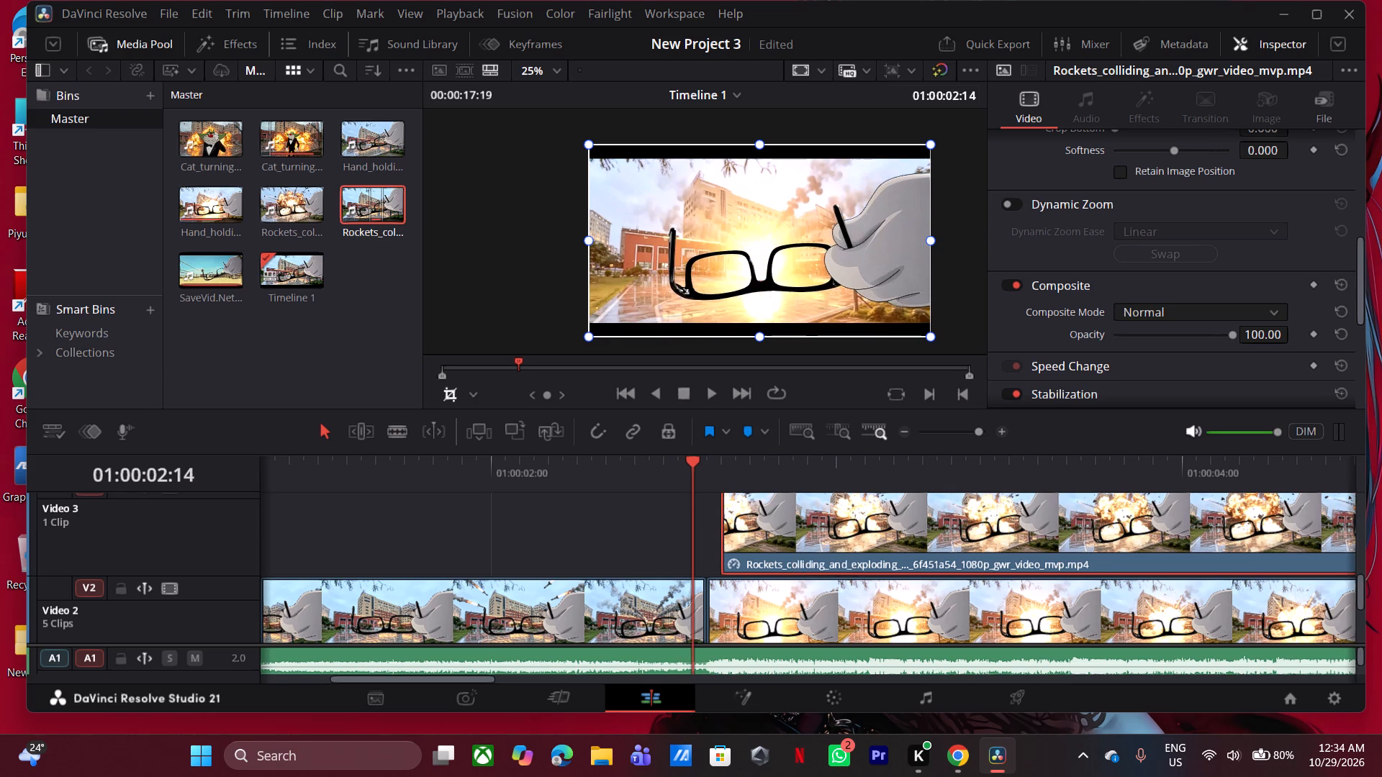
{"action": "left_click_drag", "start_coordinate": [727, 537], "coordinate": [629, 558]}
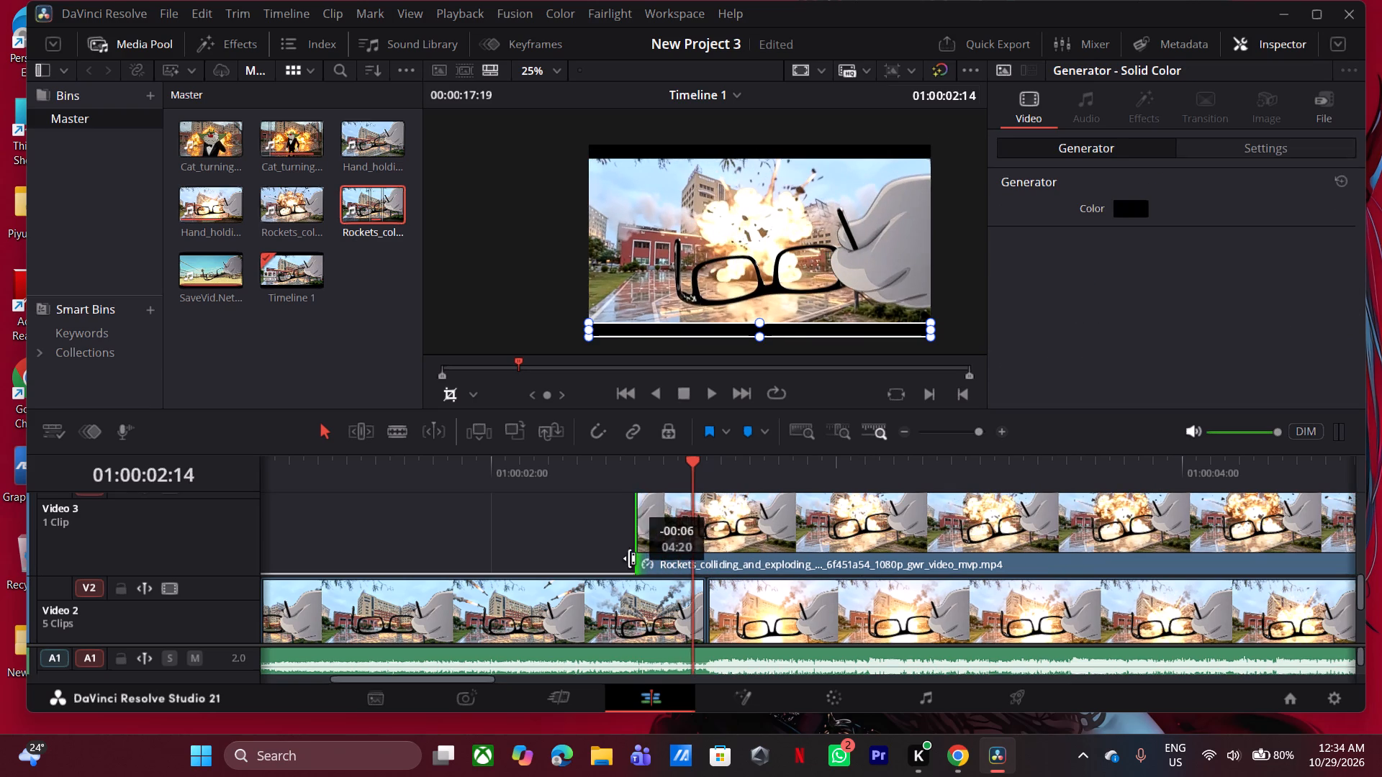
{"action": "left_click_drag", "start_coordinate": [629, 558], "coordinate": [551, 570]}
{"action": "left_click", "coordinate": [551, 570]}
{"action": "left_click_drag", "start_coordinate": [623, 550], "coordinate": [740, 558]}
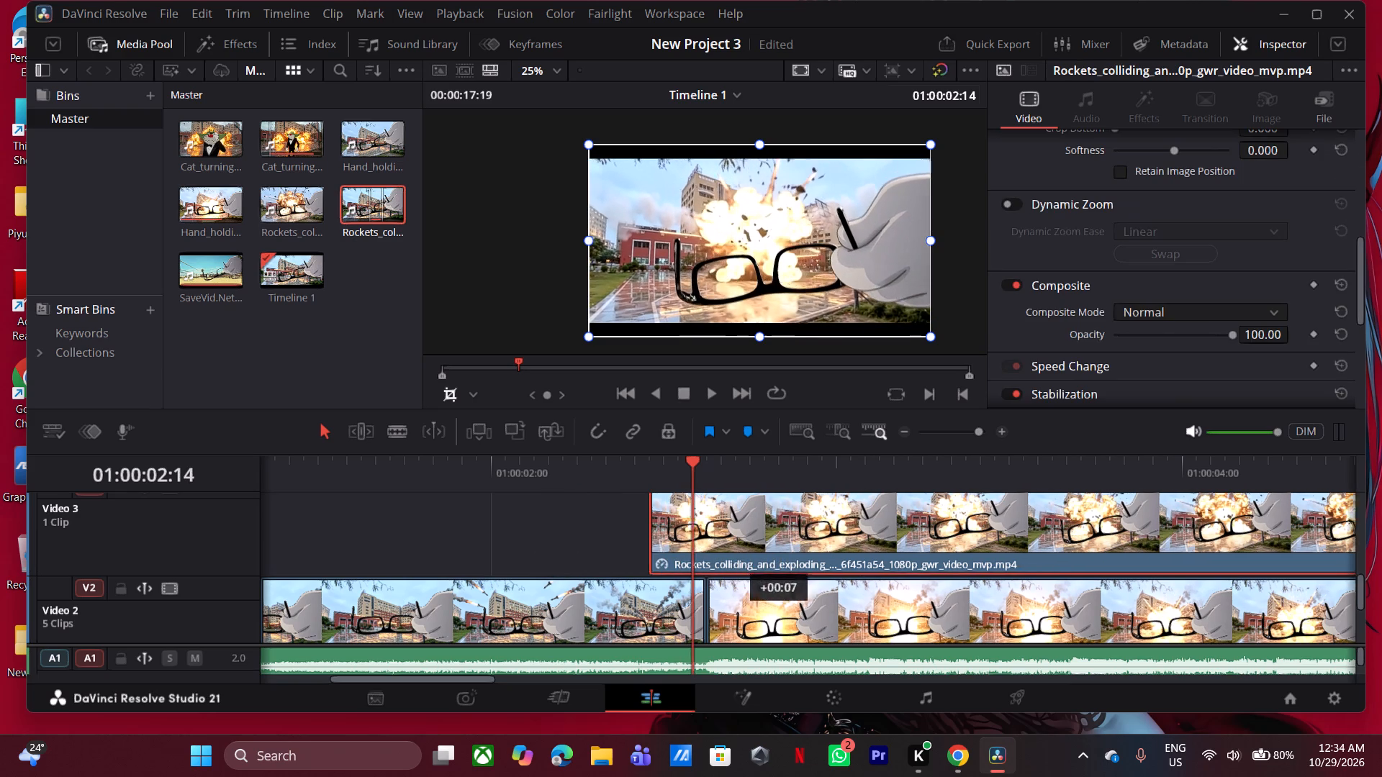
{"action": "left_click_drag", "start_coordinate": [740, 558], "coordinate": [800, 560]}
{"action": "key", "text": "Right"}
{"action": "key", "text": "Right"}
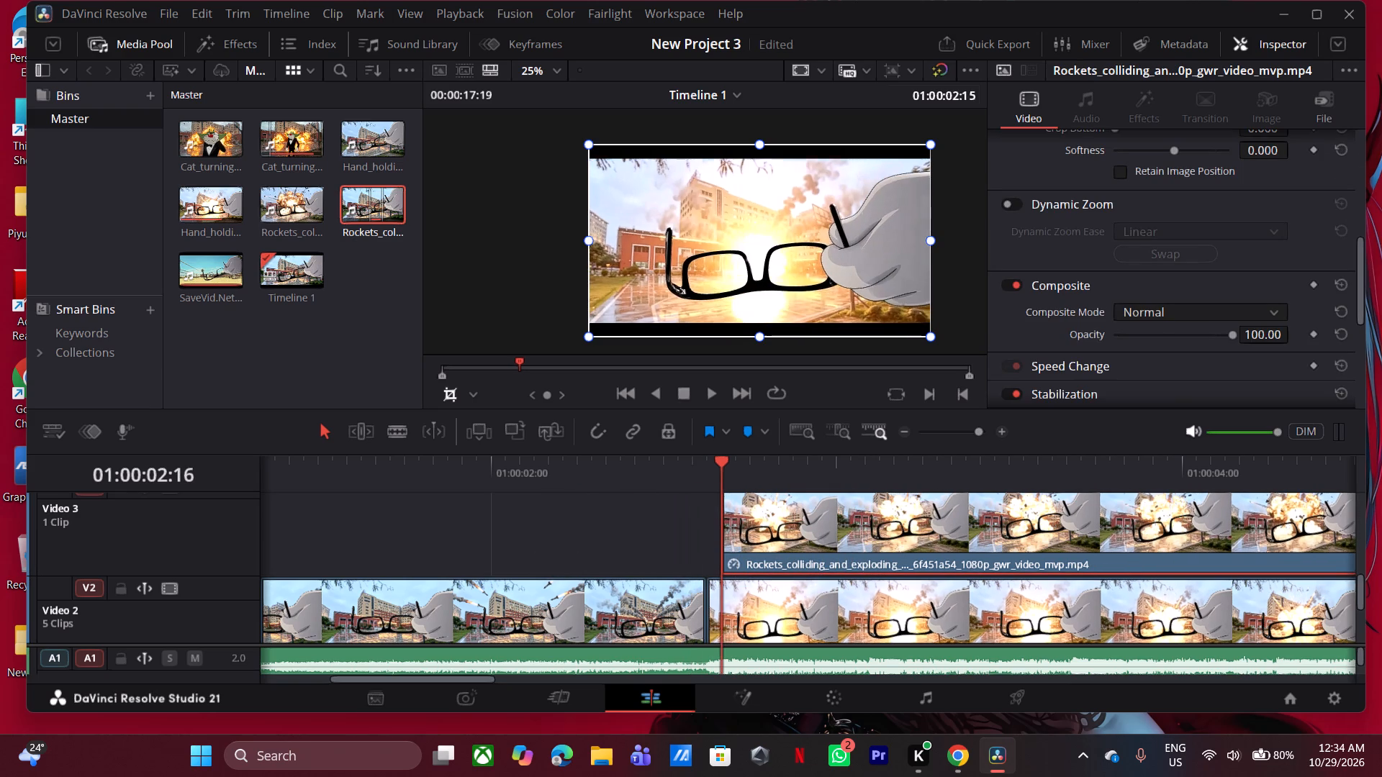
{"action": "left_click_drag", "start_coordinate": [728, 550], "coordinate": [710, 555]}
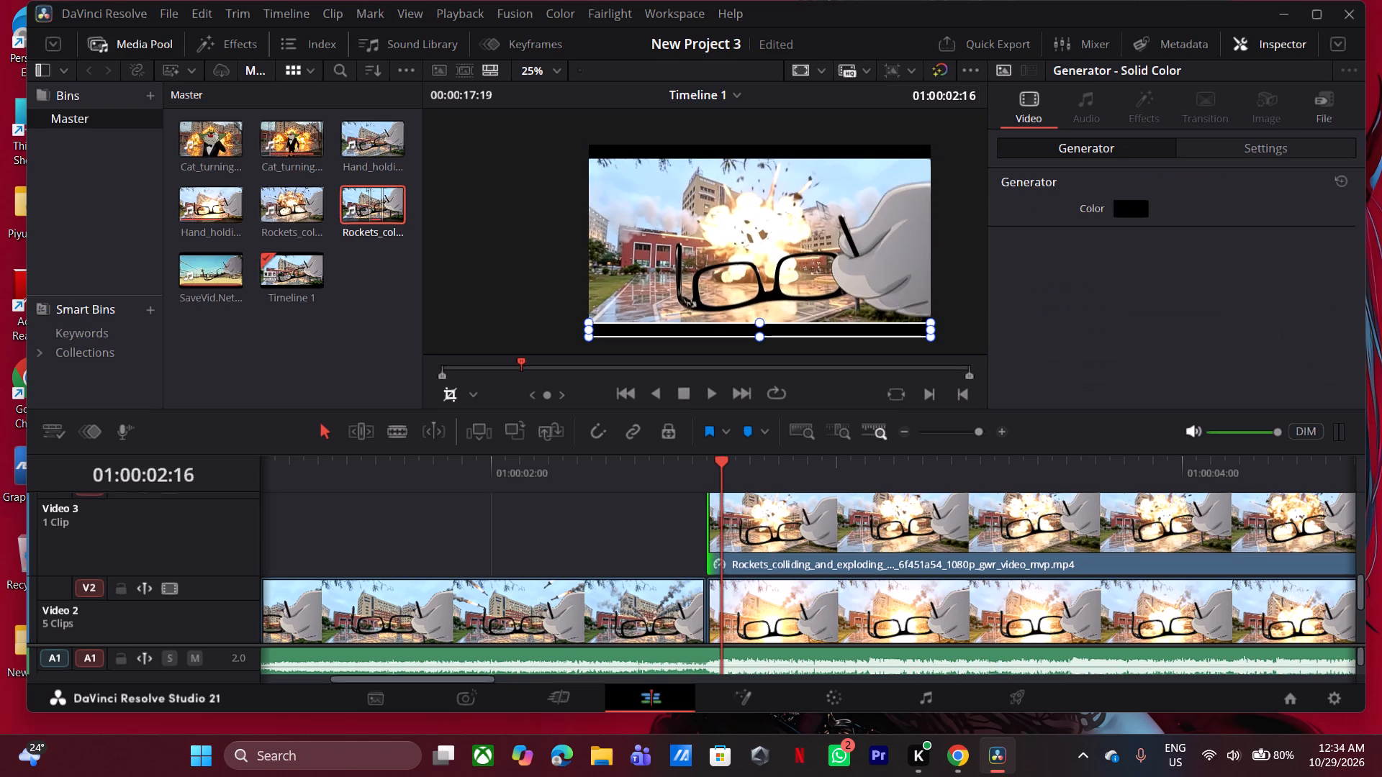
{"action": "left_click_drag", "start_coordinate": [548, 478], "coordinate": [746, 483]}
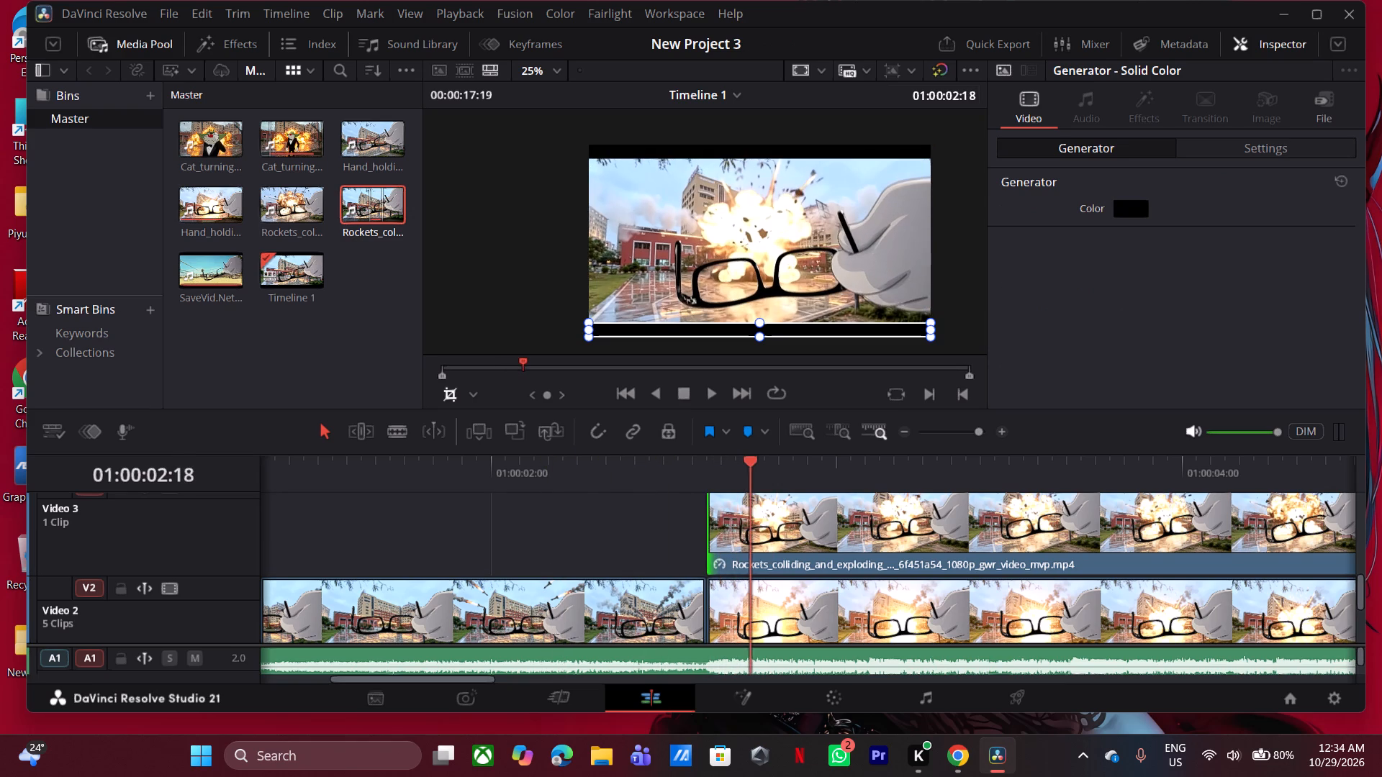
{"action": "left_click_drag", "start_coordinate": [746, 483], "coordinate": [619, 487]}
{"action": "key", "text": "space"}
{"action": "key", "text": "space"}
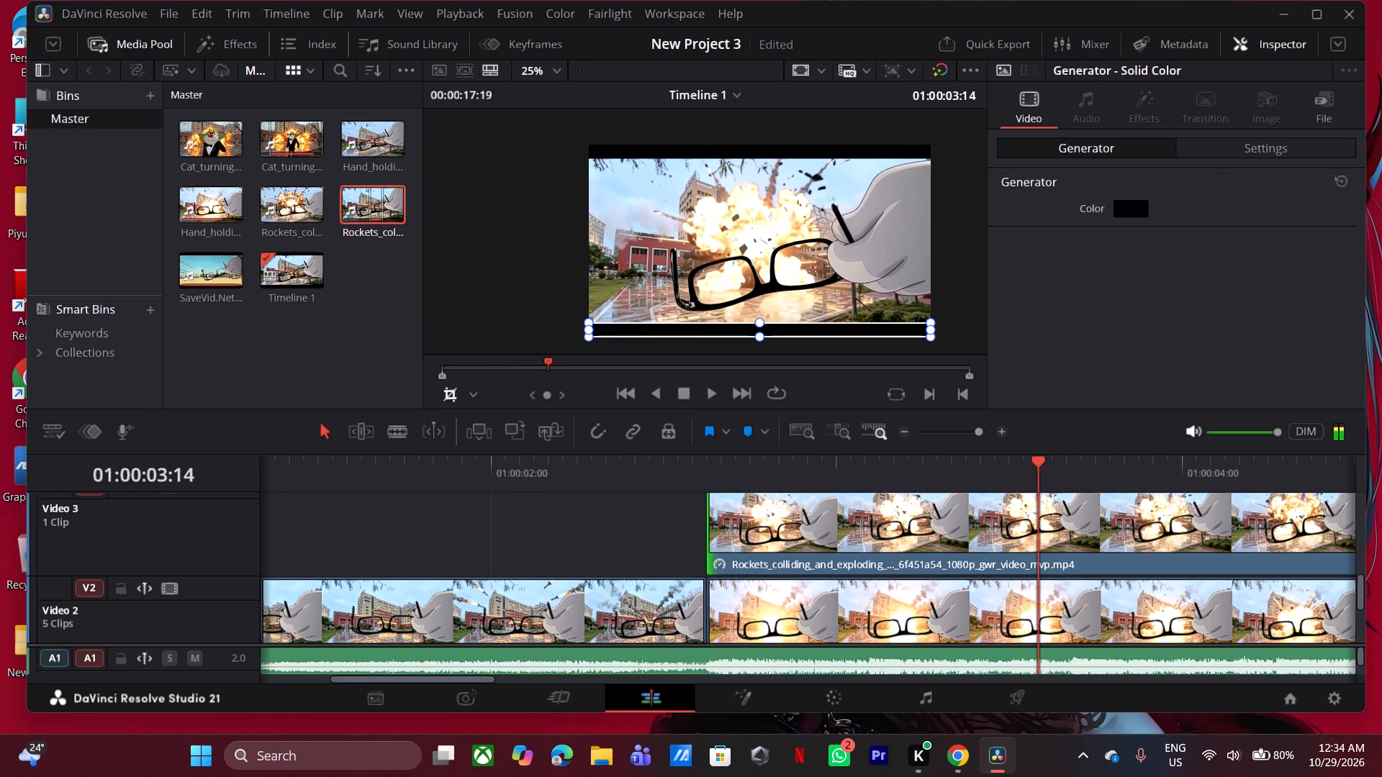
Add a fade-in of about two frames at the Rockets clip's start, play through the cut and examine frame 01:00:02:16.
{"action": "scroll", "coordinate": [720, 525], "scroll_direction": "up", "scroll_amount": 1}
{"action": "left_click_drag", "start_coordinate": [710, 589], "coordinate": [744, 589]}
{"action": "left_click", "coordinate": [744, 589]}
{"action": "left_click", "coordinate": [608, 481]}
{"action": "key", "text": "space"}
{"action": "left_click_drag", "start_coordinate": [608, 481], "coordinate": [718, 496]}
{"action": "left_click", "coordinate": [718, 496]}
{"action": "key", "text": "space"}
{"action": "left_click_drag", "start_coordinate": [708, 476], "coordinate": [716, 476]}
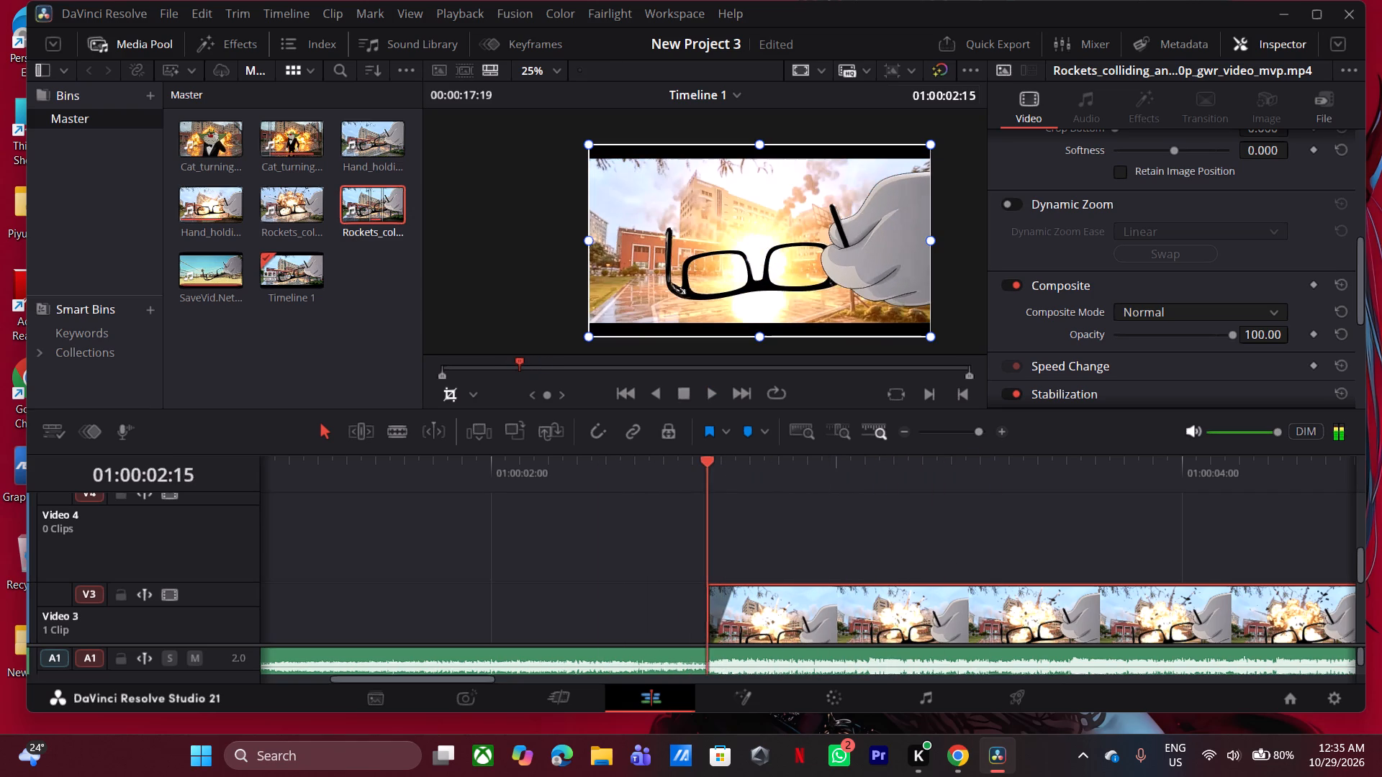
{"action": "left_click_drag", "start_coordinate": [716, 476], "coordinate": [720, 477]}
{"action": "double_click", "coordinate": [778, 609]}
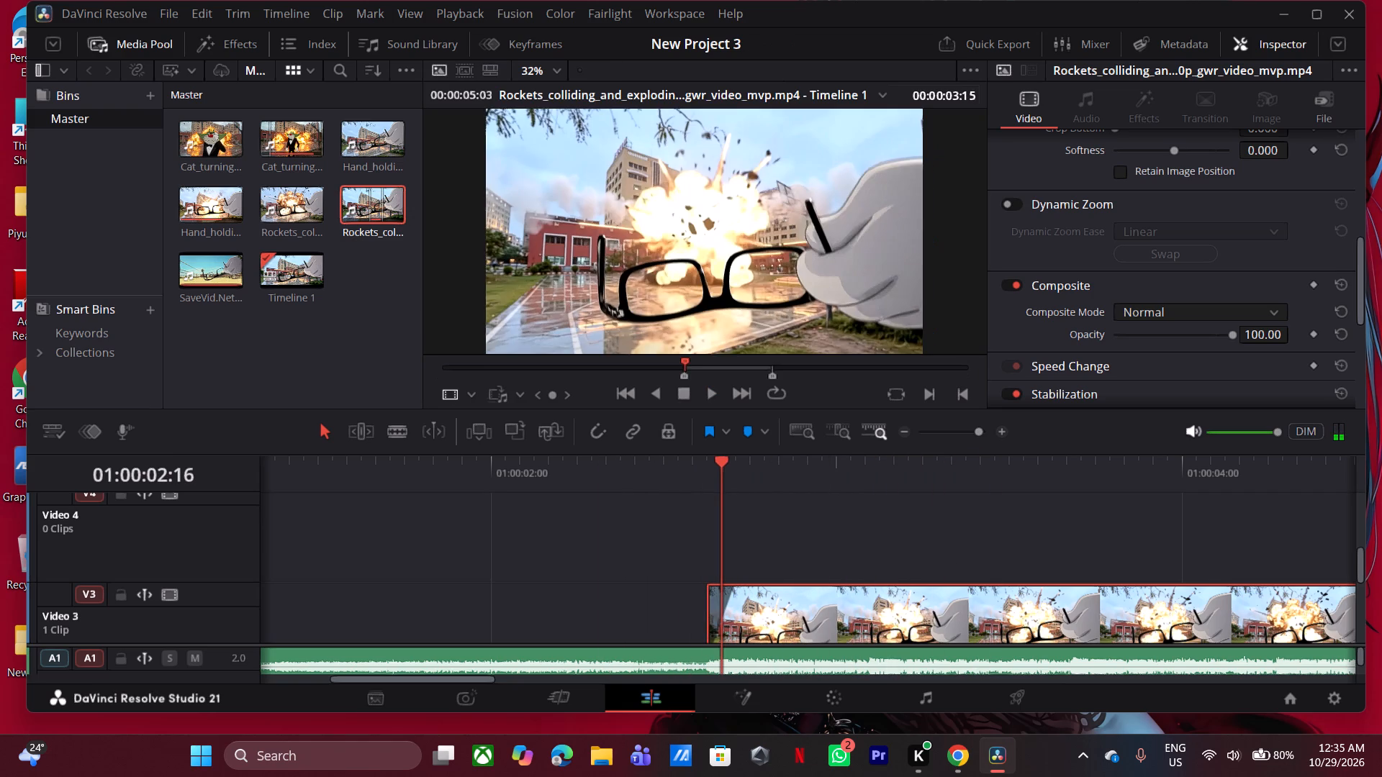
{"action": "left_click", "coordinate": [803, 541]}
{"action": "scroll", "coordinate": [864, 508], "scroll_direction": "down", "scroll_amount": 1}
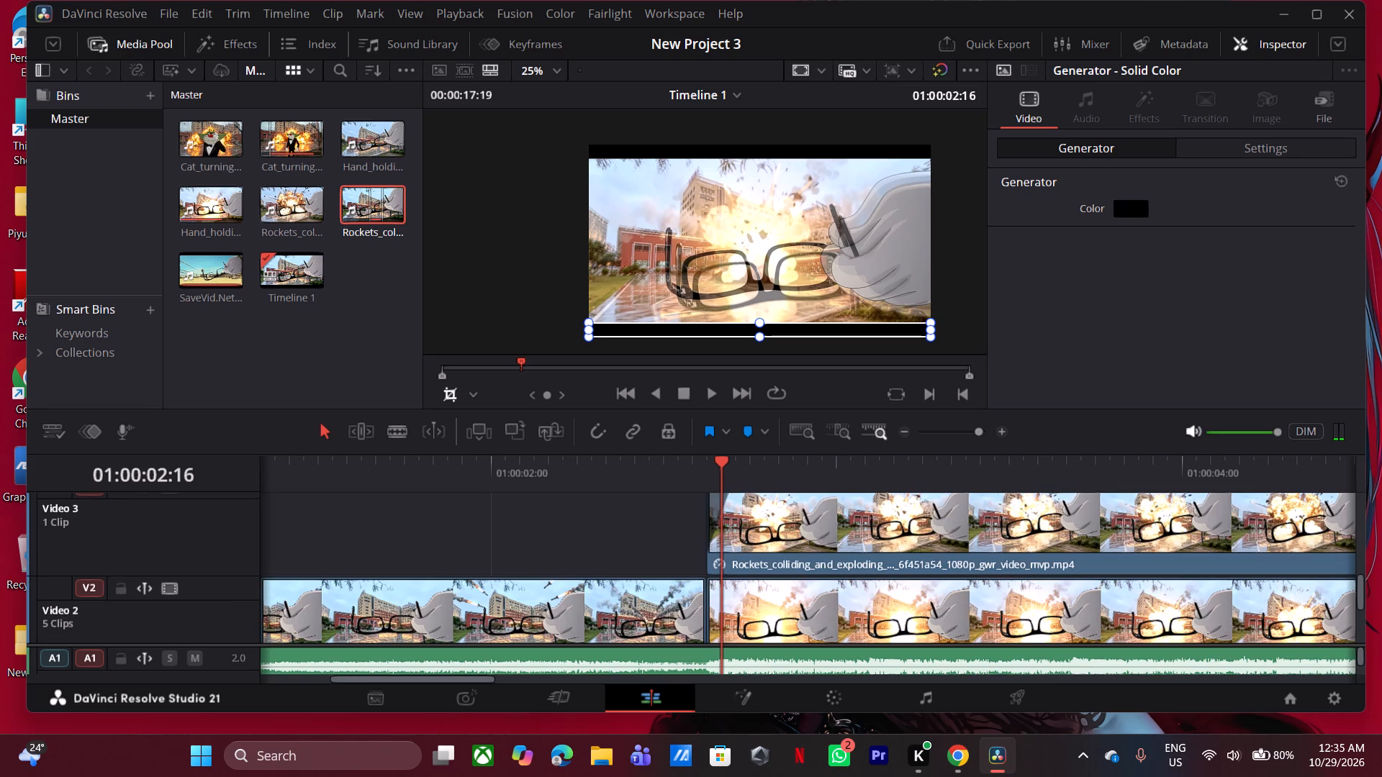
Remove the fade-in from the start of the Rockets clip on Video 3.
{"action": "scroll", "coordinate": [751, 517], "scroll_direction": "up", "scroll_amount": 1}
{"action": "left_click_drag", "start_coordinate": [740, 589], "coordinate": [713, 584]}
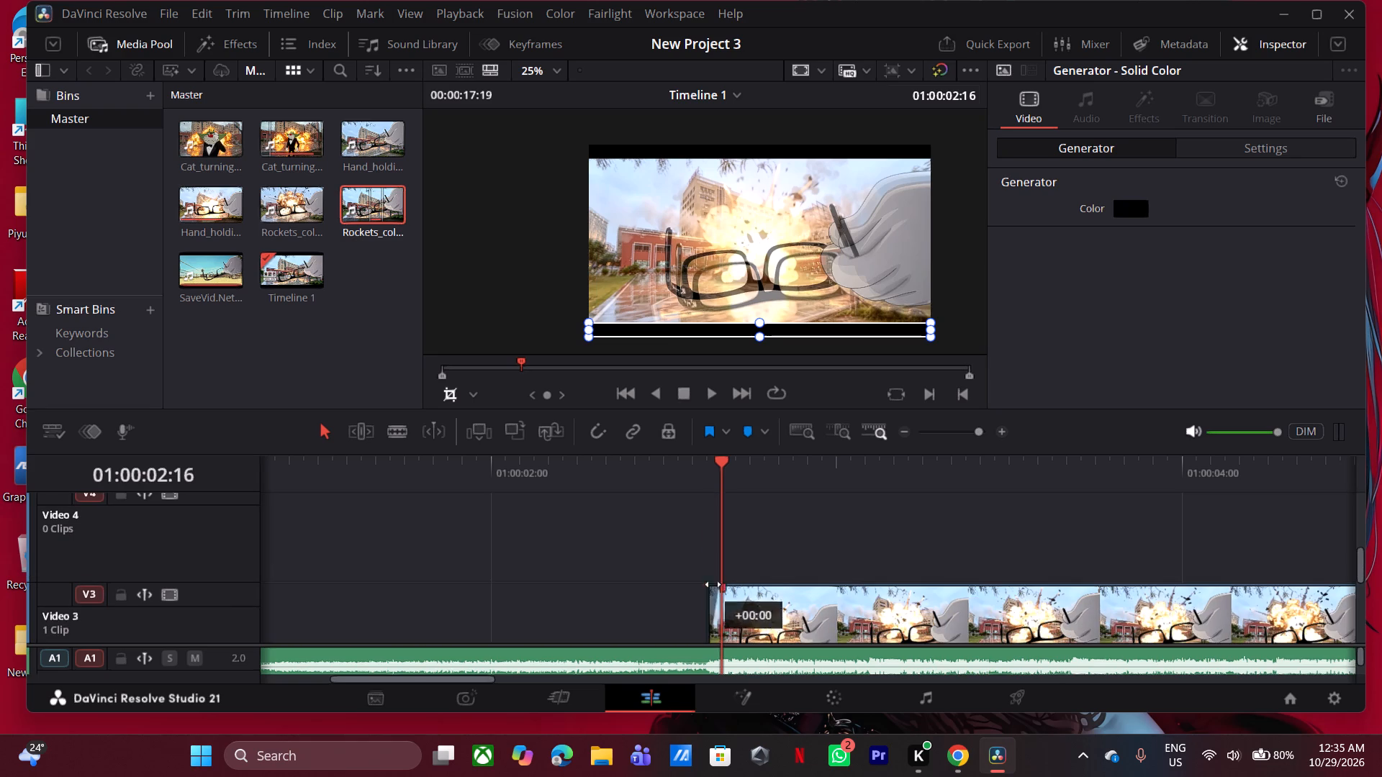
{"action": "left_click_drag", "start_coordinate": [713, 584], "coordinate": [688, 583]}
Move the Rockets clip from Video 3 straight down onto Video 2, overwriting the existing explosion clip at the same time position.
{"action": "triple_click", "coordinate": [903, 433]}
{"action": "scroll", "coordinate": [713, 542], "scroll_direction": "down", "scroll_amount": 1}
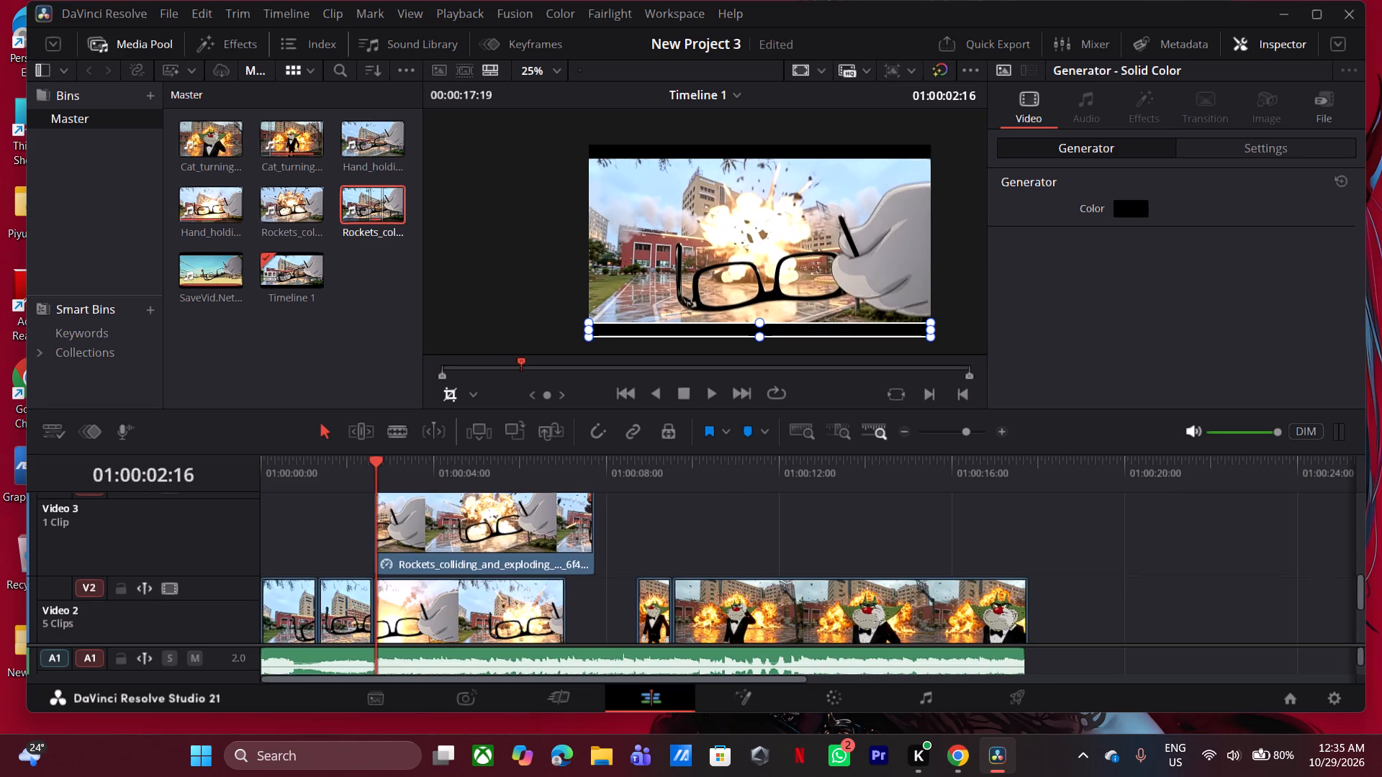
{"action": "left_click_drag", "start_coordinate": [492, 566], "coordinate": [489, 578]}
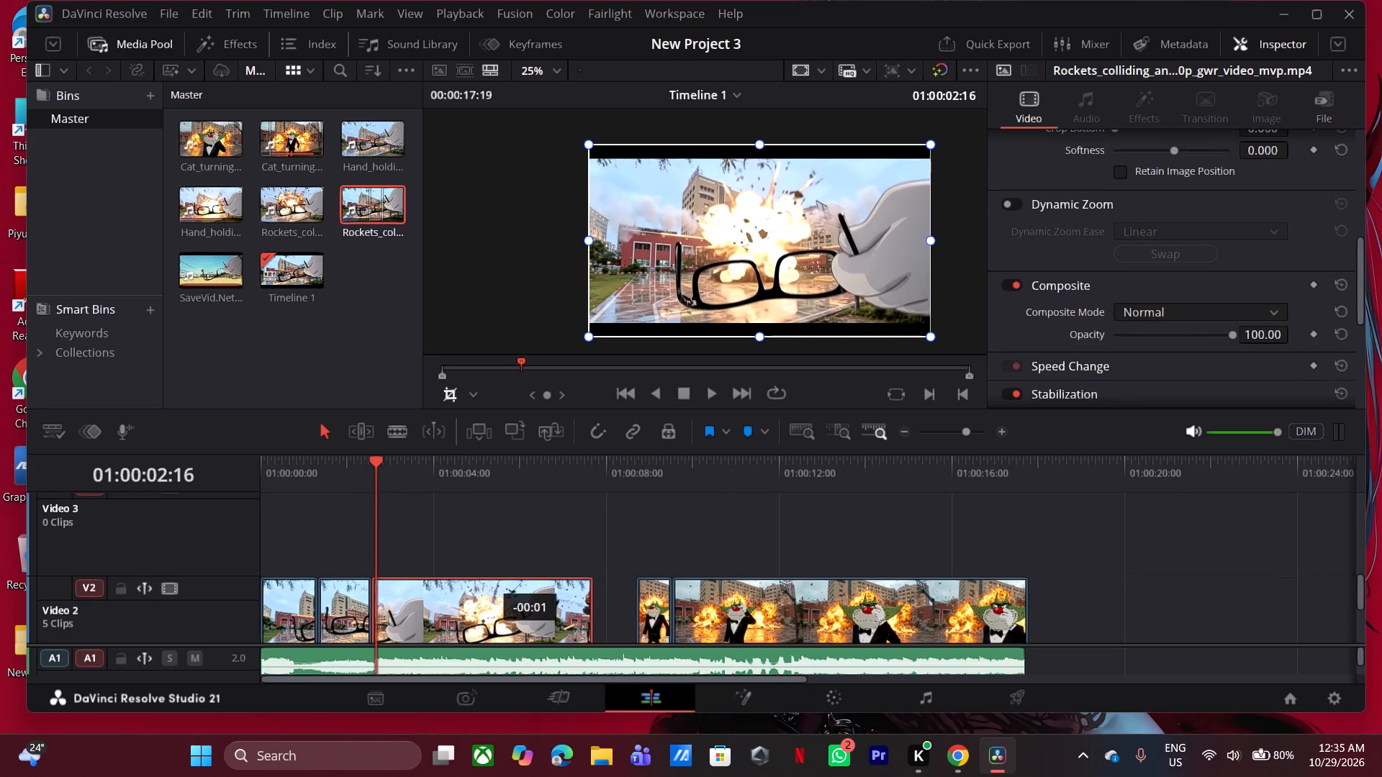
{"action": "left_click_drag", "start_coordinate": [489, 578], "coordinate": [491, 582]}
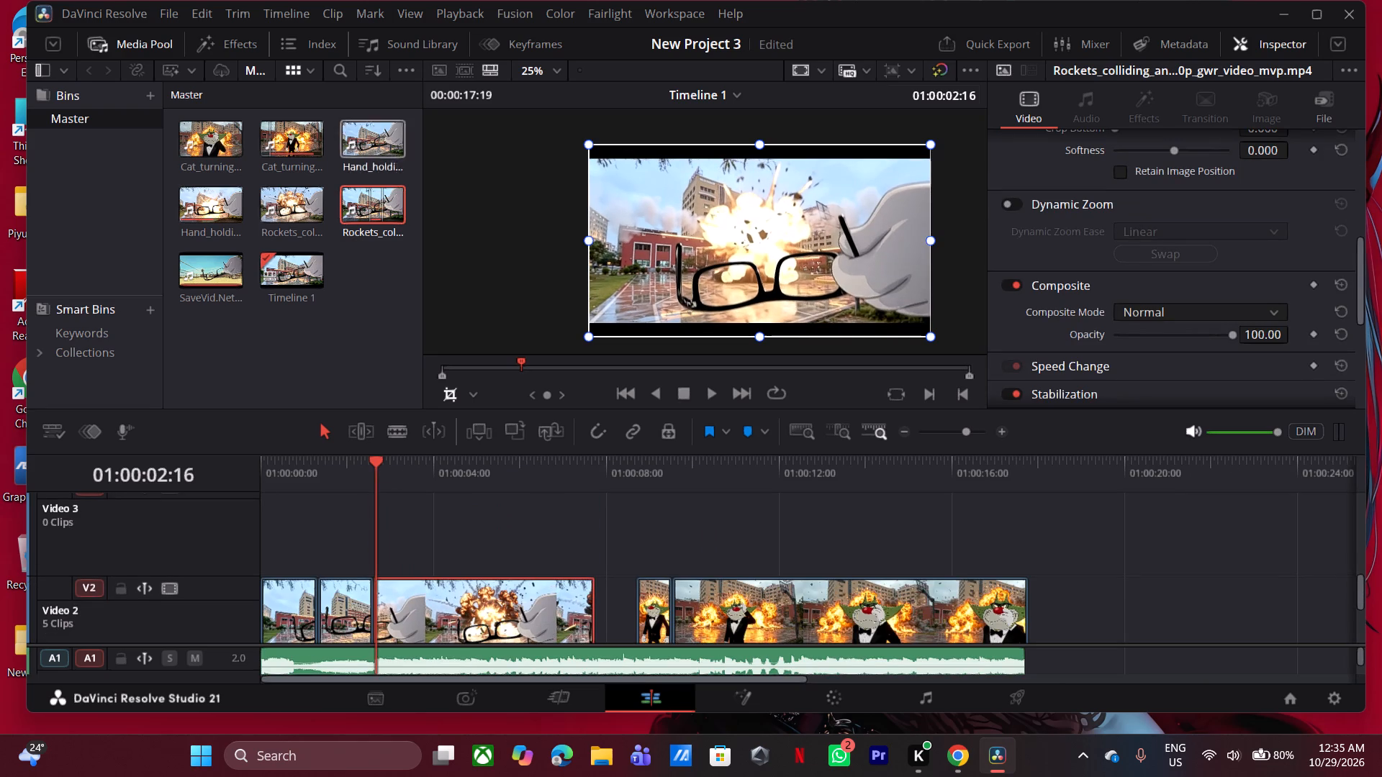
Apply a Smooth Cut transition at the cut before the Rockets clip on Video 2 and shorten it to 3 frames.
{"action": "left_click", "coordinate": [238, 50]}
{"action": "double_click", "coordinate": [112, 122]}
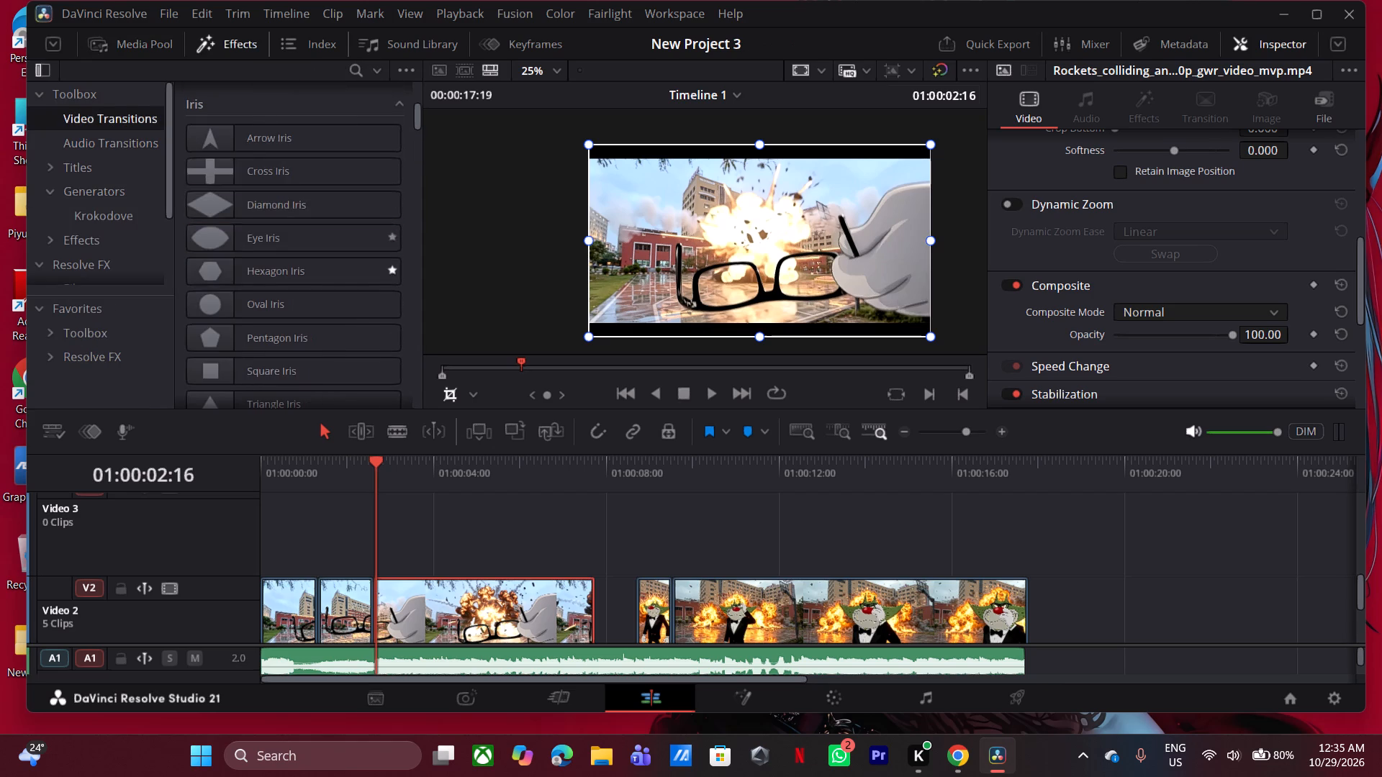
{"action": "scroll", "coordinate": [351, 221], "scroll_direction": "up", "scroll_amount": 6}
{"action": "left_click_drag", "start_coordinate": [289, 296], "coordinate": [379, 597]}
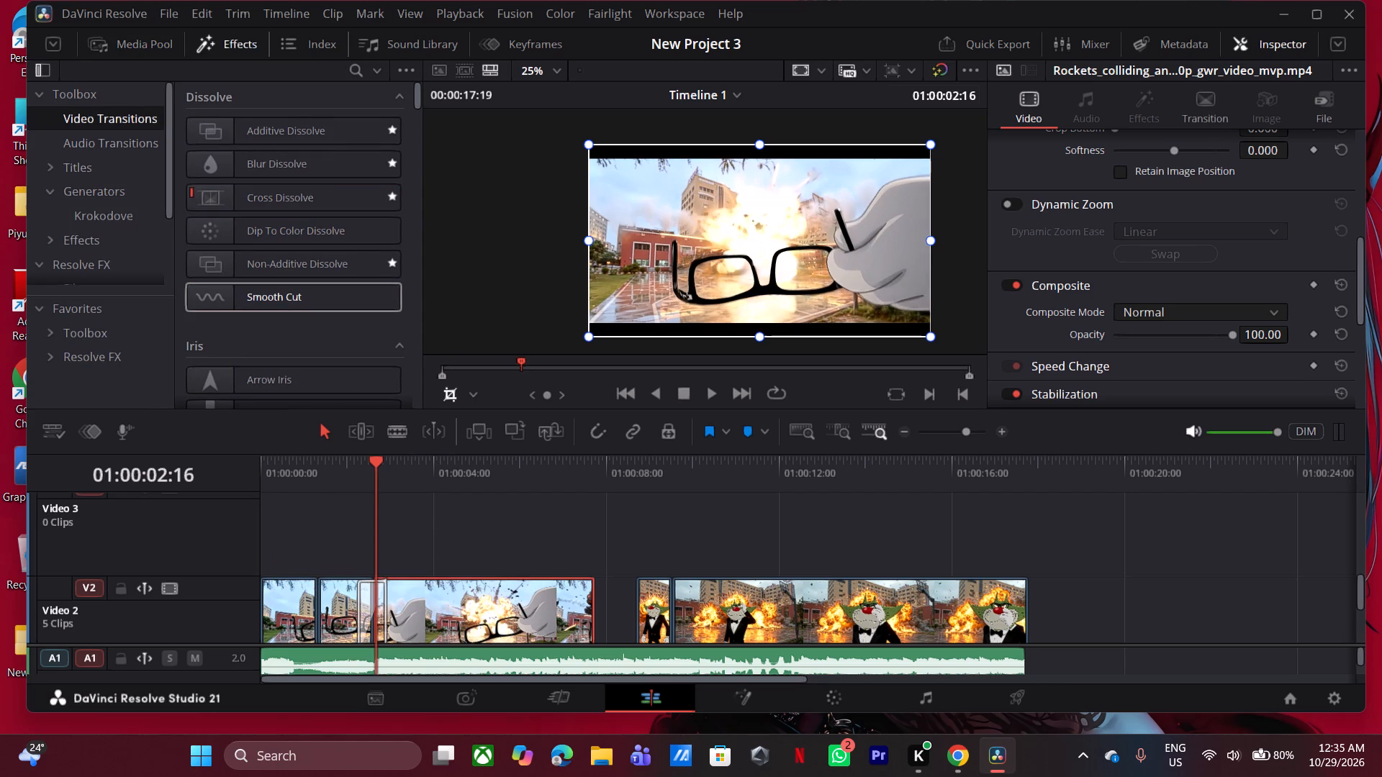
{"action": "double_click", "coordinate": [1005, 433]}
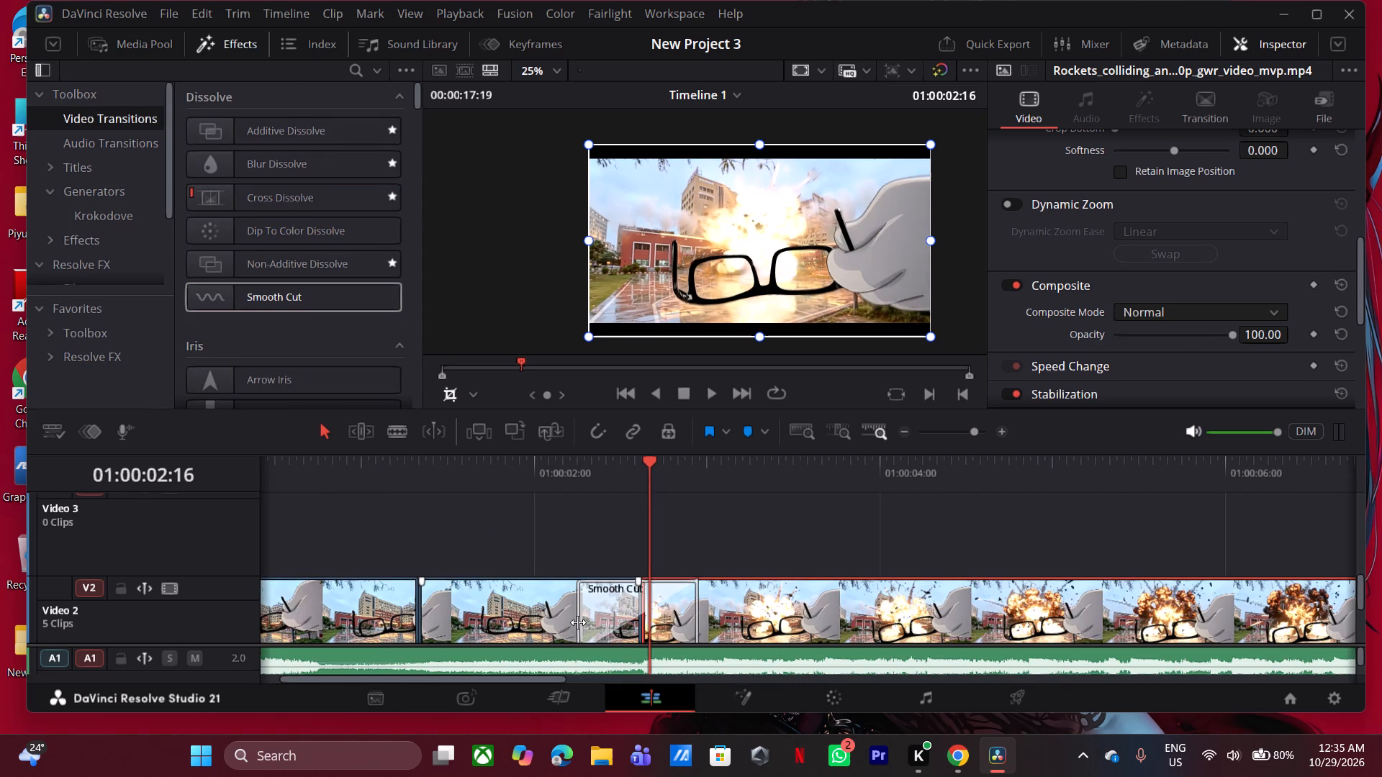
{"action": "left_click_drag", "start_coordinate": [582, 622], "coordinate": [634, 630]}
Scrub through the Smooth Cut around 01:00:02:14 and play the Rockets shot to examine how the transition looks.
{"action": "left_click_drag", "start_coordinate": [564, 478], "coordinate": [587, 482]}
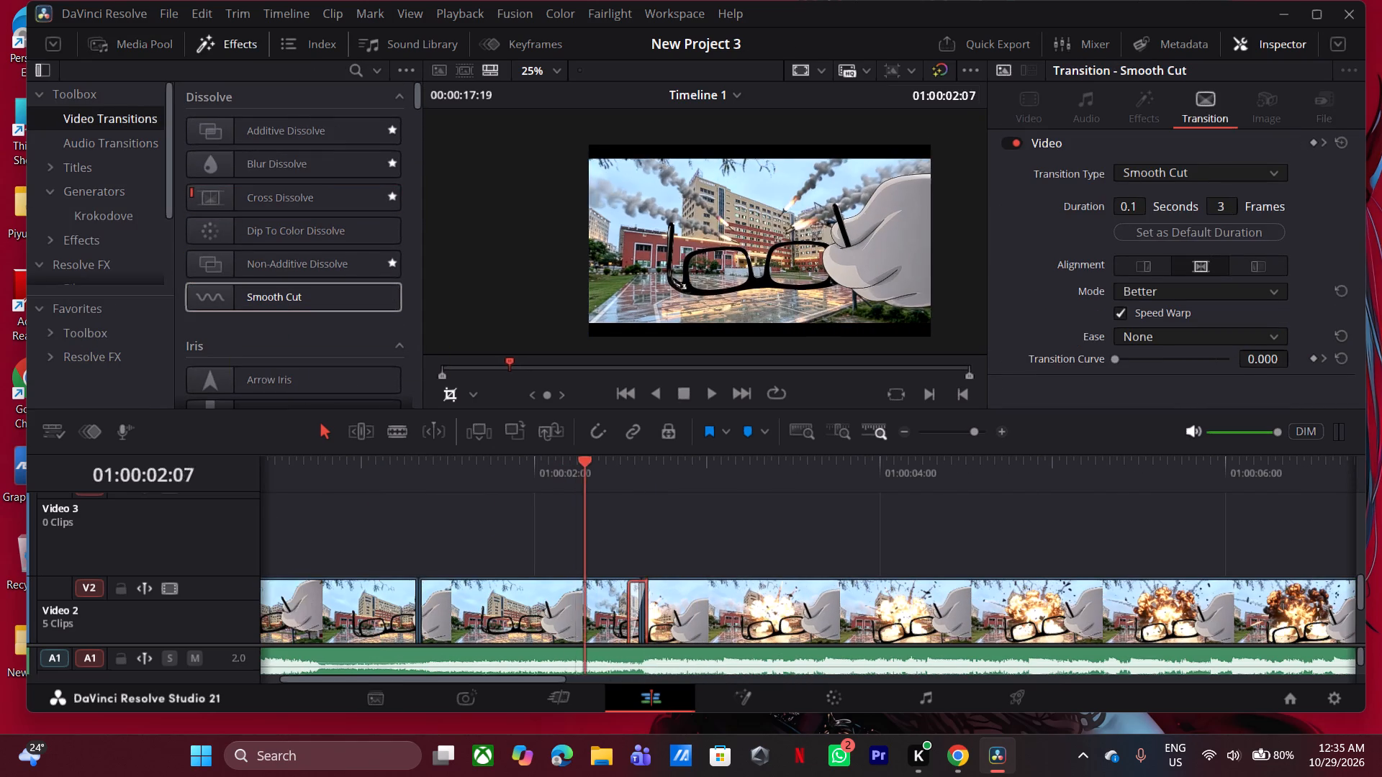
{"action": "left_click_drag", "start_coordinate": [587, 482], "coordinate": [636, 489]}
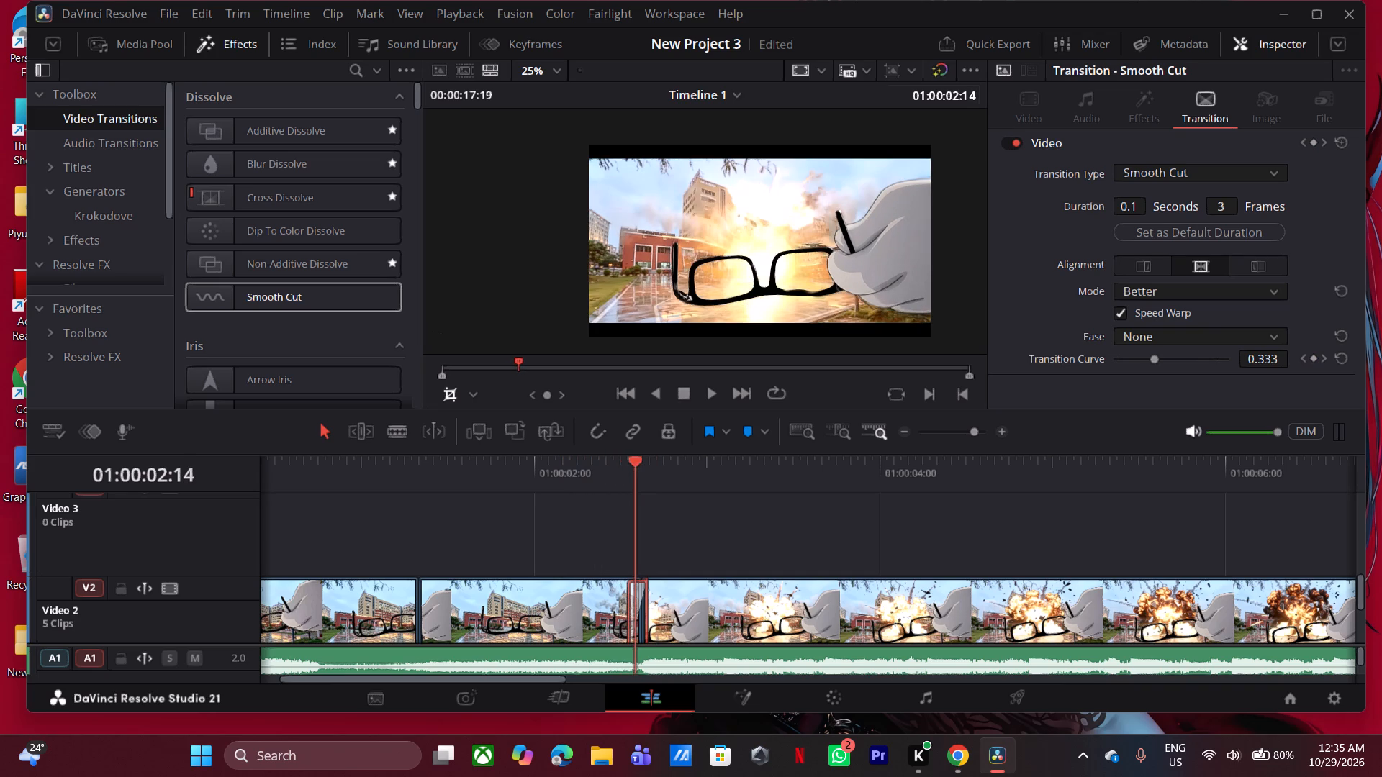
{"action": "left_click_drag", "start_coordinate": [636, 489], "coordinate": [643, 493]}
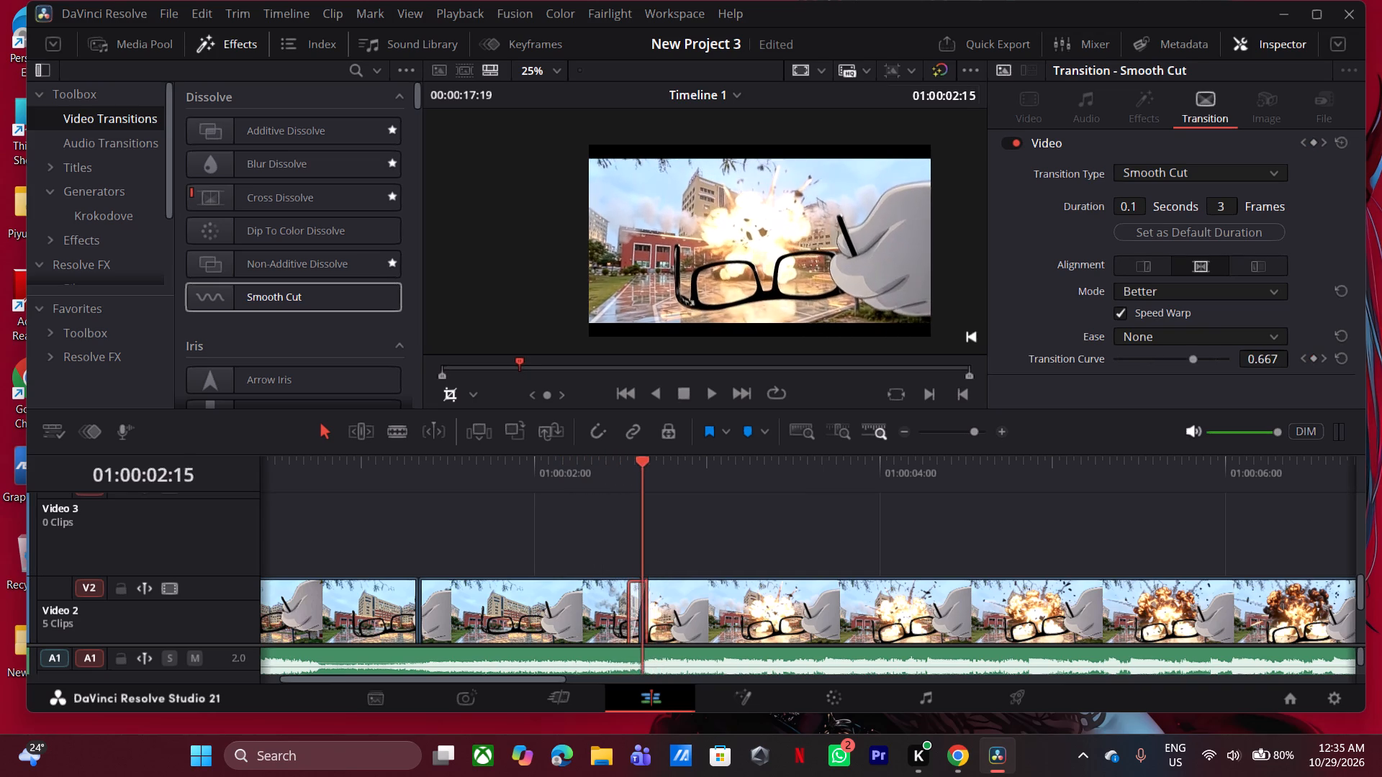
{"action": "left_click_drag", "start_coordinate": [643, 493], "coordinate": [620, 507]}
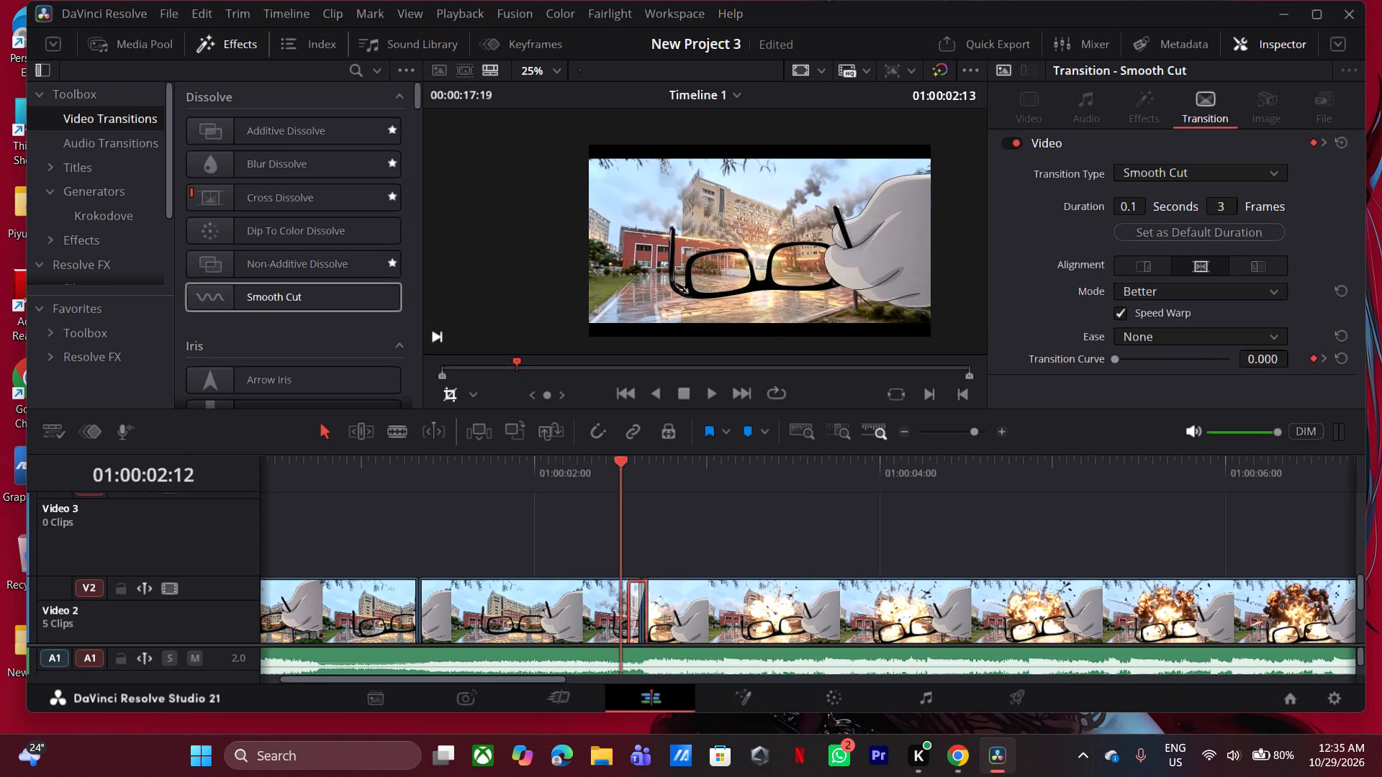
{"action": "left_click_drag", "start_coordinate": [620, 507], "coordinate": [646, 508]}
{"action": "key", "text": "space"}
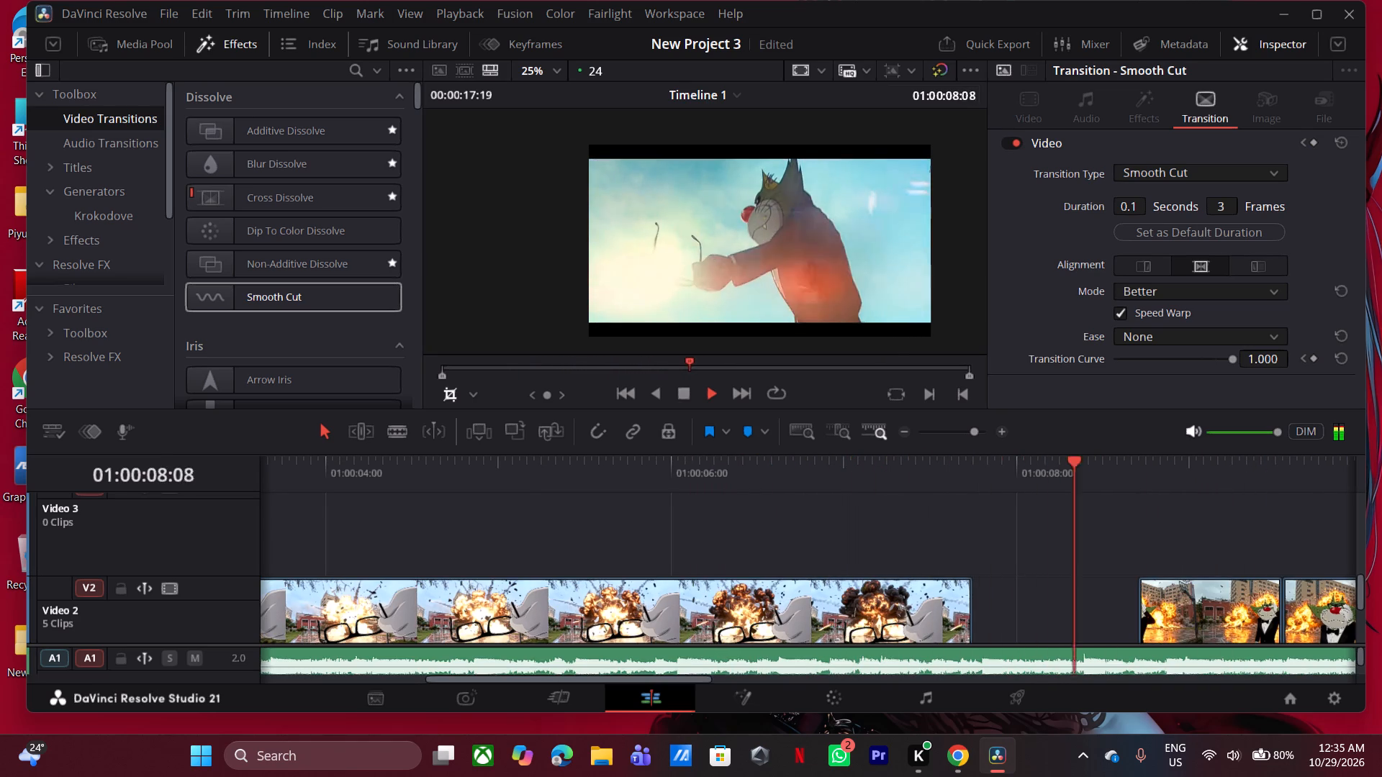
{"action": "key", "text": "space"}
{"action": "left_click", "coordinate": [741, 479]}
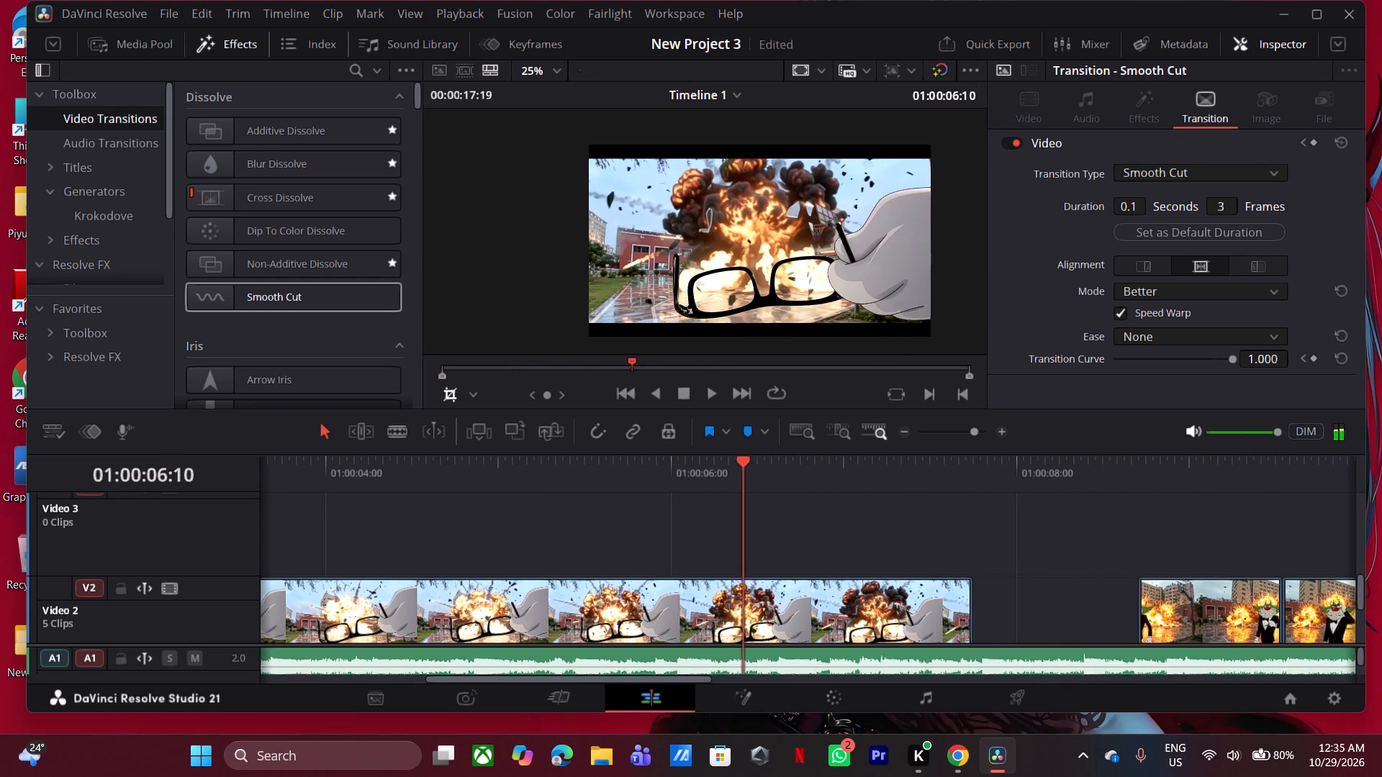
{"action": "left_click", "coordinate": [913, 433]}
{"action": "left_click_drag", "start_coordinate": [923, 432], "coordinate": [925, 432]}
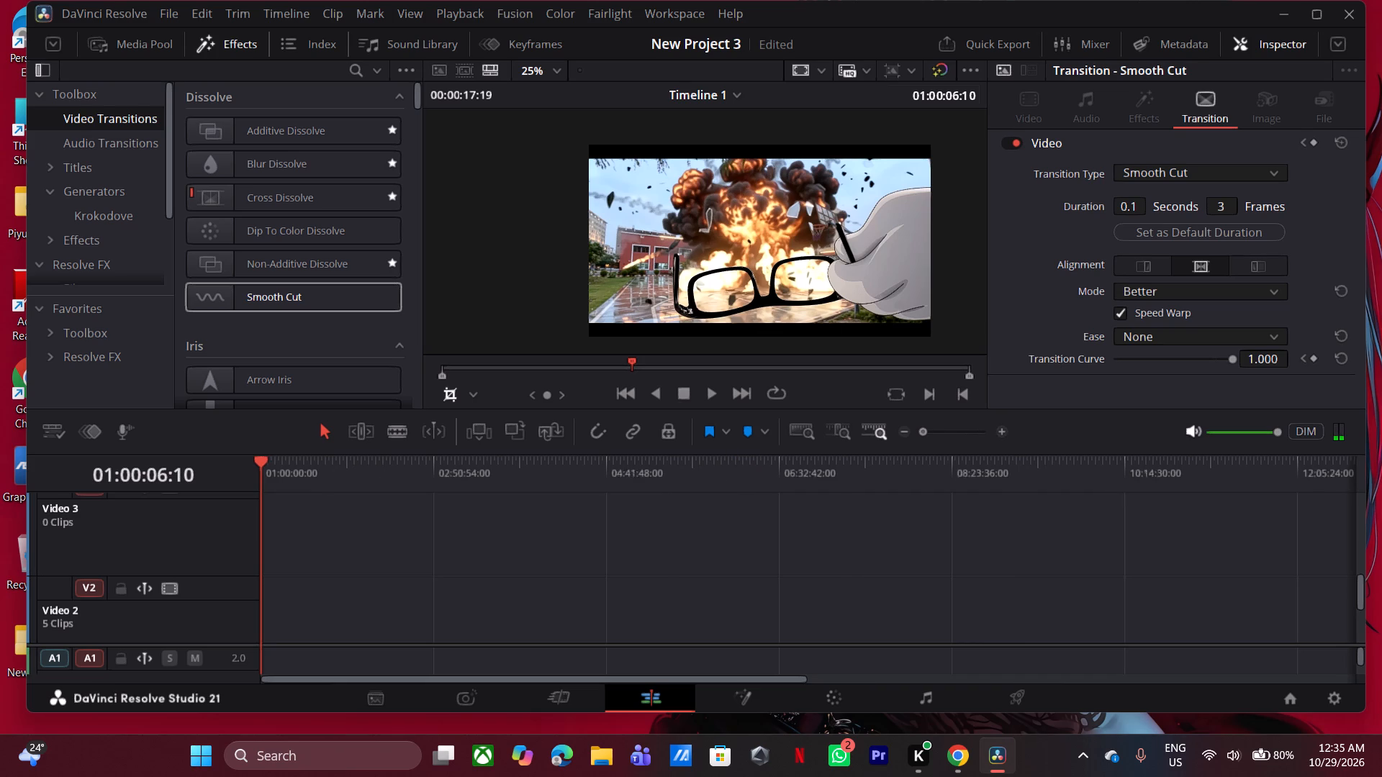
{"action": "left_click_drag", "start_coordinate": [925, 432], "coordinate": [971, 437]}
{"action": "left_click_drag", "start_coordinate": [369, 474], "coordinate": [385, 476]}
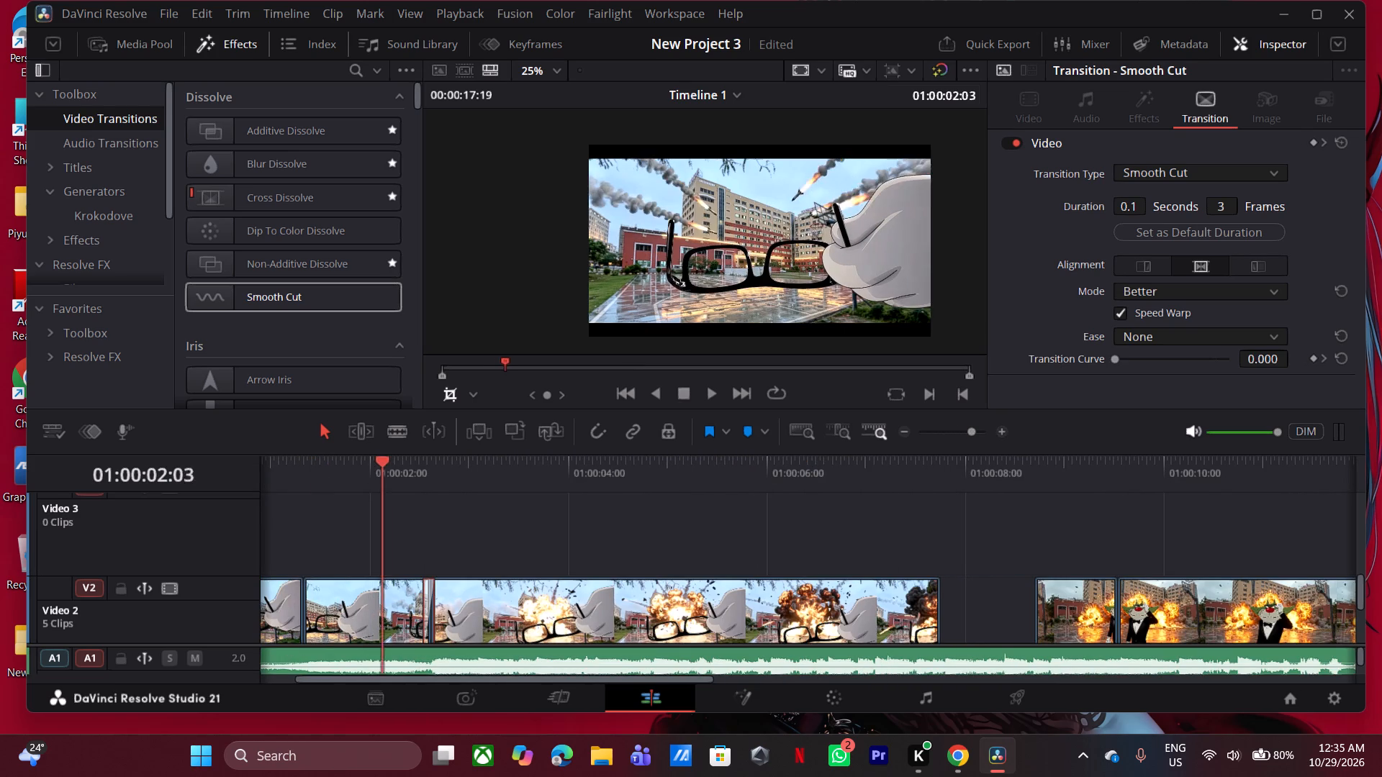
{"action": "left_click_drag", "start_coordinate": [385, 476], "coordinate": [430, 482]}
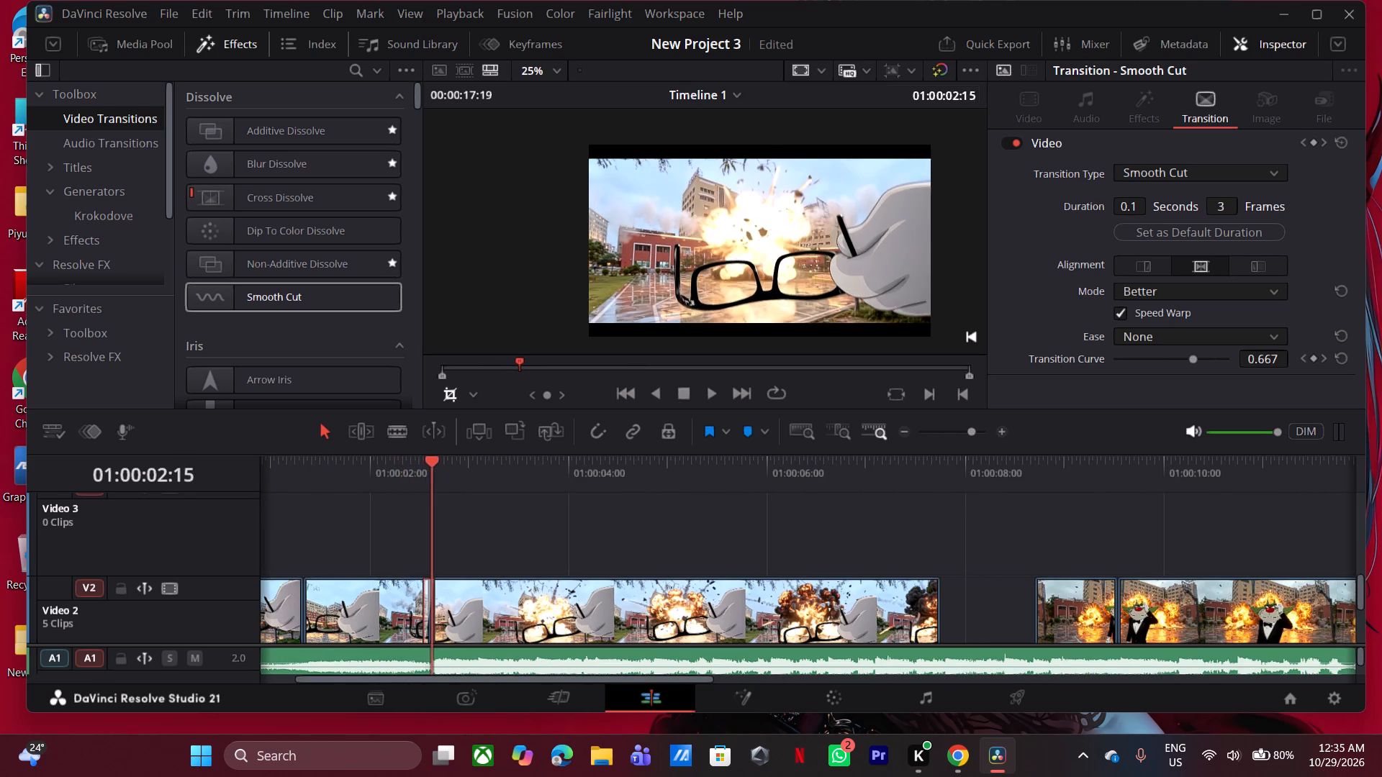
{"action": "left_click_drag", "start_coordinate": [430, 482], "coordinate": [428, 486]}
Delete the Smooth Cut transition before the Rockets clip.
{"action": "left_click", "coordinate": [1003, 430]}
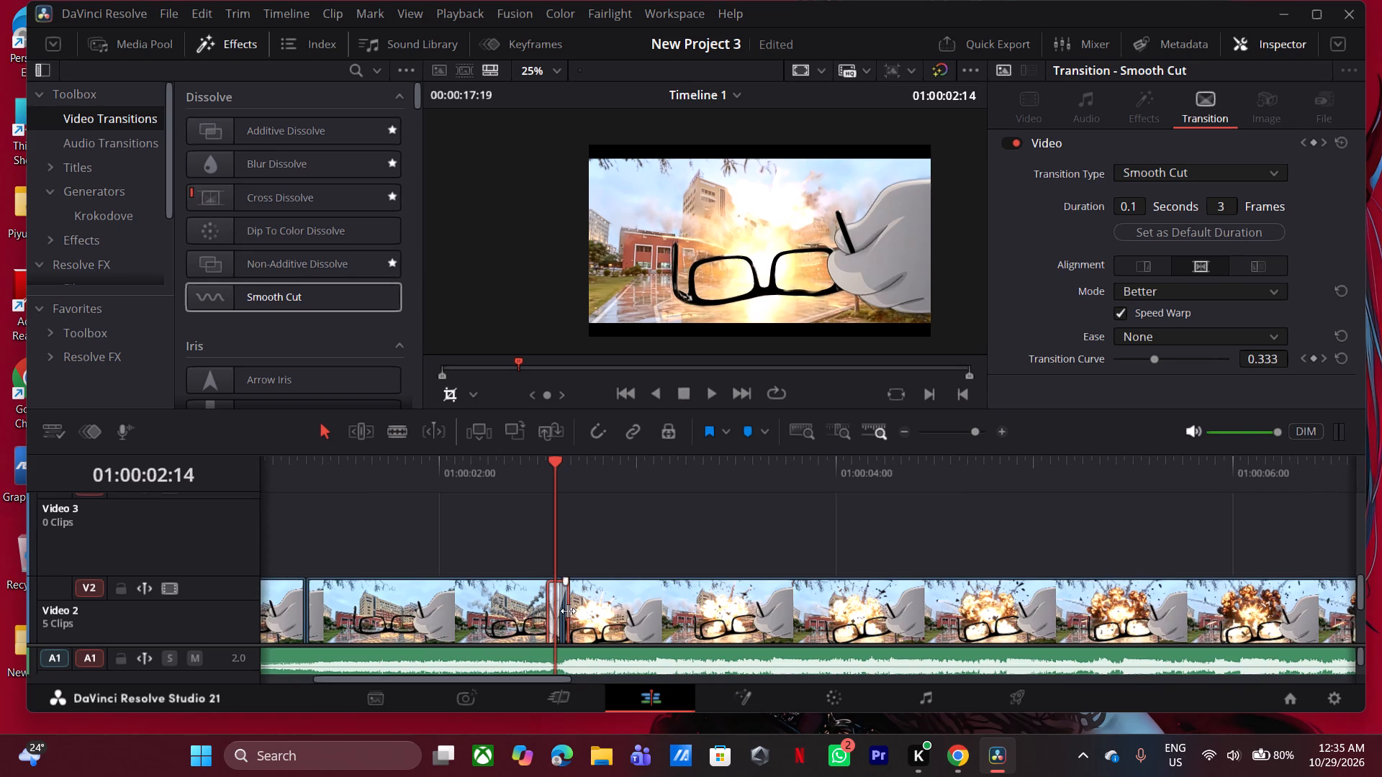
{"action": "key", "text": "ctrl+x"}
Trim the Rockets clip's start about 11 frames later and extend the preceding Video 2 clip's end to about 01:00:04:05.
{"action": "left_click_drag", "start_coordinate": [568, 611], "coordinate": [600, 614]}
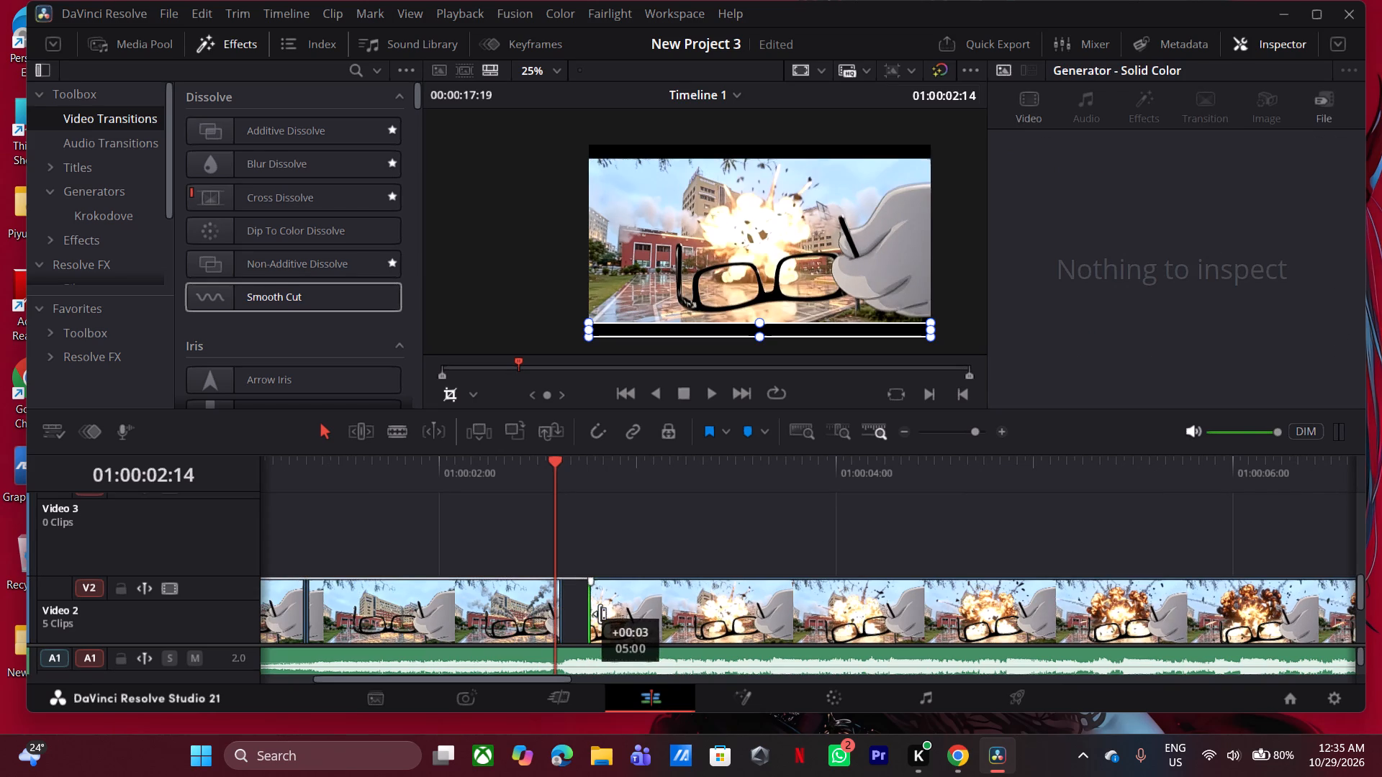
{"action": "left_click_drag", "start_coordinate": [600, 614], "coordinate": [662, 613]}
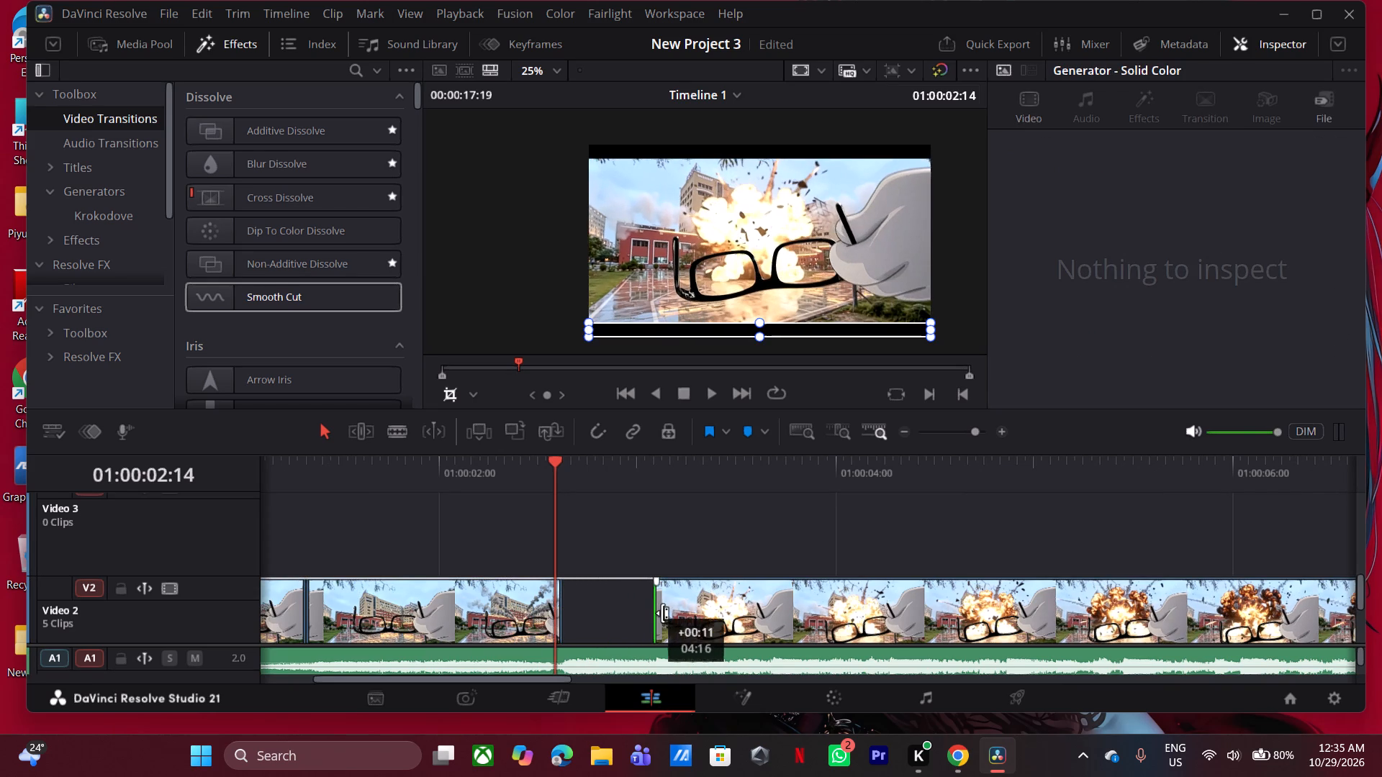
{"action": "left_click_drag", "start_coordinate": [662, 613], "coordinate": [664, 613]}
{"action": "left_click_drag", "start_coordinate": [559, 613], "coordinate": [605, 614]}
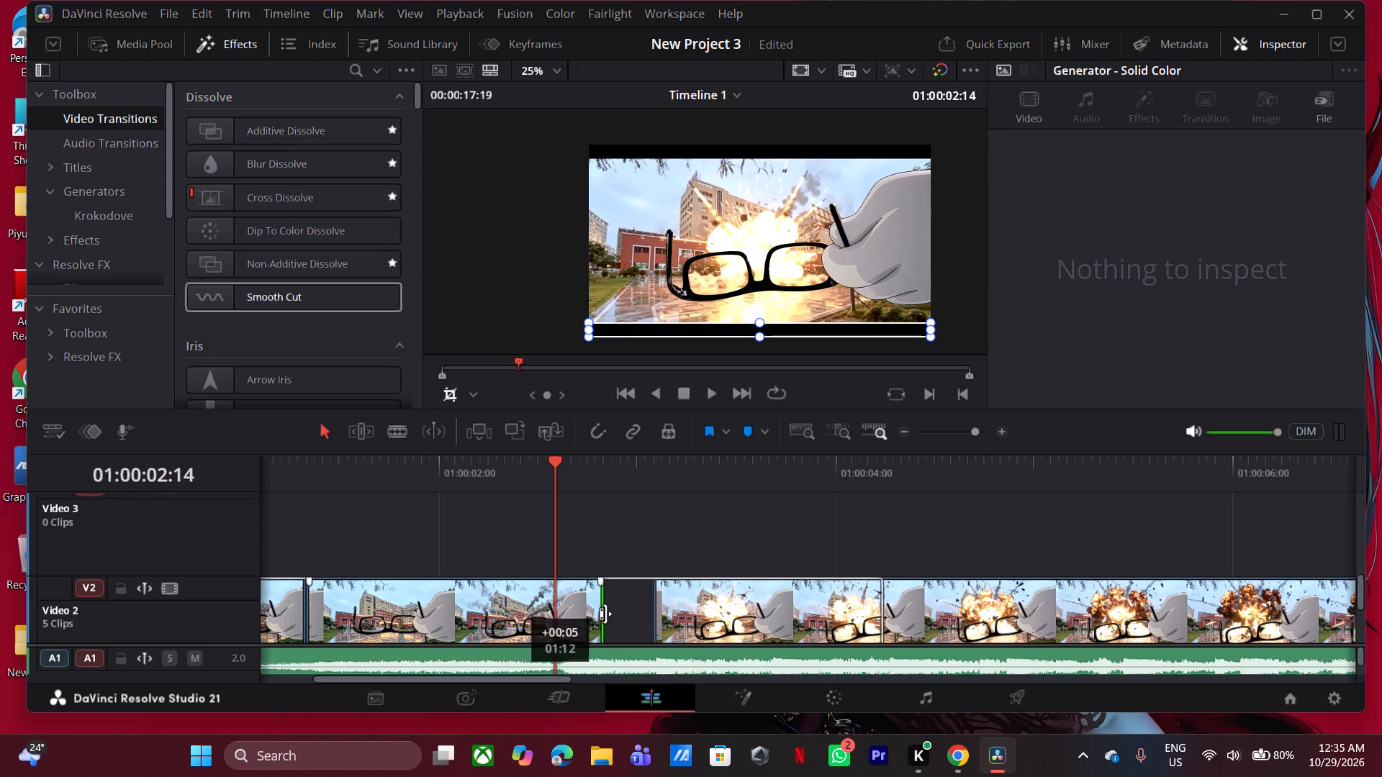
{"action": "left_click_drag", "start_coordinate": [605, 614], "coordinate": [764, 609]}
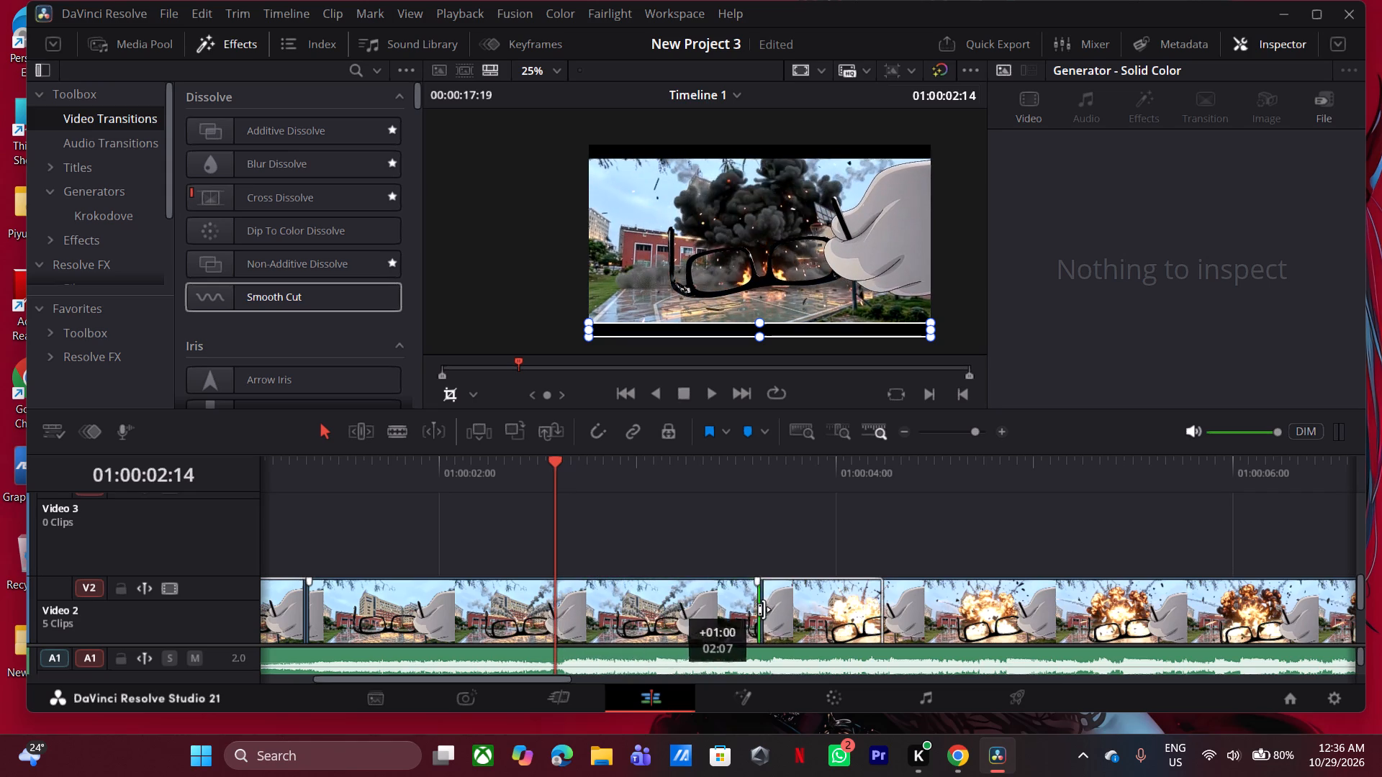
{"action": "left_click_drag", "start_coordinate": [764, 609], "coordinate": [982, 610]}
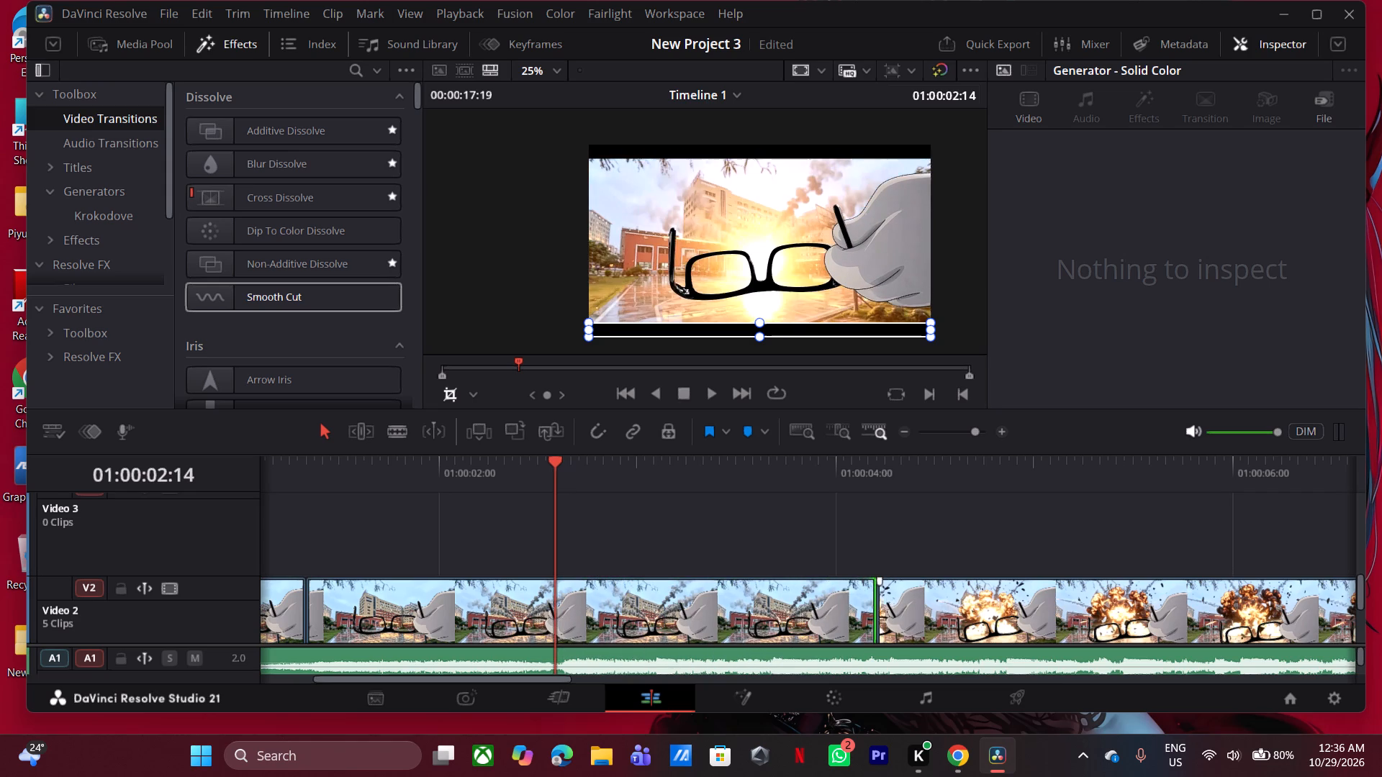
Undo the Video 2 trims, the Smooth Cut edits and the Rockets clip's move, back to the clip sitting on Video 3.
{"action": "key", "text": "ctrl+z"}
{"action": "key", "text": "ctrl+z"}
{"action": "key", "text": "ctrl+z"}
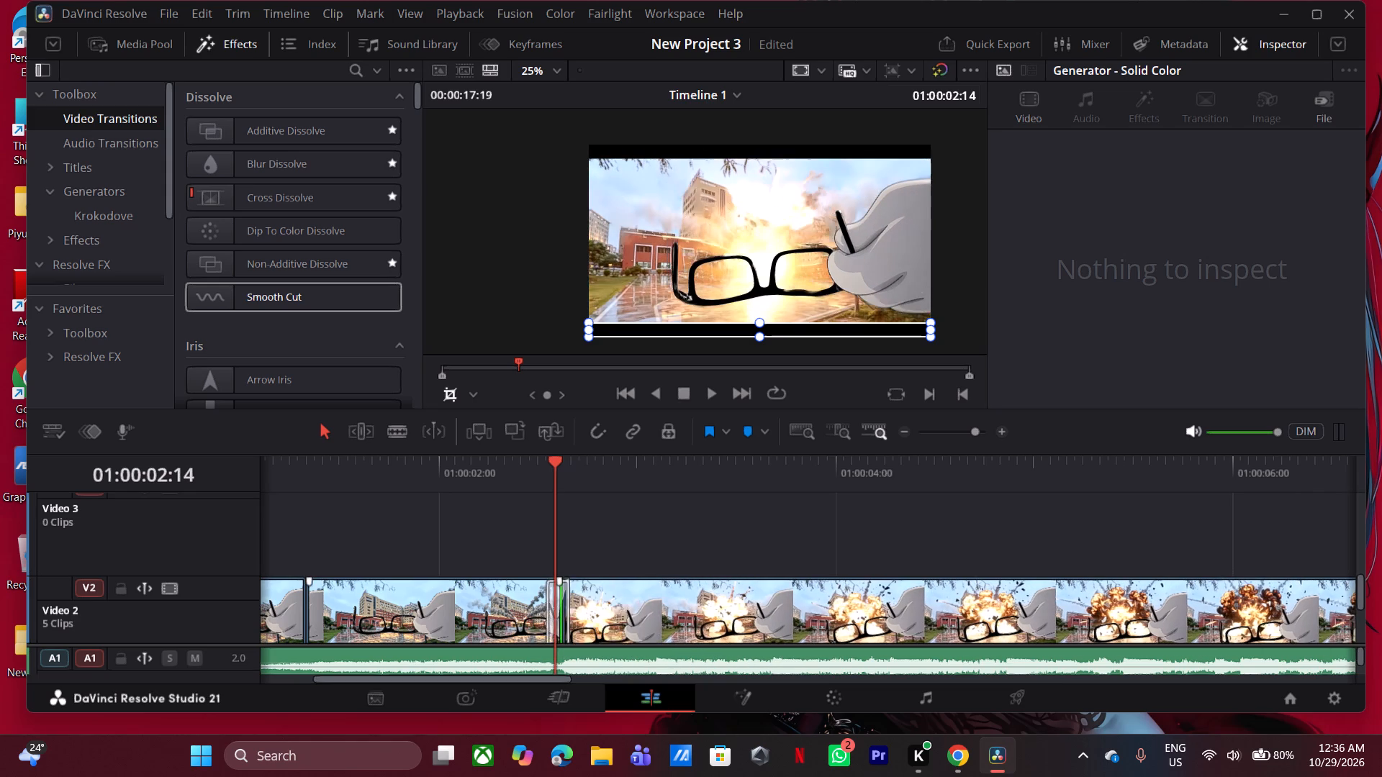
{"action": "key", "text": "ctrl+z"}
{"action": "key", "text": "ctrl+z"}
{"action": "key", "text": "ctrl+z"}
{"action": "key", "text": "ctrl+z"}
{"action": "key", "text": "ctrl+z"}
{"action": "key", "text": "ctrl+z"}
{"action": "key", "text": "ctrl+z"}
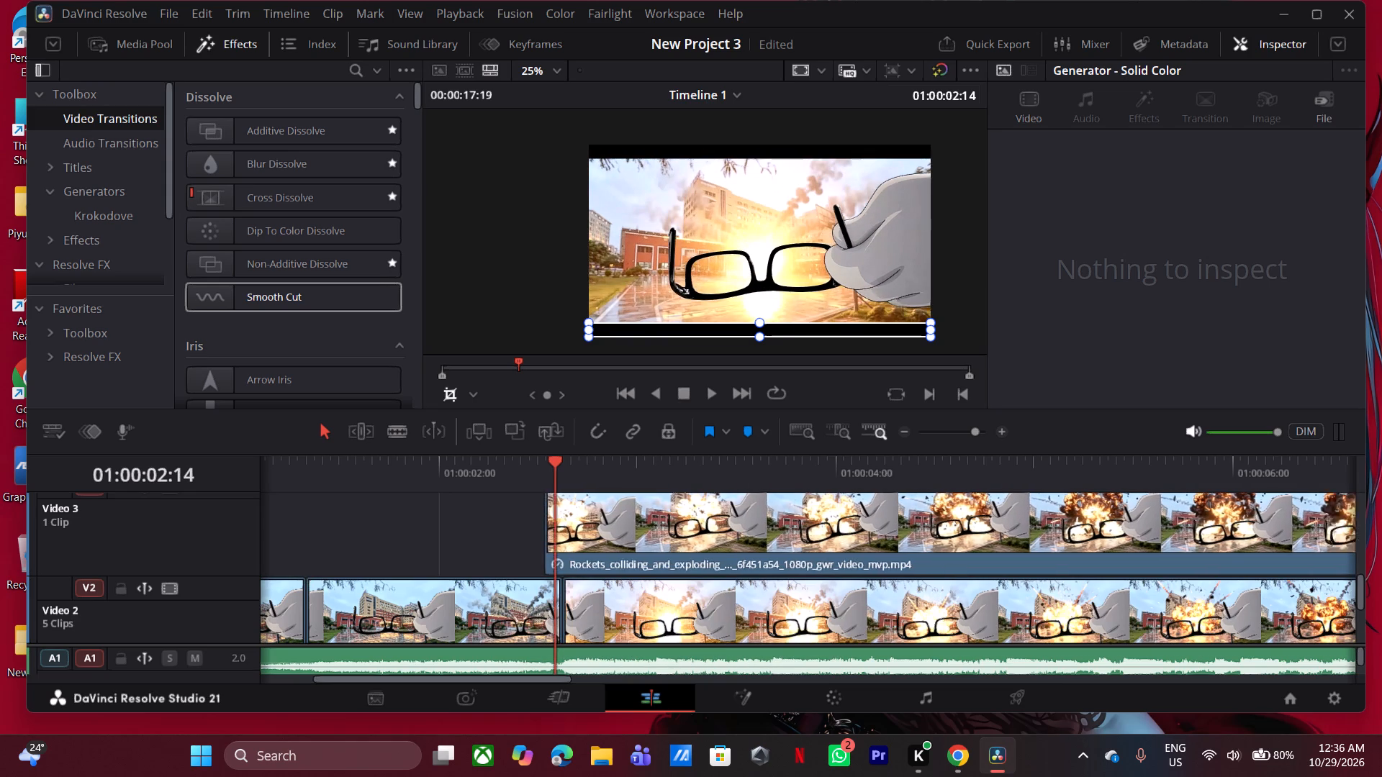
Undo the earlier Rockets clip trims and moves on Video 3 until the clip starts at about 01:00:02:19.
{"action": "key", "text": "ctrl+z"}
{"action": "key", "text": "ctrl+z"}
{"action": "key", "text": "ctrl+z"}
{"action": "key", "text": "ctrl+z"}
{"action": "key", "text": "ctrl+z"}
{"action": "key", "text": "ctrl+z"}
{"action": "key", "text": "ctrl+z"}
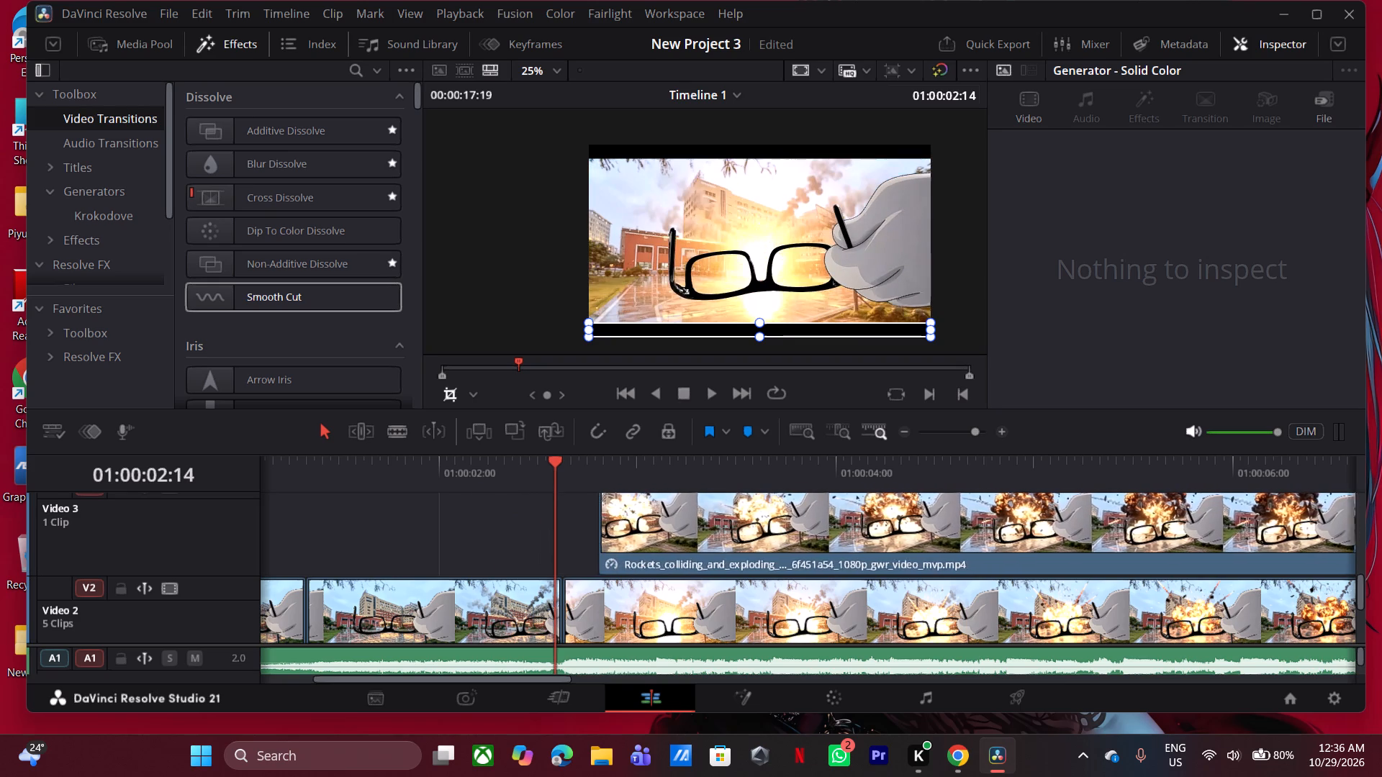
Undo the Rockets clip's retime, trim and move edits until its original short version starts at about 01:00:03:11 on Video 3.
{"action": "key", "text": "ctrl+z"}
{"action": "key", "text": "ctrl+z"}
{"action": "key", "text": "ctrl+z"}
{"action": "key", "text": "ctrl+z"}
{"action": "key", "text": "ctrl+z"}
{"action": "key", "text": "ctrl+z"}
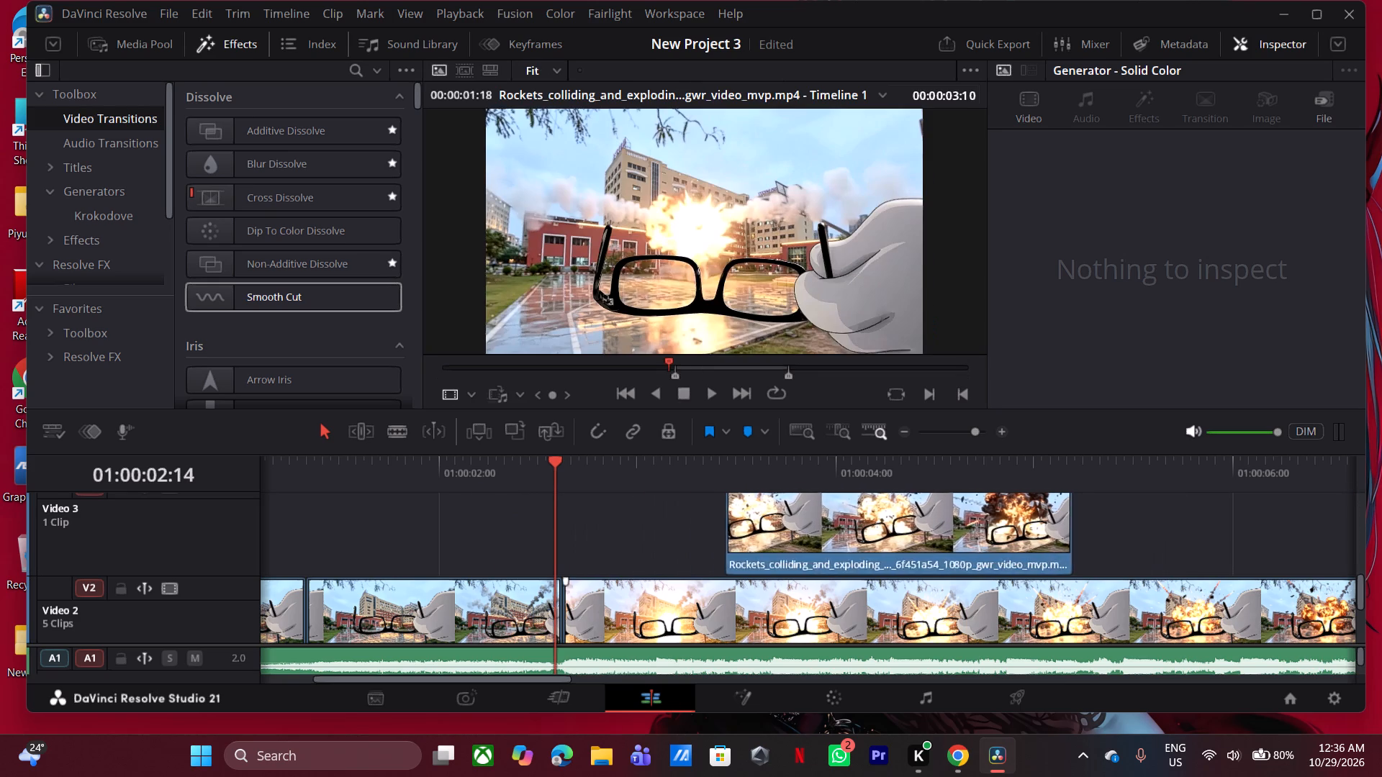
Undo the Rockets clip's placement, leaving Video 3 without the clip.
{"action": "key", "text": "ctrl+z"}
{"action": "key", "text": "ctrl+z"}
{"action": "key", "text": "ctrl+z"}
{"action": "key", "text": "ctrl+z"}
{"action": "key", "text": "ctrl+z"}
{"action": "key", "text": "ctrl+z"}
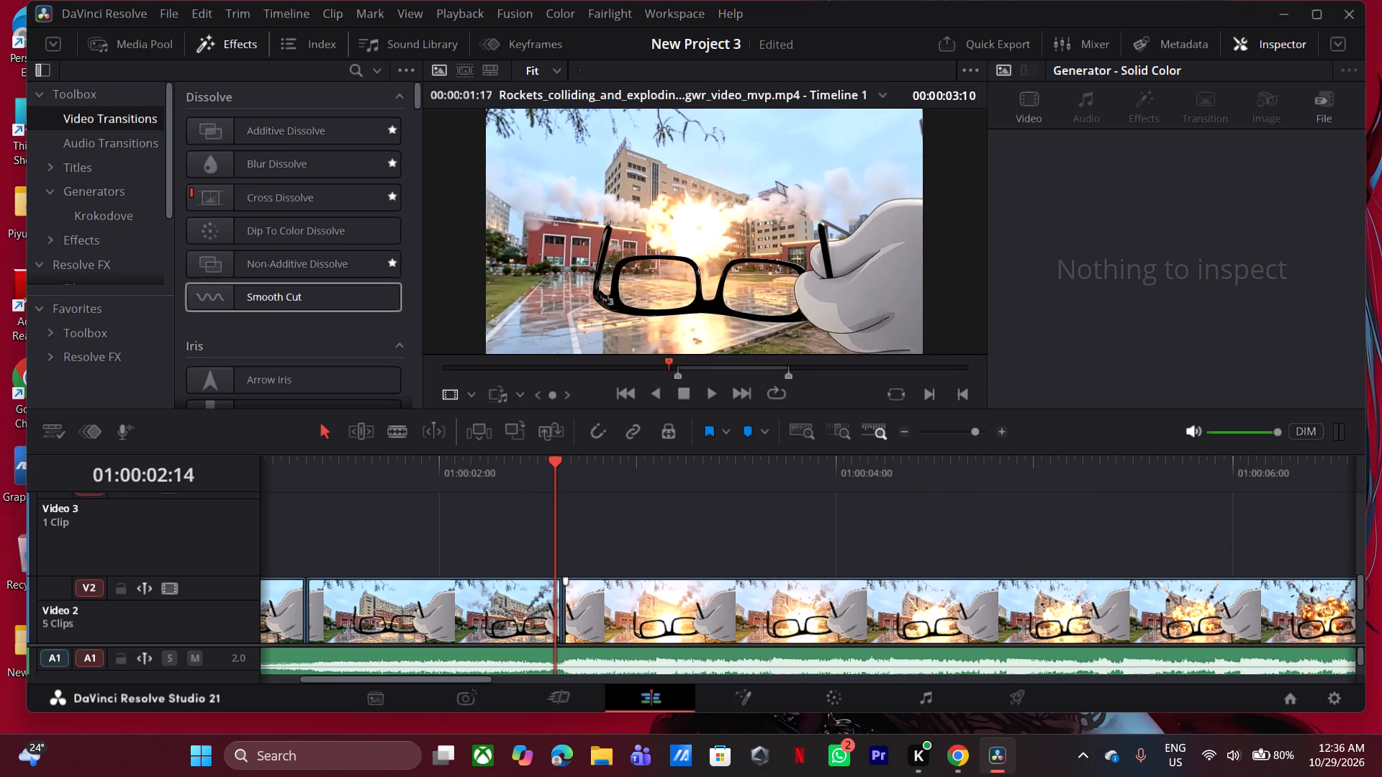
{"action": "key", "text": "ctrl+shift+z"}
{"action": "key", "text": "ctrl+shift+z"}
{"action": "key", "text": "ctrl+z"}
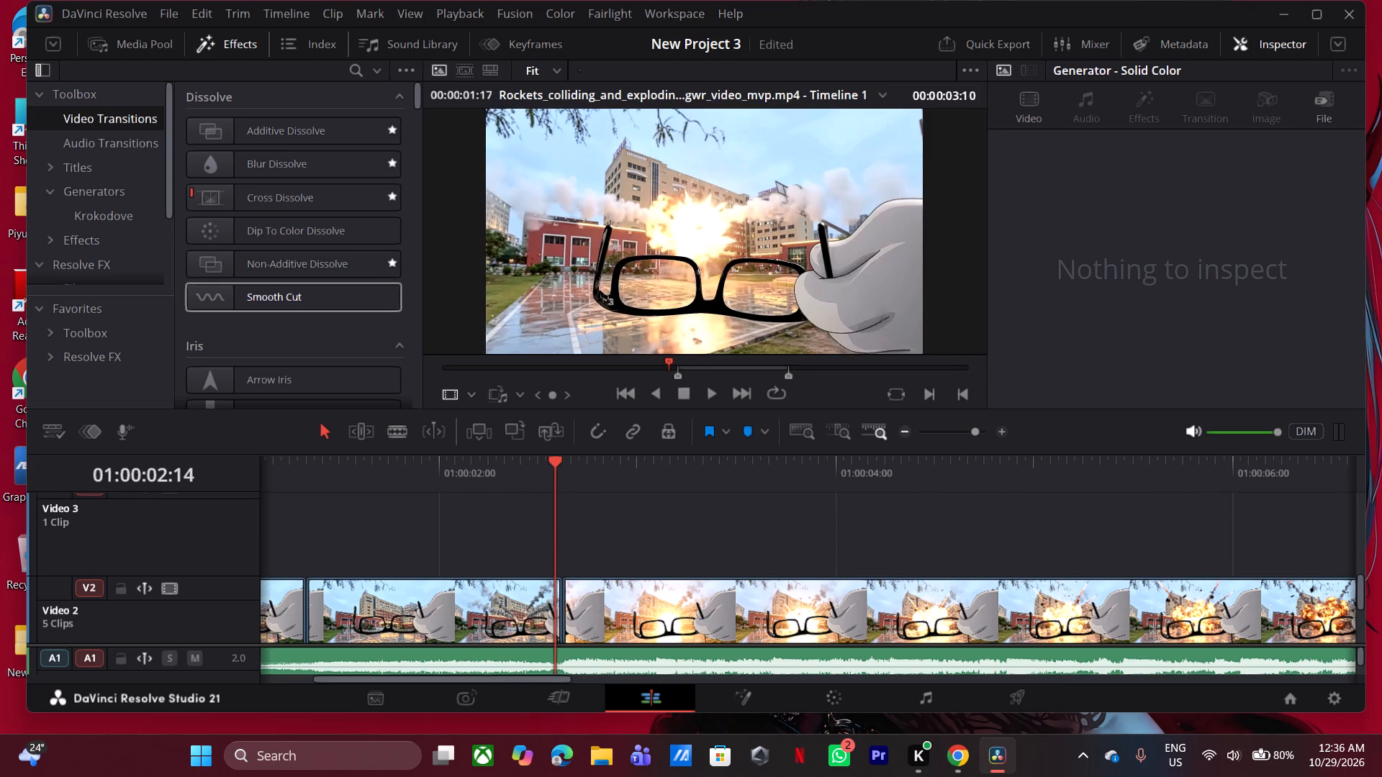
{"action": "double_click", "coordinate": [904, 430]}
{"action": "key", "text": "ctrl+z"}
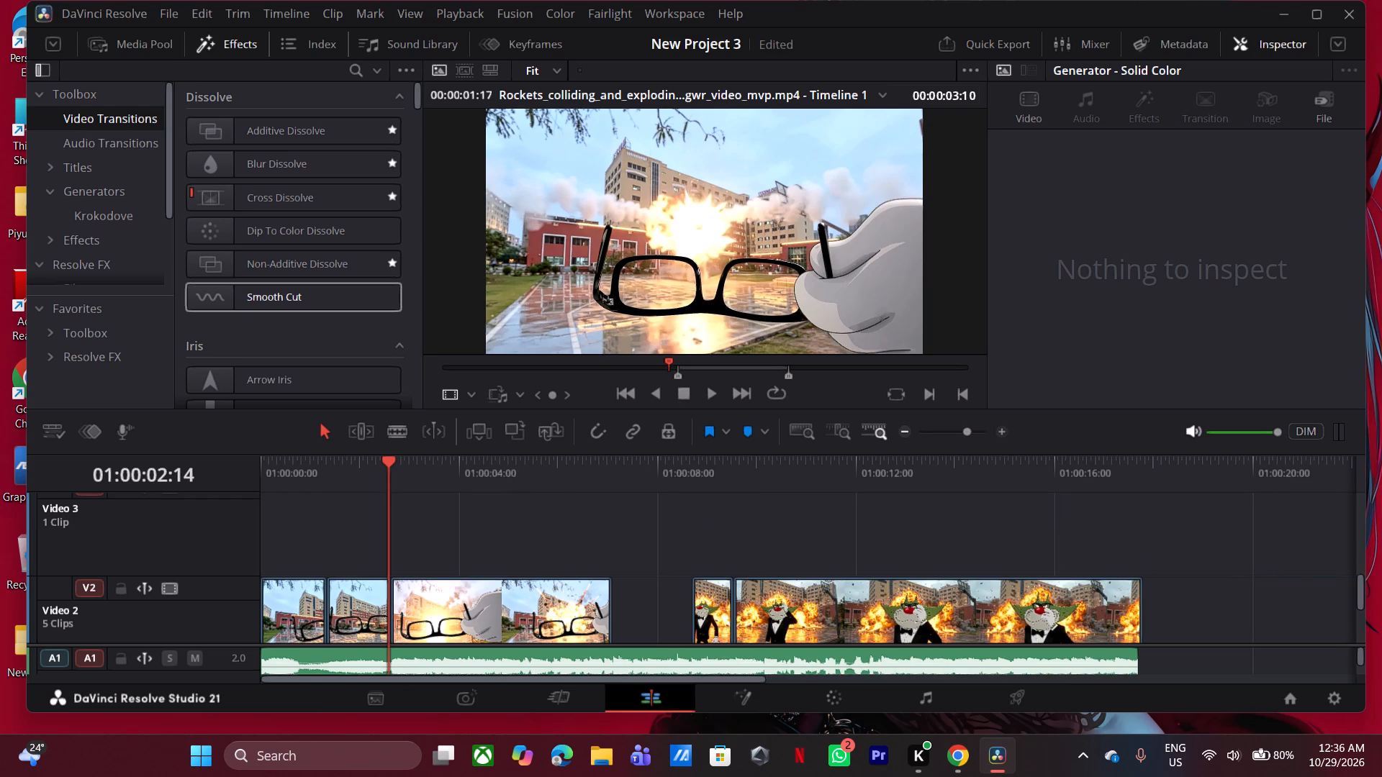
{"action": "double_click", "coordinate": [904, 433]}
{"action": "key", "text": "ctrl+z"}
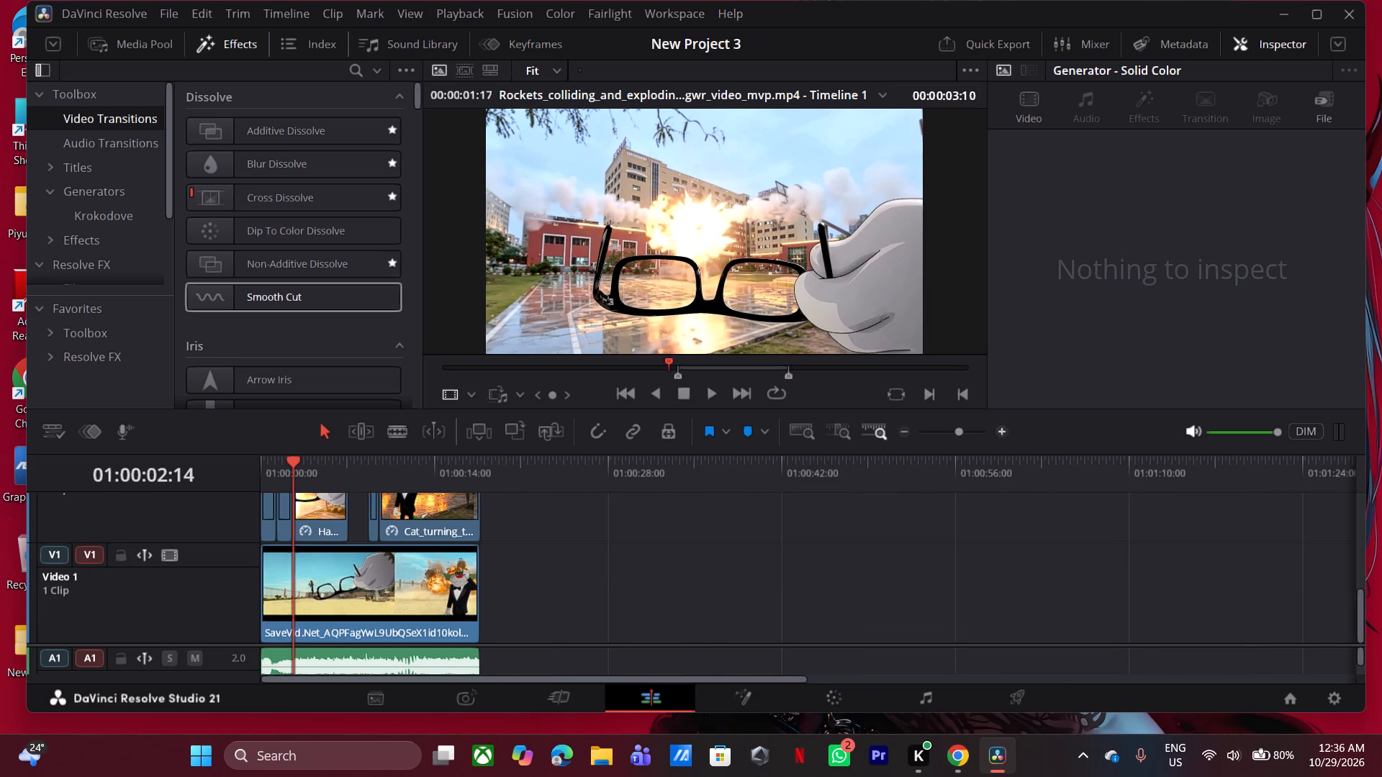
Play the timeline from about 01:00:02:00 to review the edit through the cat clips.
{"action": "triple_click", "coordinate": [1004, 427]}
{"action": "left_click", "coordinate": [1004, 427]}
{"action": "left_click_drag", "start_coordinate": [517, 473], "coordinate": [538, 479]}
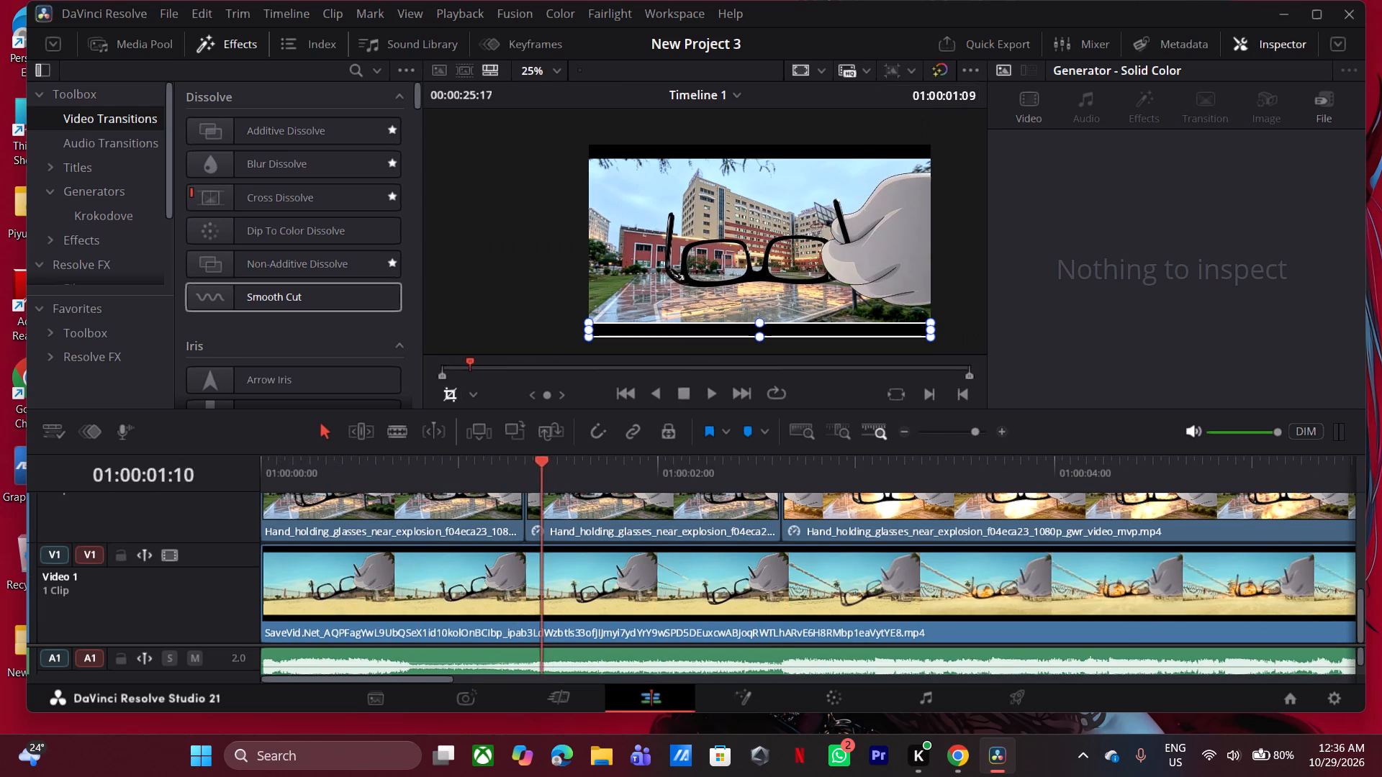
{"action": "left_click_drag", "start_coordinate": [538, 479], "coordinate": [655, 486]}
{"action": "key", "text": "space"}
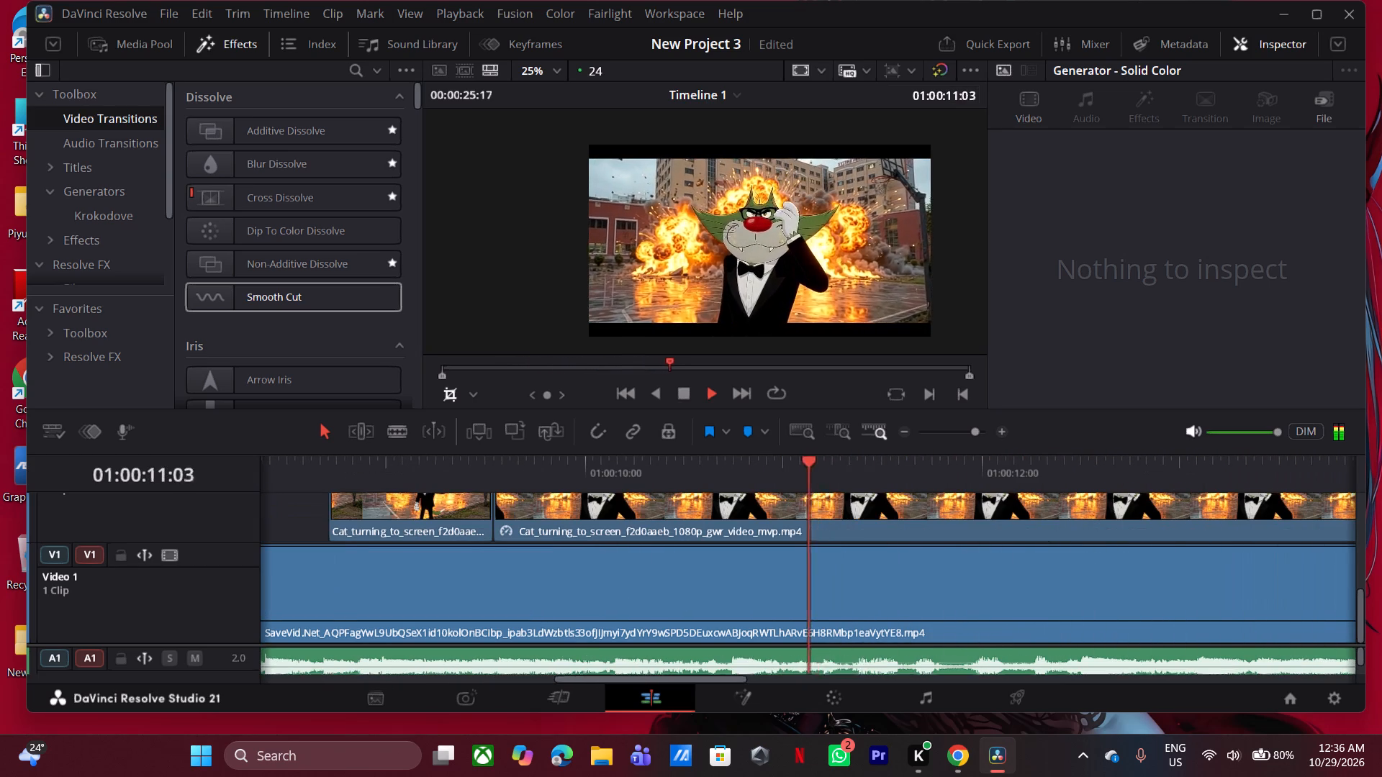
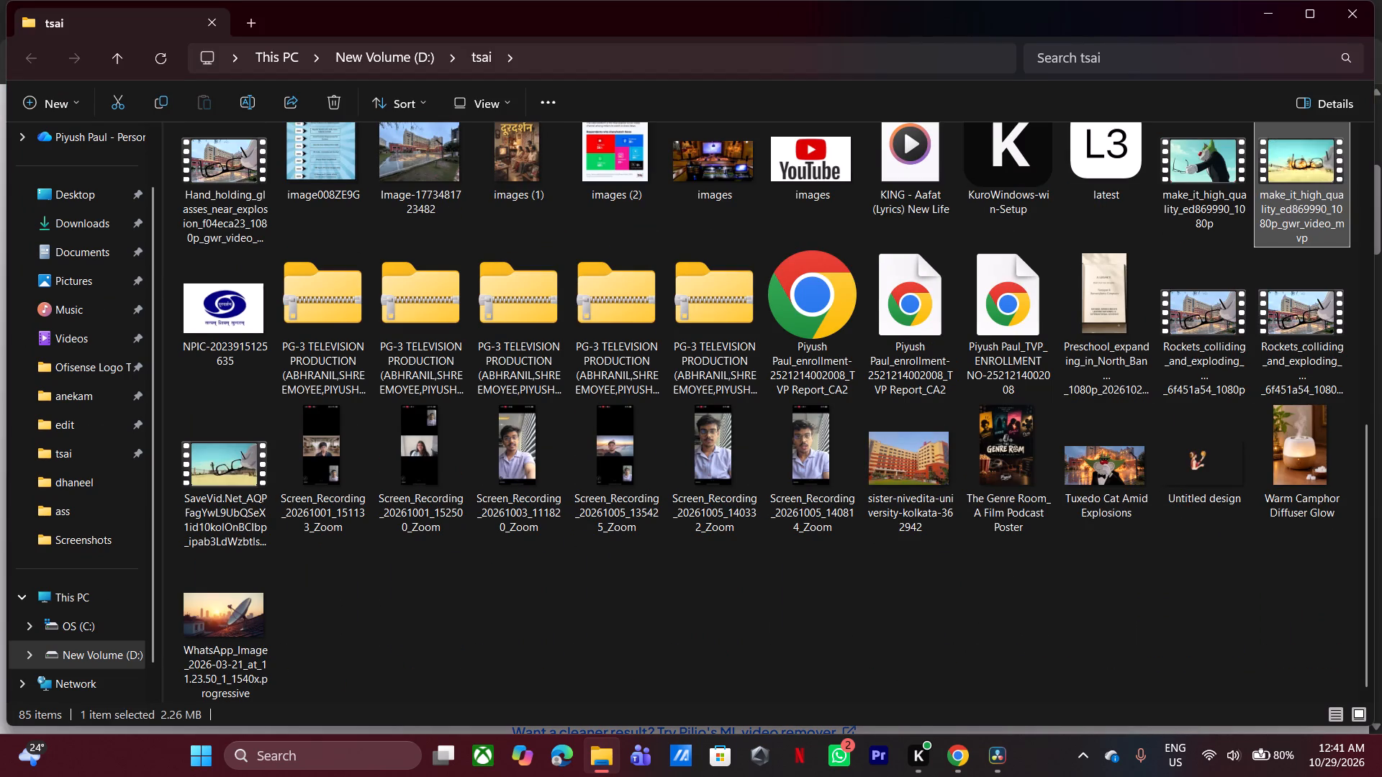
{"action": "left_click", "coordinate": [1346, 20]}
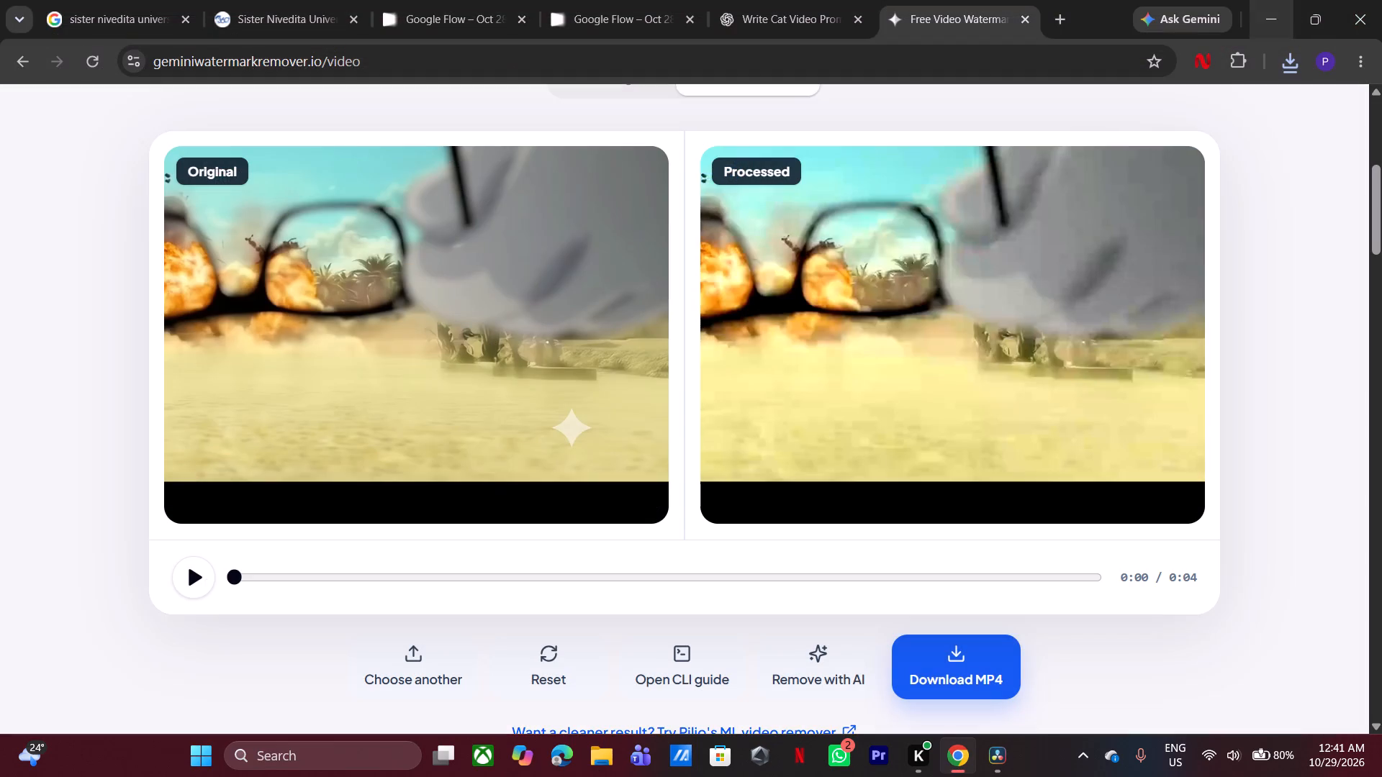
{"action": "left_click", "coordinate": [1268, 10]}
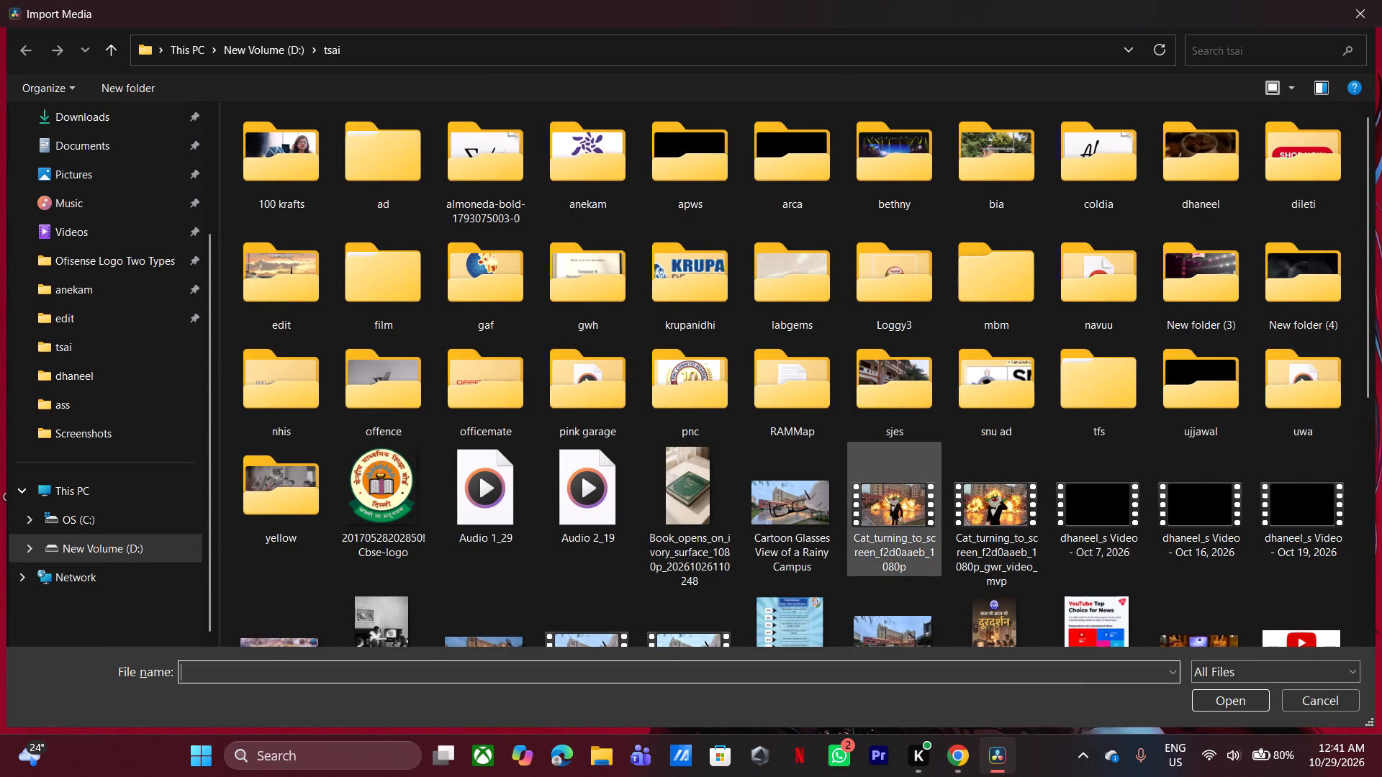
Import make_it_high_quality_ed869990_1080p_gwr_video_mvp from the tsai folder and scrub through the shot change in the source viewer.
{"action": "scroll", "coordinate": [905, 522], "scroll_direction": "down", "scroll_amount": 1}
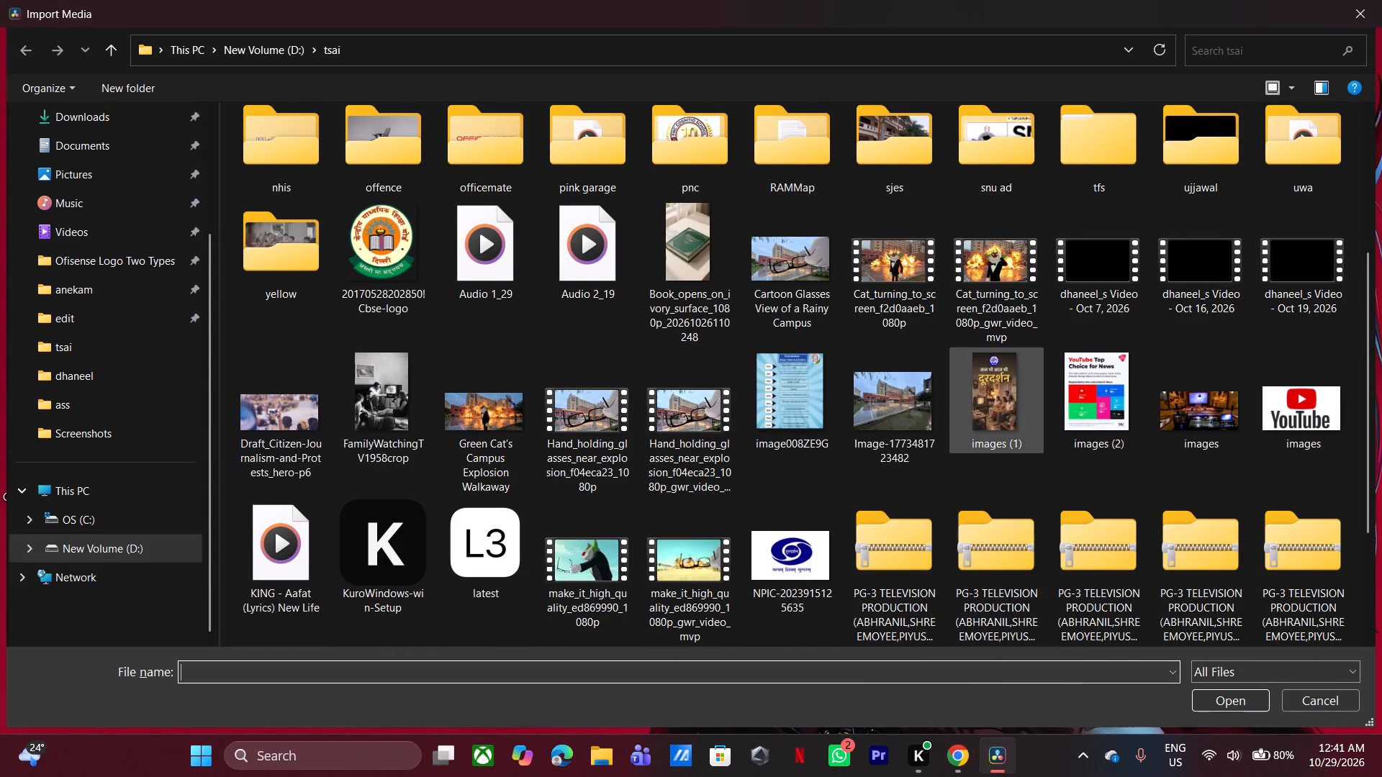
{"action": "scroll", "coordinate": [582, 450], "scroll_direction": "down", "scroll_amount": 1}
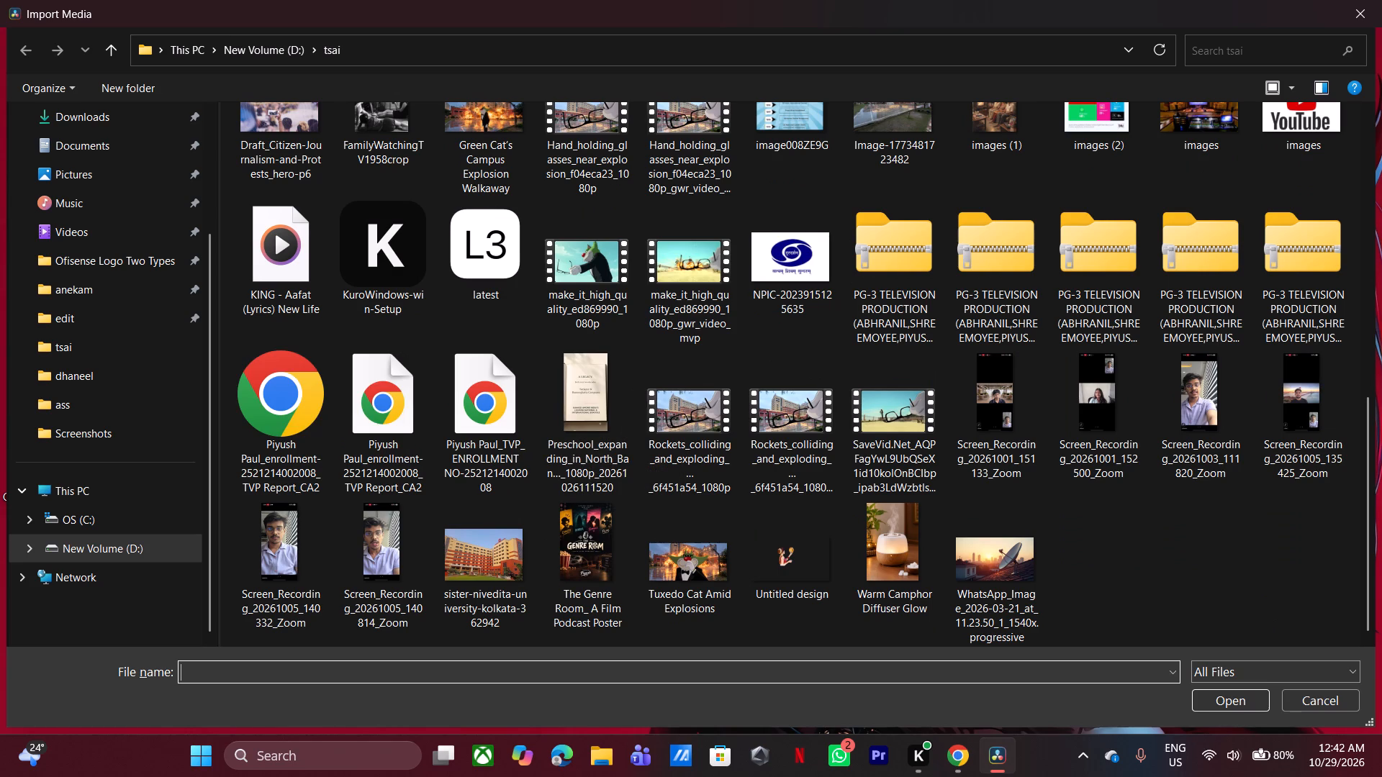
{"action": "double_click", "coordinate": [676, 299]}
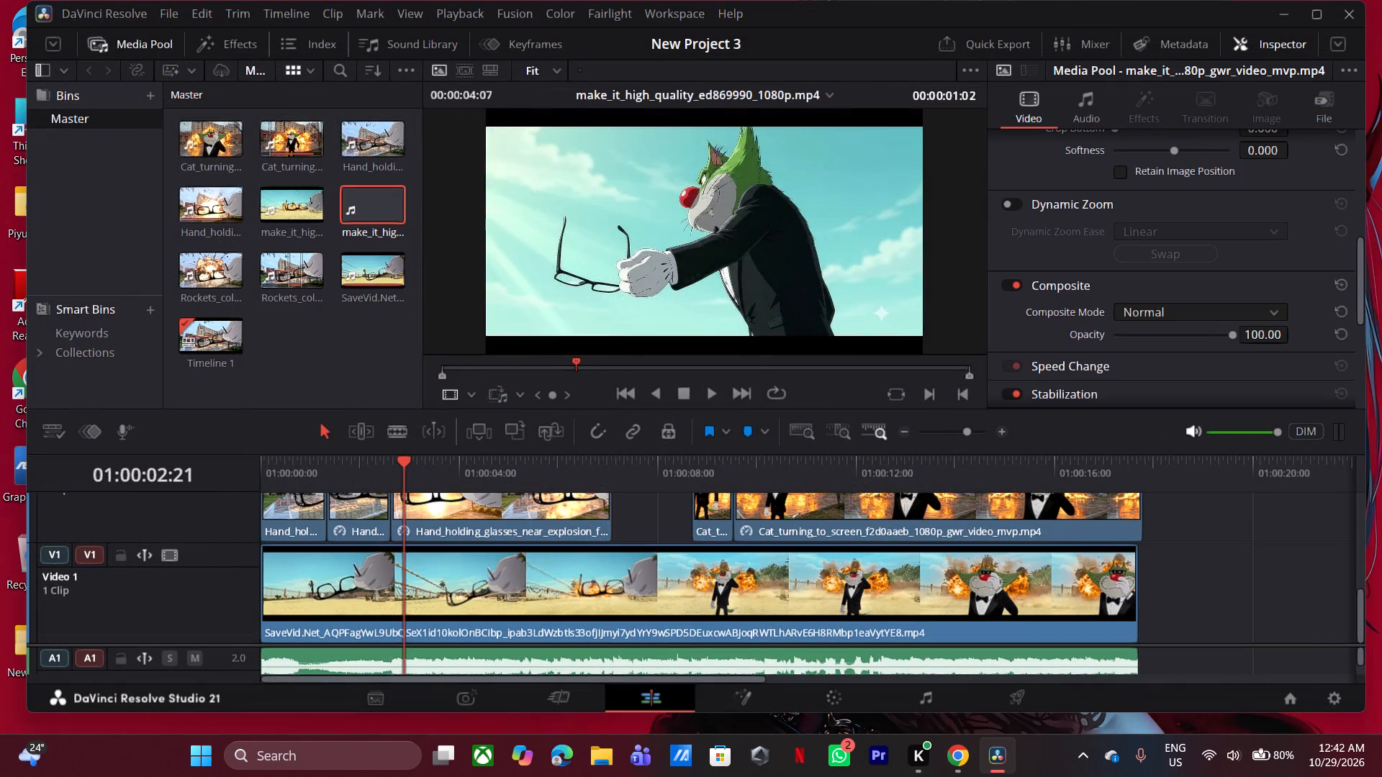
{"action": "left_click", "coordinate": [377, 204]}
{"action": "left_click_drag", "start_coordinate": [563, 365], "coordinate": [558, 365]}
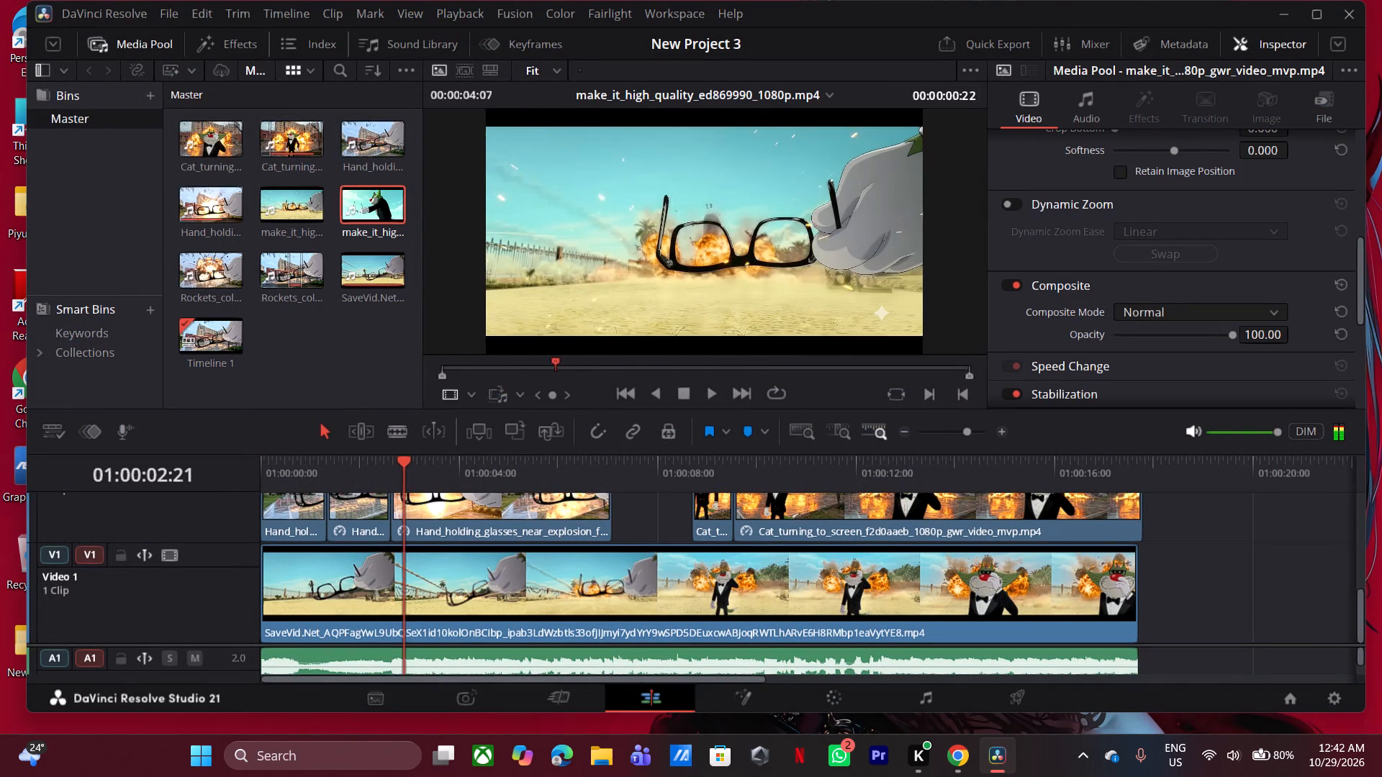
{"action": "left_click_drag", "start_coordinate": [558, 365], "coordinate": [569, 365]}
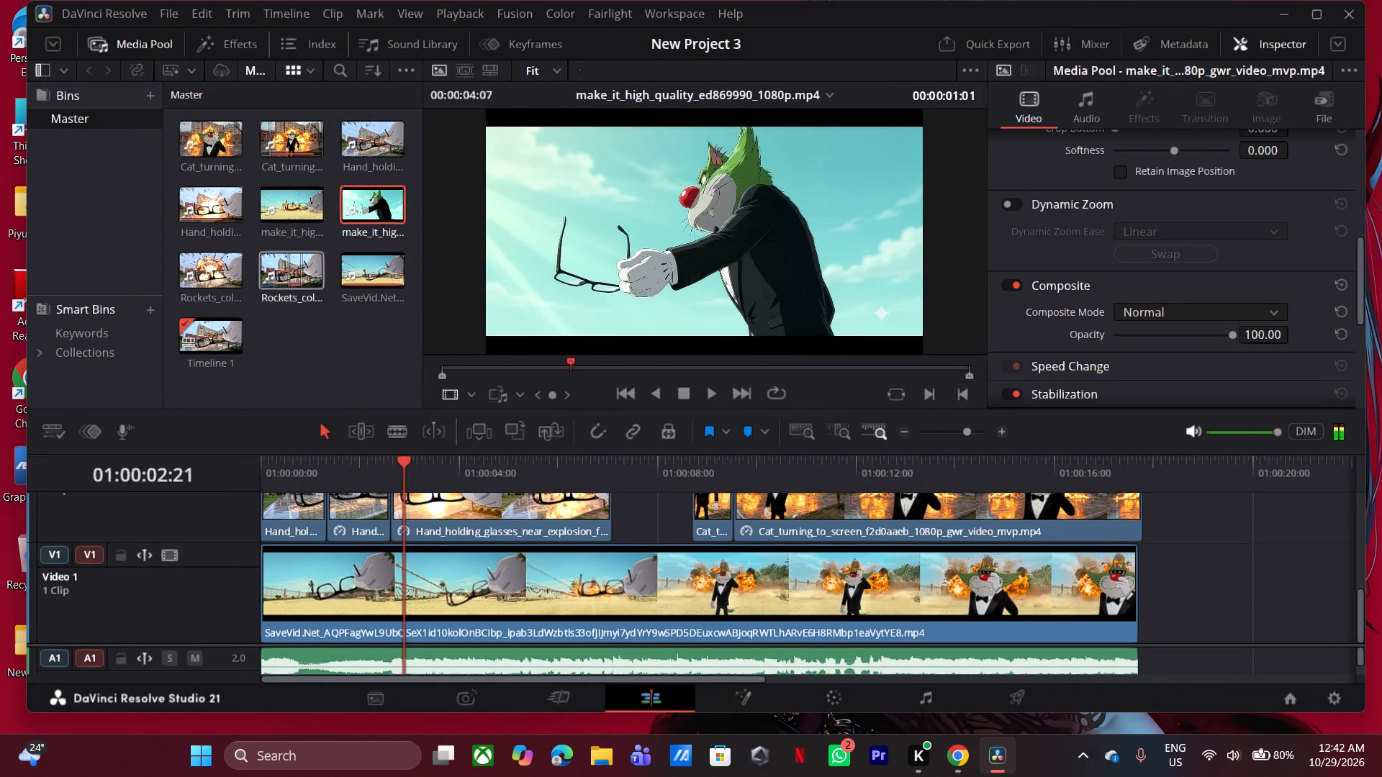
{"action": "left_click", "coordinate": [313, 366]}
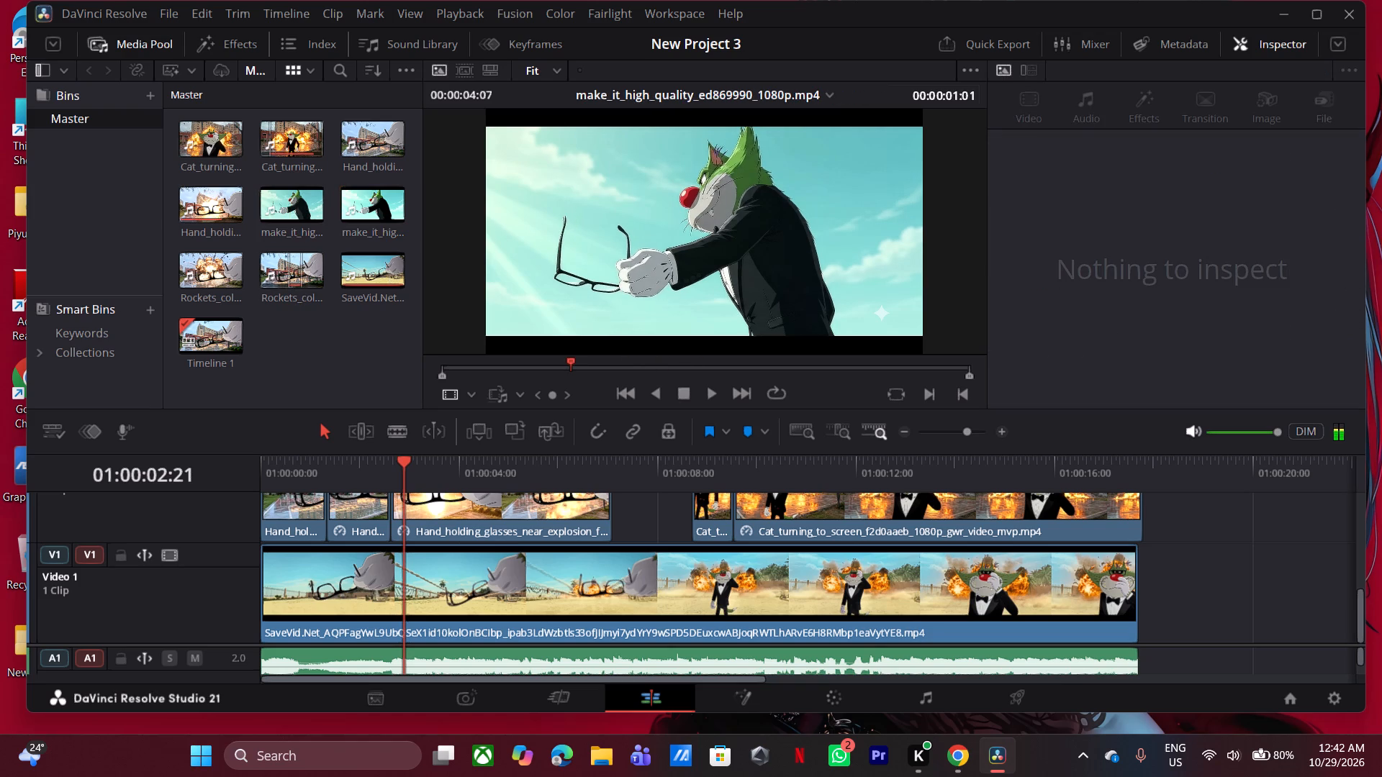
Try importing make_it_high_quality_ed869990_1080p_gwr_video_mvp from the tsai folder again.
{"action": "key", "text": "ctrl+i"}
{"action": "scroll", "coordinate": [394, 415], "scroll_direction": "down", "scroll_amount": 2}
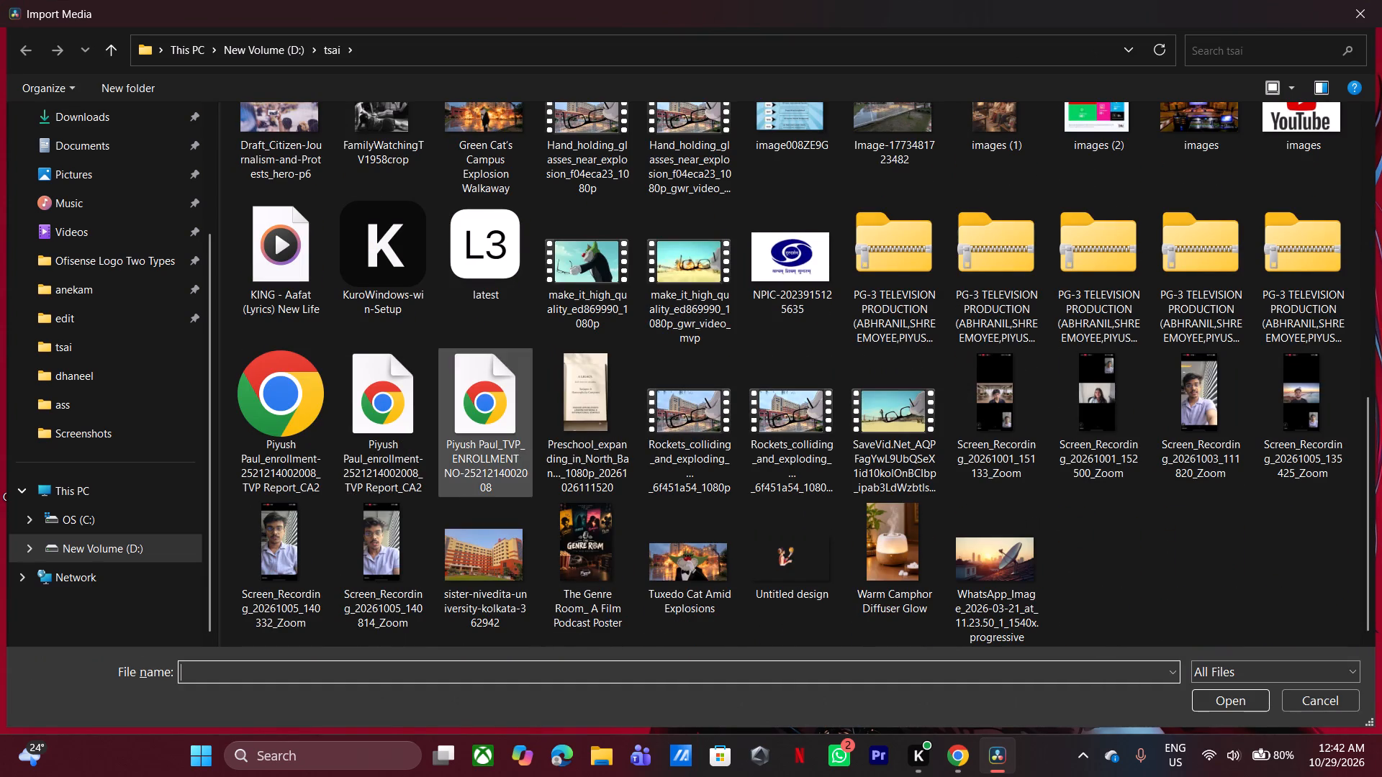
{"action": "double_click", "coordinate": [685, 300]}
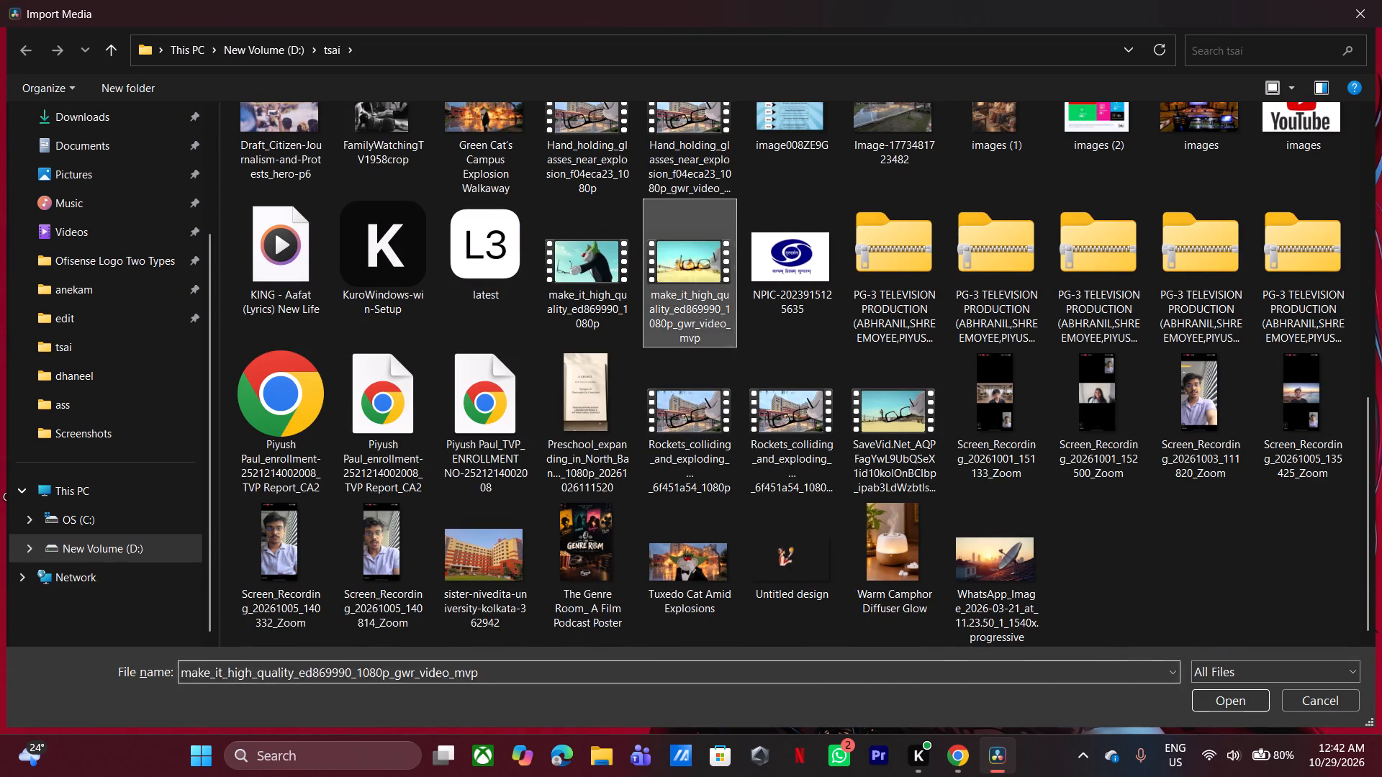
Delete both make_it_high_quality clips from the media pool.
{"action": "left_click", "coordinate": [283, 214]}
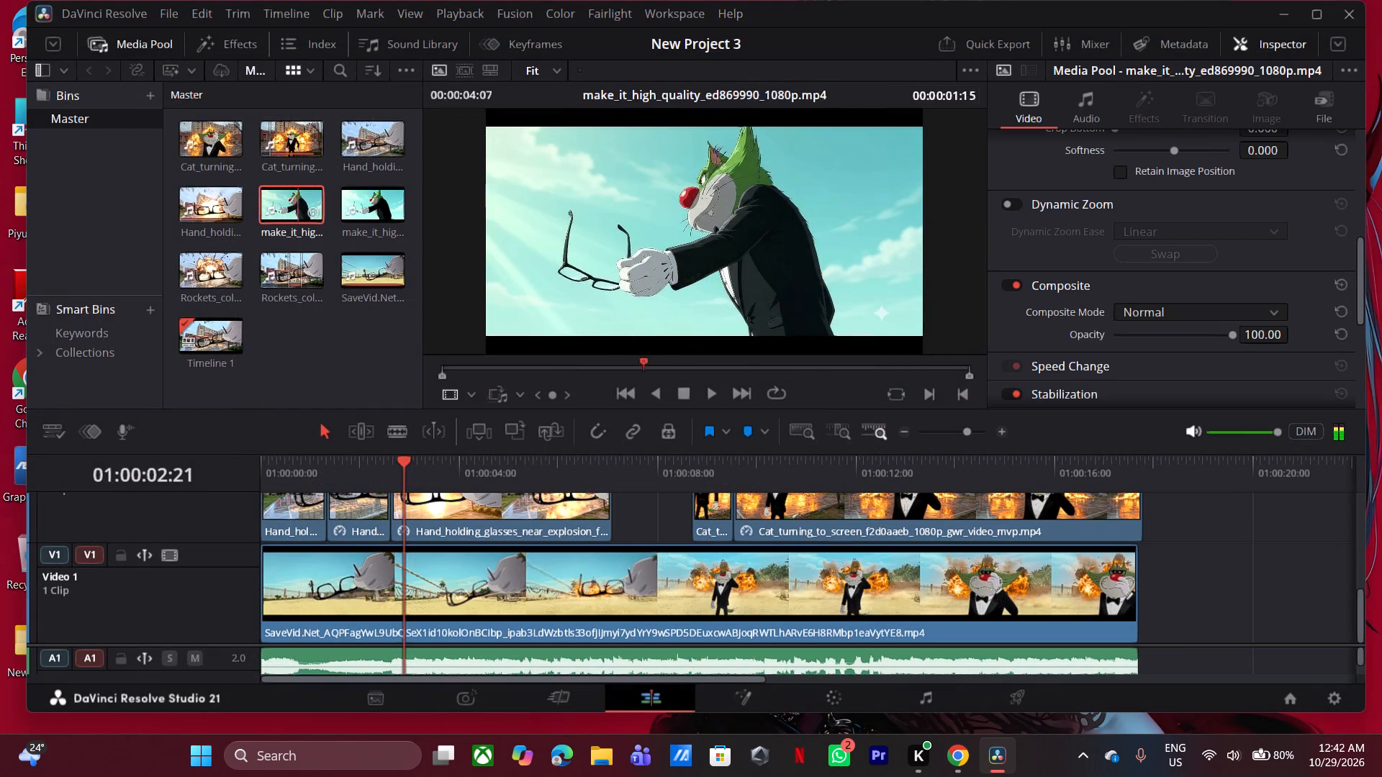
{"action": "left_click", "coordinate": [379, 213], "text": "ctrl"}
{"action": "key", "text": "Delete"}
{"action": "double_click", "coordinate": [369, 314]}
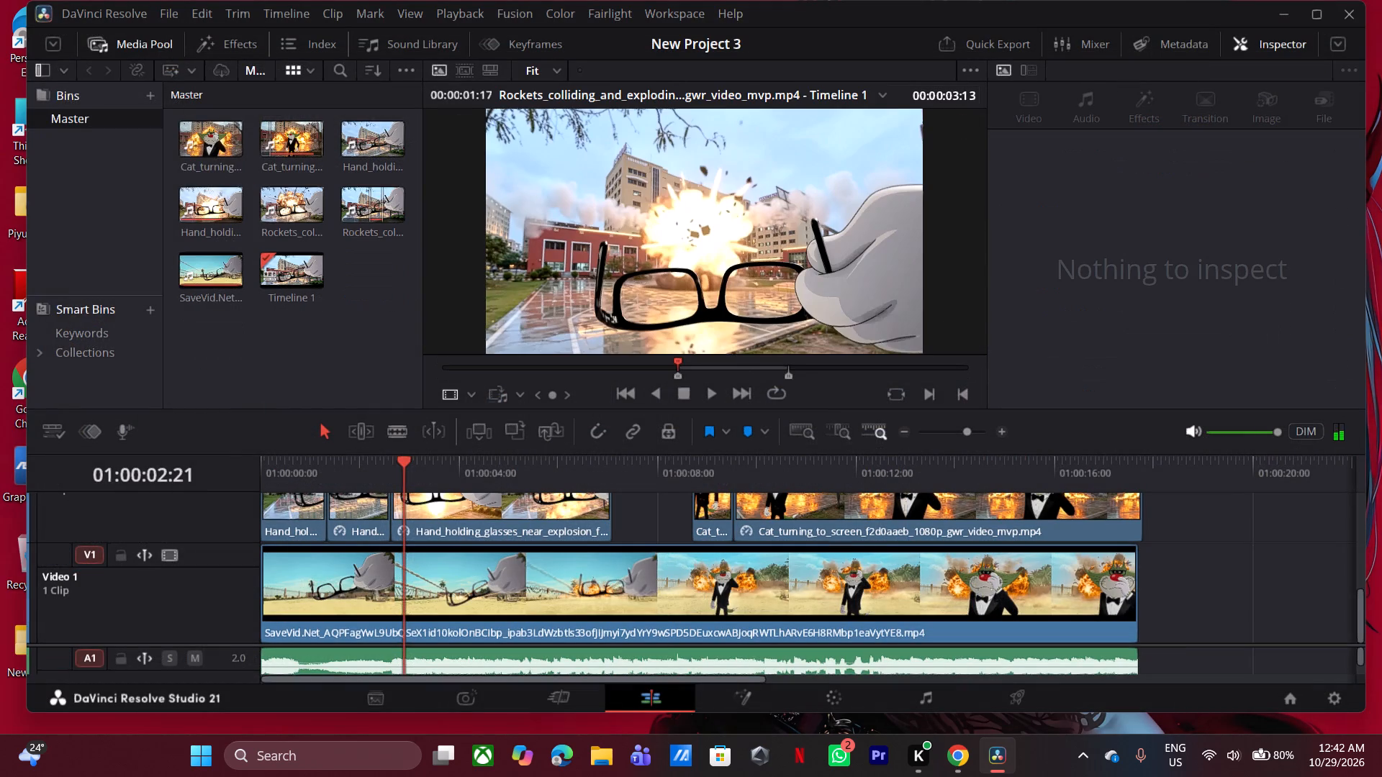
Import the original make_it_high_quality_ed869990_1080p video and its gwr_video_mvp version together from the tsai folder.
{"action": "key", "text": "ctrl+i"}
{"action": "scroll", "coordinate": [775, 460], "scroll_direction": "down", "scroll_amount": 1}
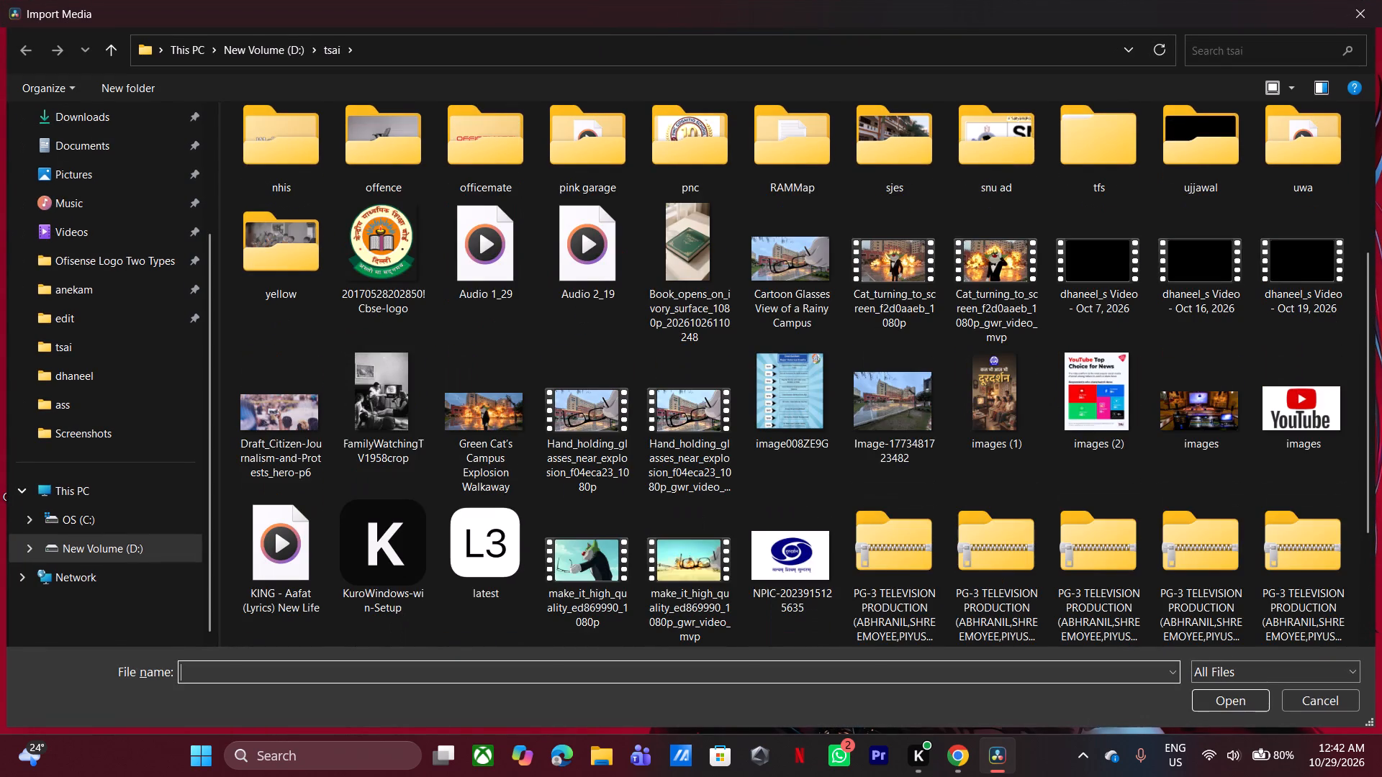
{"action": "scroll", "coordinate": [675, 427], "scroll_direction": "down", "scroll_amount": 1}
{"action": "left_click", "coordinate": [670, 311]}
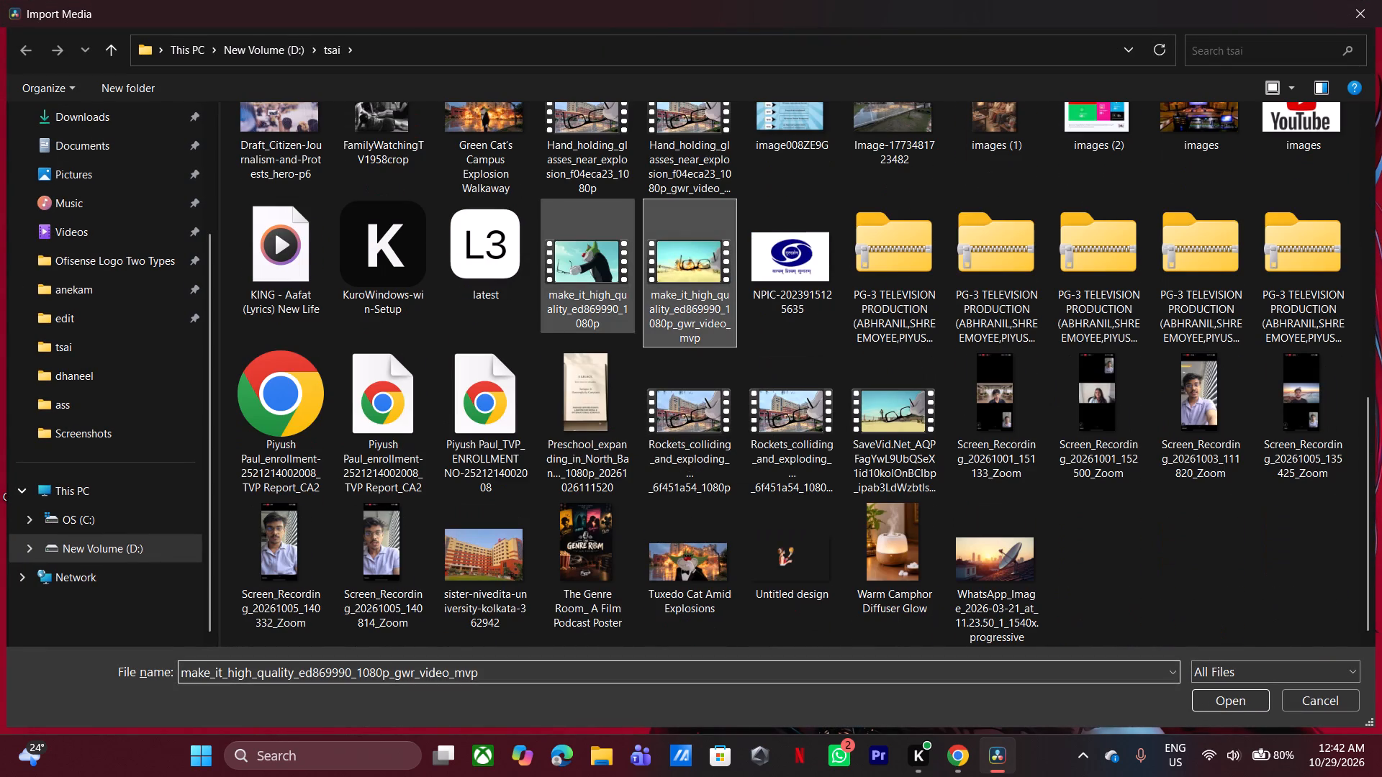
{"action": "left_click", "coordinate": [579, 291], "text": "ctrl"}
{"action": "left_click", "coordinate": [1250, 693]}
{"action": "left_click", "coordinate": [335, 378]}
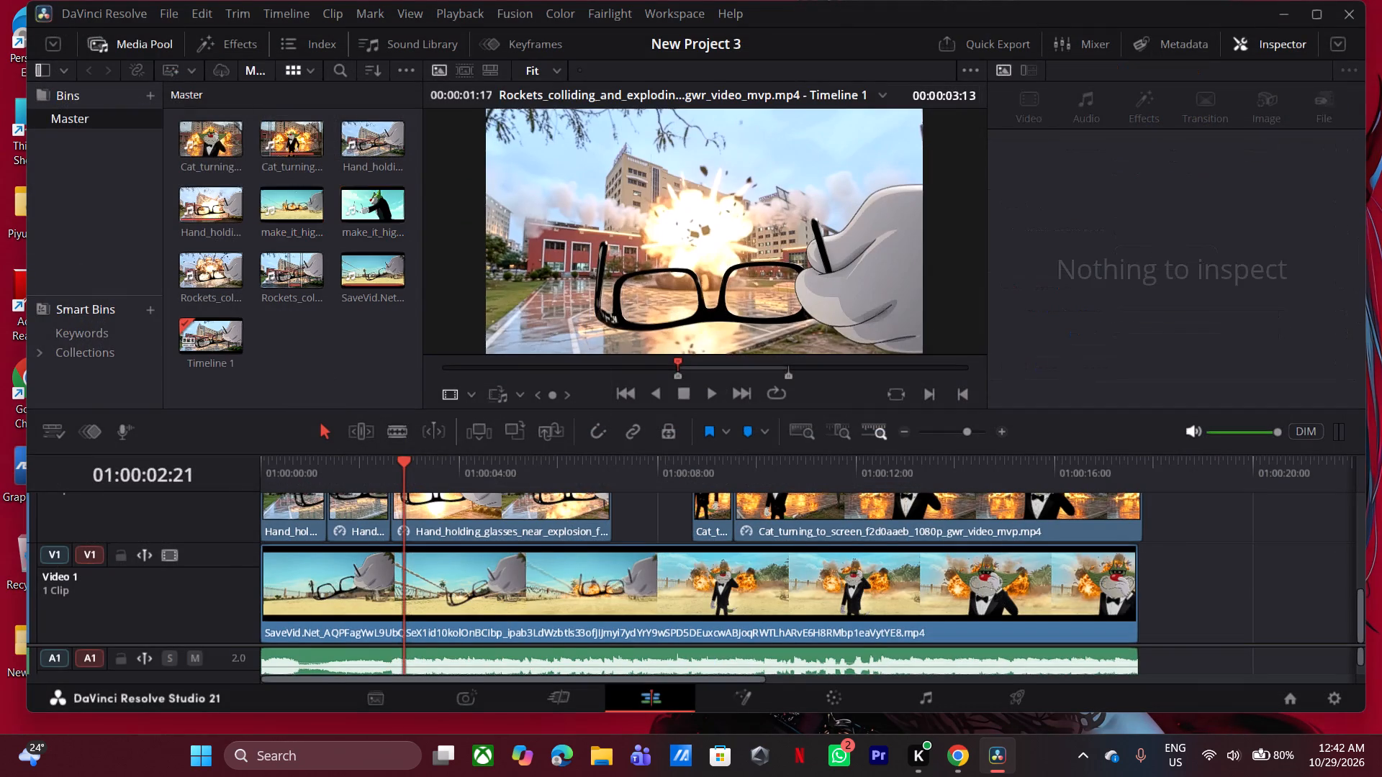
In the gwr_video_mvp source clip, mark the cat side-view shot as a 1:23 range ending at 00:00:02:23.
{"action": "double_click", "coordinate": [284, 208]}
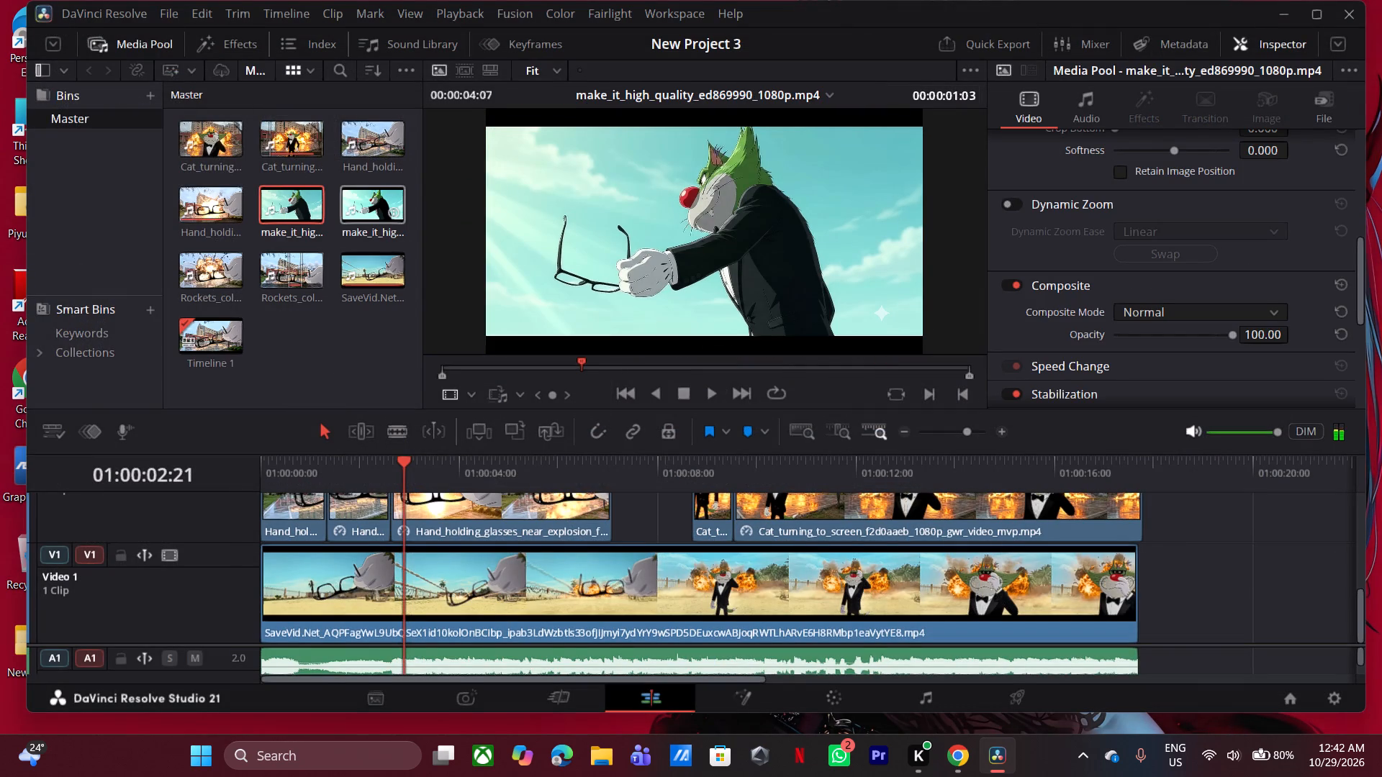
{"action": "double_click", "coordinate": [369, 208]}
{"action": "left_click_drag", "start_coordinate": [574, 363], "coordinate": [561, 364]}
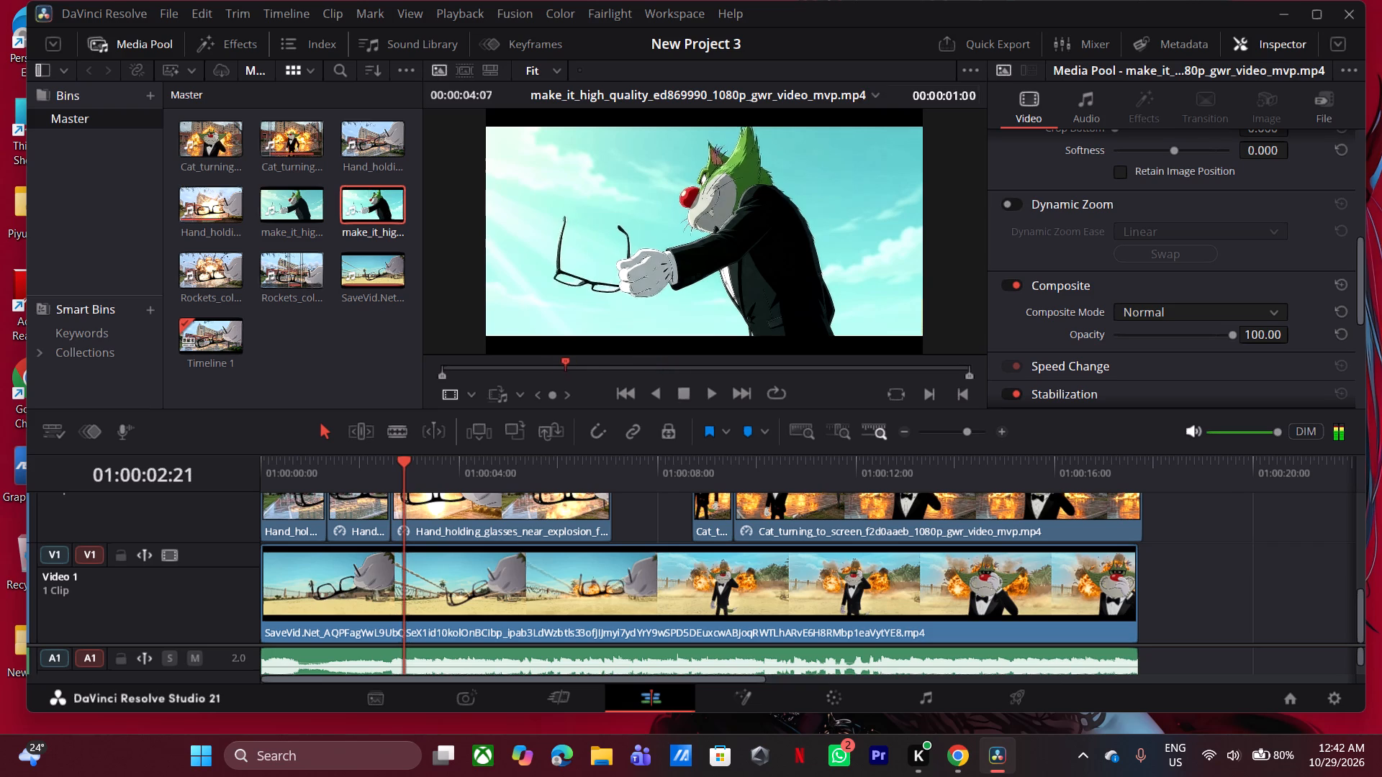
{"action": "left_click_drag", "start_coordinate": [561, 364], "coordinate": [566, 376]}
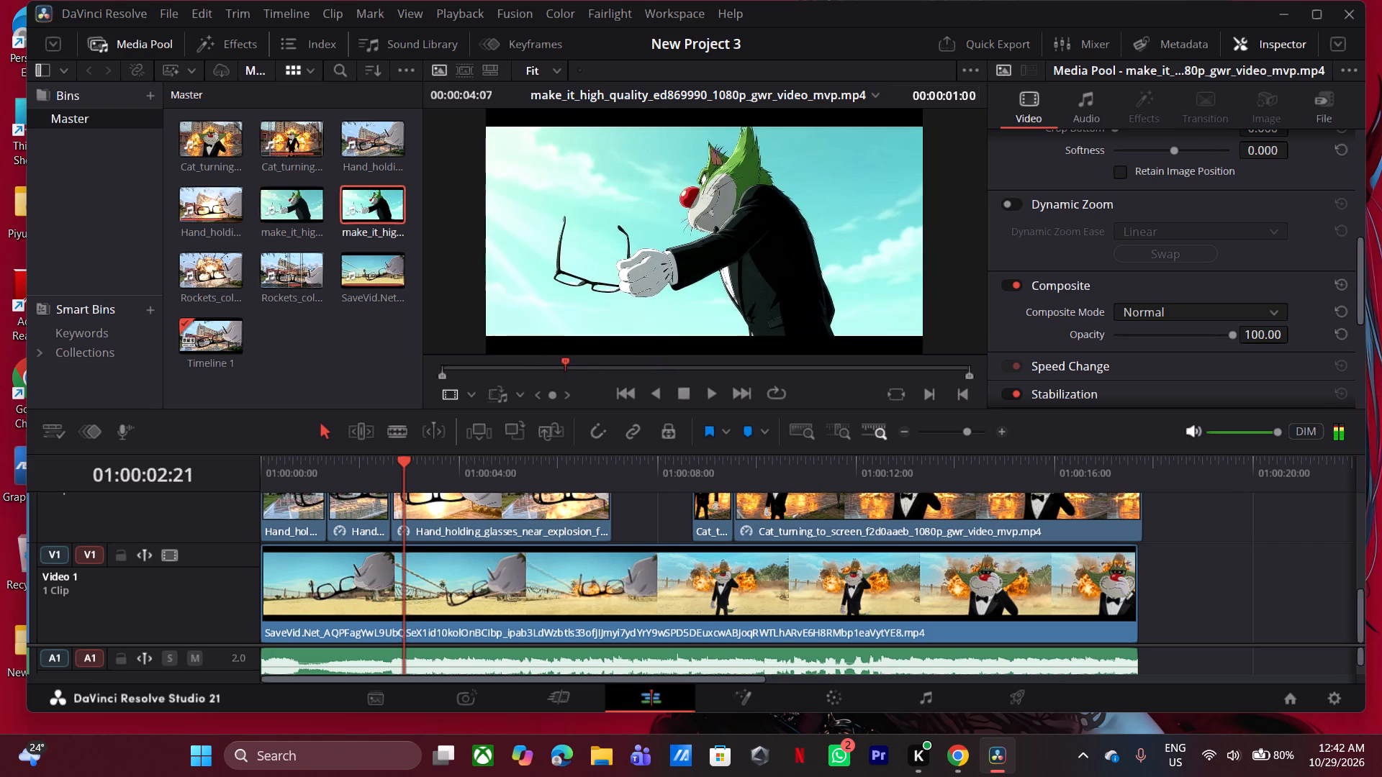
{"action": "left_click_drag", "start_coordinate": [566, 376], "coordinate": [586, 378]}
{"action": "key", "text": "i"}
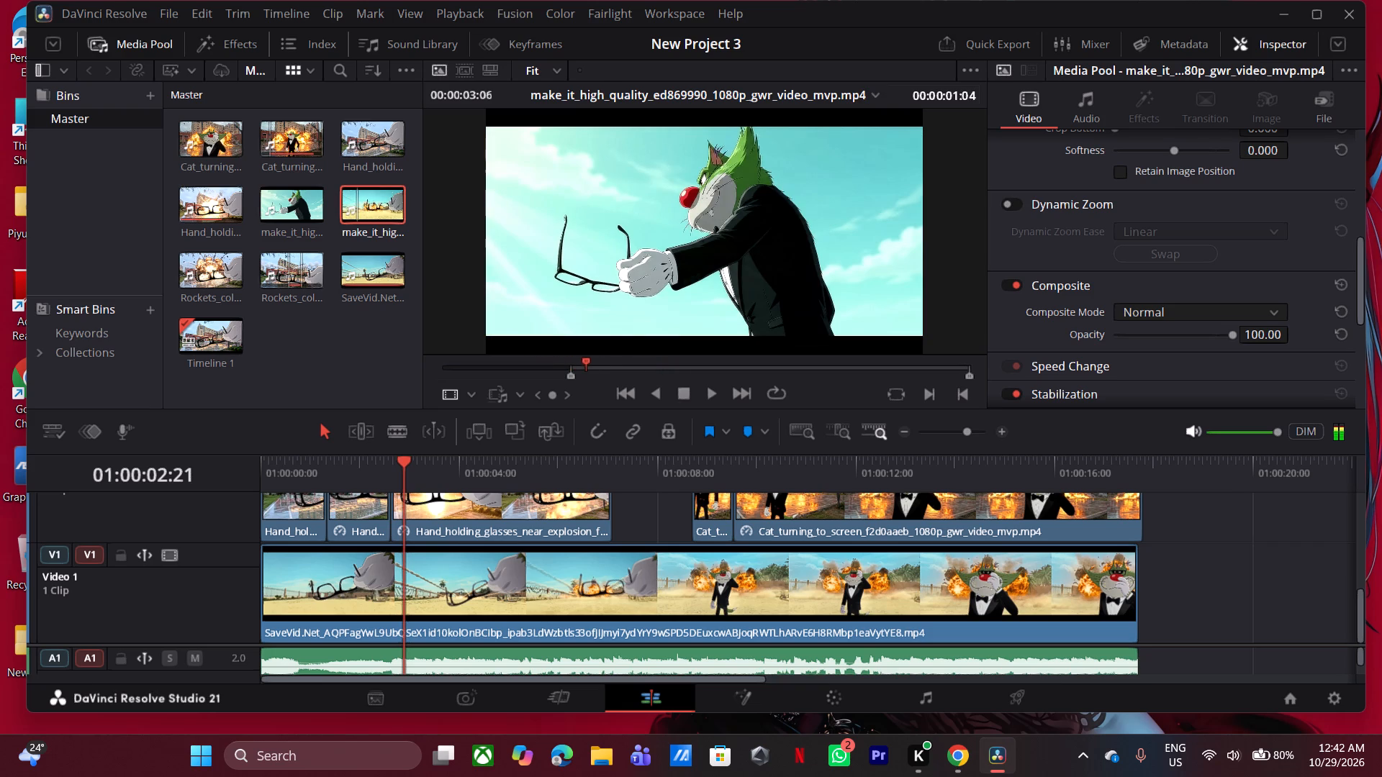
{"action": "left_click_drag", "start_coordinate": [586, 378], "coordinate": [803, 382]}
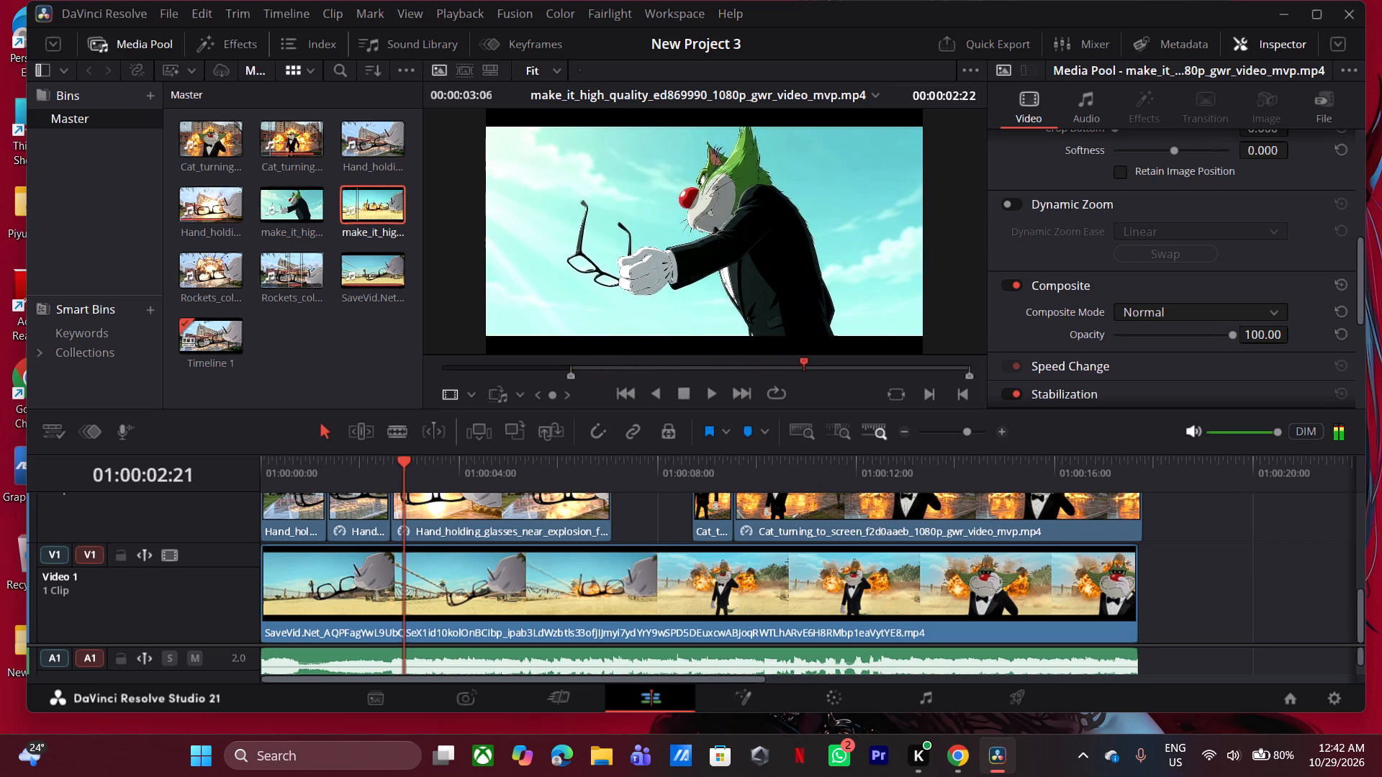
{"action": "left_click_drag", "start_coordinate": [803, 382], "coordinate": [807, 386]}
{"action": "key", "text": "o"}
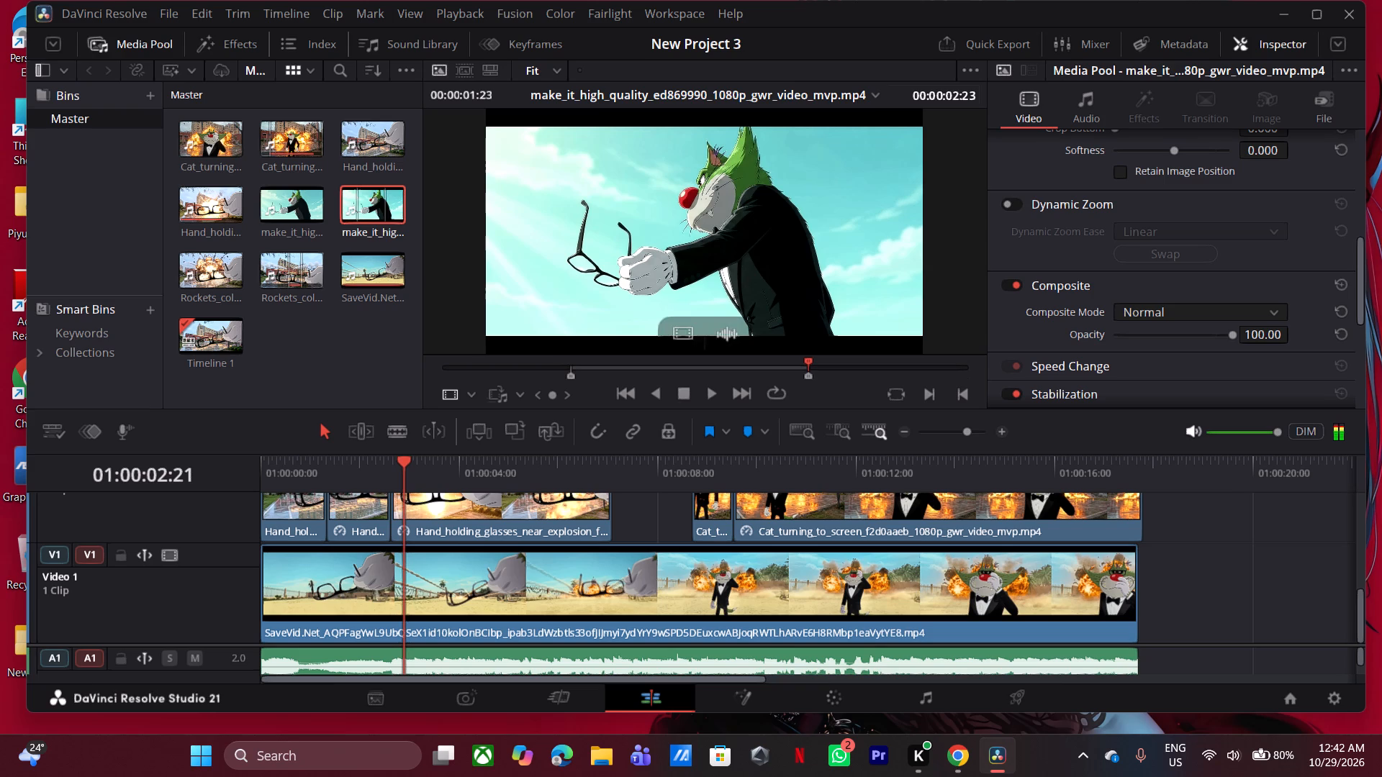
Place only the video of the marked cat side-view range on Video 3, past the end of the existing clips.
{"action": "left_click_drag", "start_coordinate": [674, 331], "coordinate": [1174, 535]}
{"action": "left_click", "coordinate": [1200, 522]}
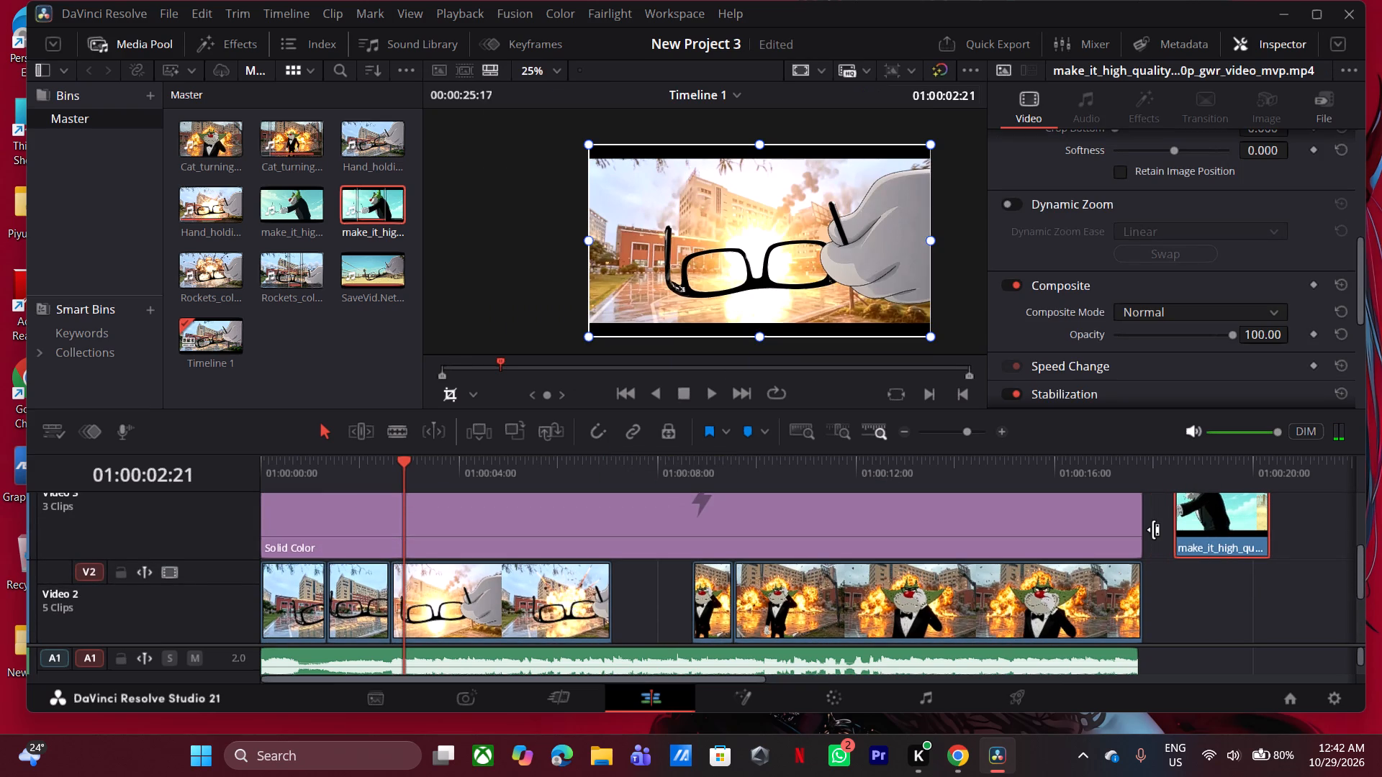
Move both full-length Solid Color letterbox clips up two tracks, clearing their space on Video 3 and Video 4.
{"action": "double_click", "coordinate": [1080, 531]}
{"action": "scroll", "coordinate": [1075, 531], "scroll_direction": "up", "scroll_amount": 2}
{"action": "left_click", "coordinate": [1001, 547], "text": "ctrl"}
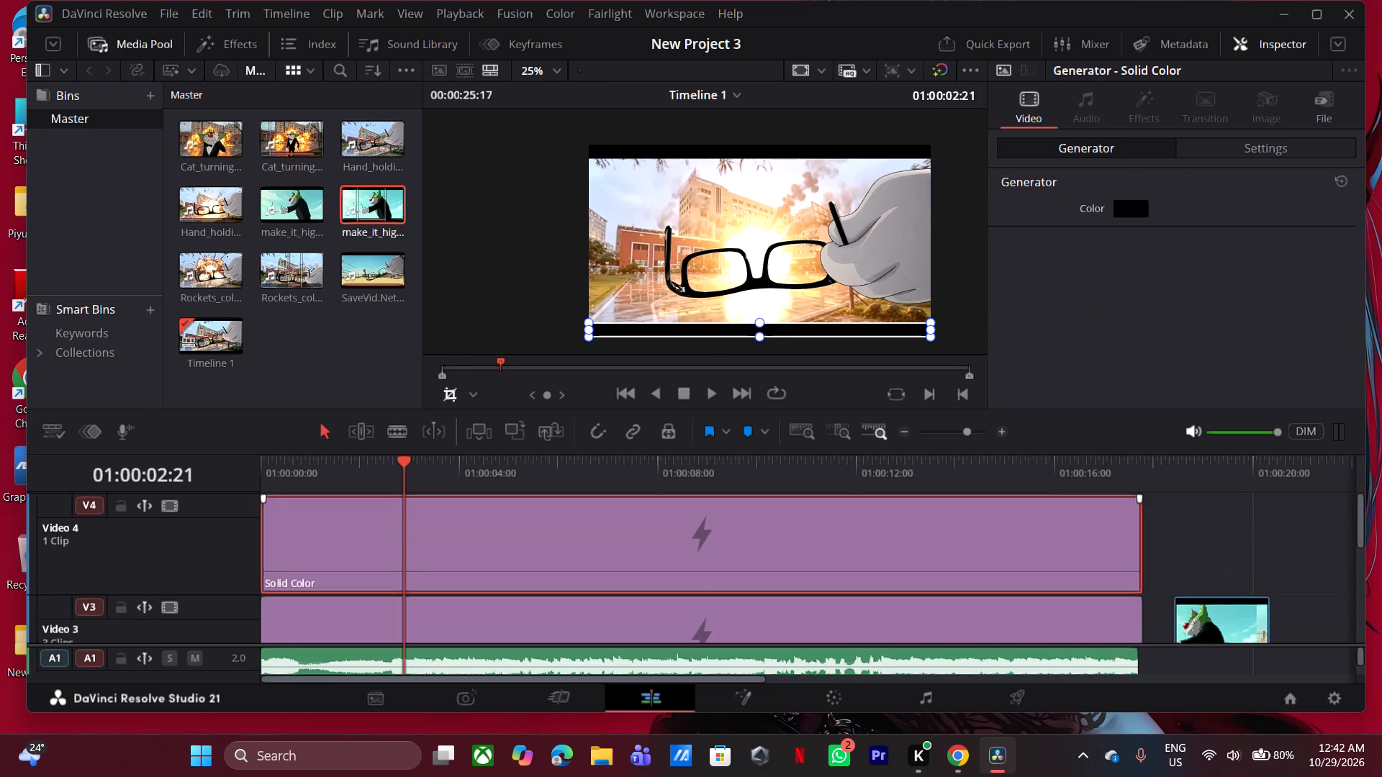
{"action": "left_click", "coordinate": [968, 622], "text": "ctrl"}
{"action": "scroll", "coordinate": [896, 594], "scroll_direction": "up", "scroll_amount": 1}
{"action": "left_click_drag", "start_coordinate": [682, 530], "coordinate": [672, 518]}
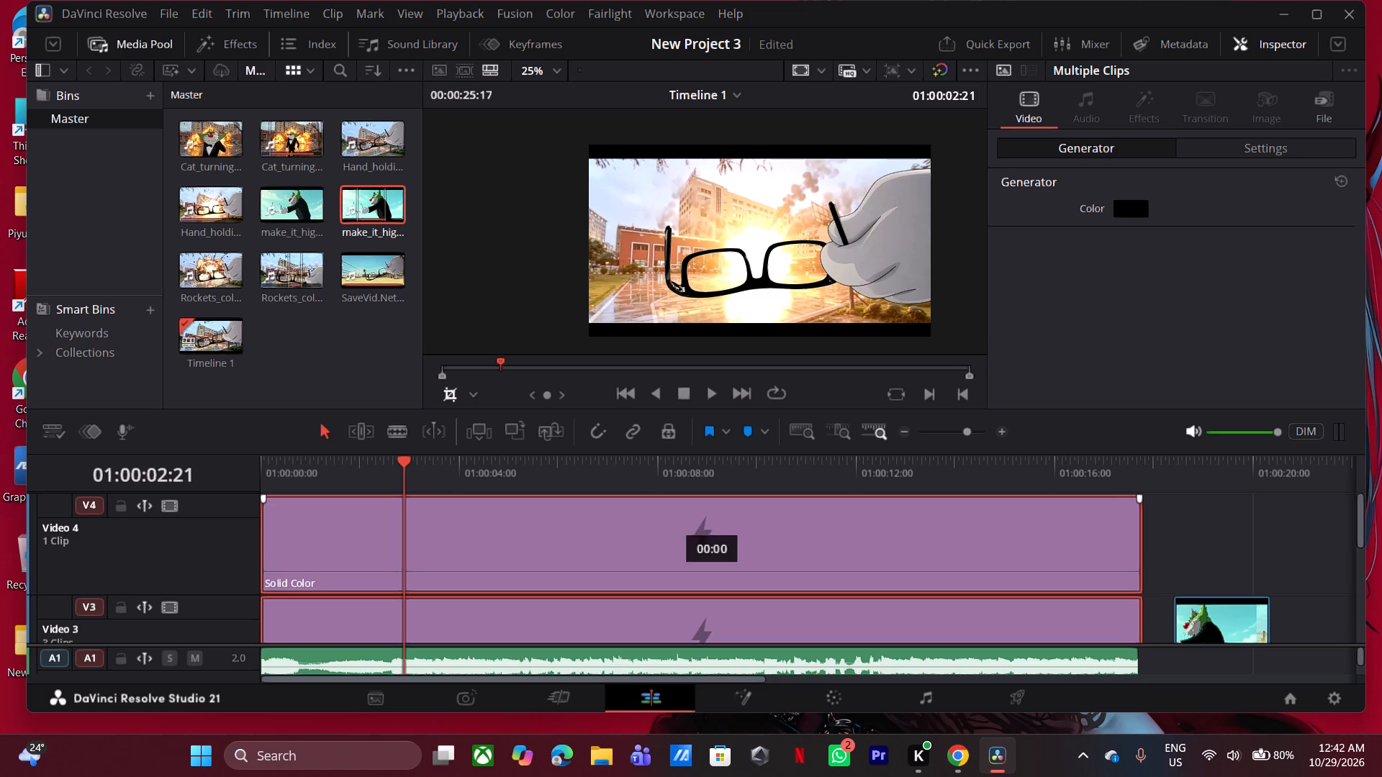
{"action": "left_click_drag", "start_coordinate": [672, 518], "coordinate": [659, 494]}
{"action": "scroll", "coordinate": [801, 553], "scroll_direction": "down", "scroll_amount": 1}
{"action": "left_click_drag", "start_coordinate": [635, 567], "coordinate": [633, 565]}
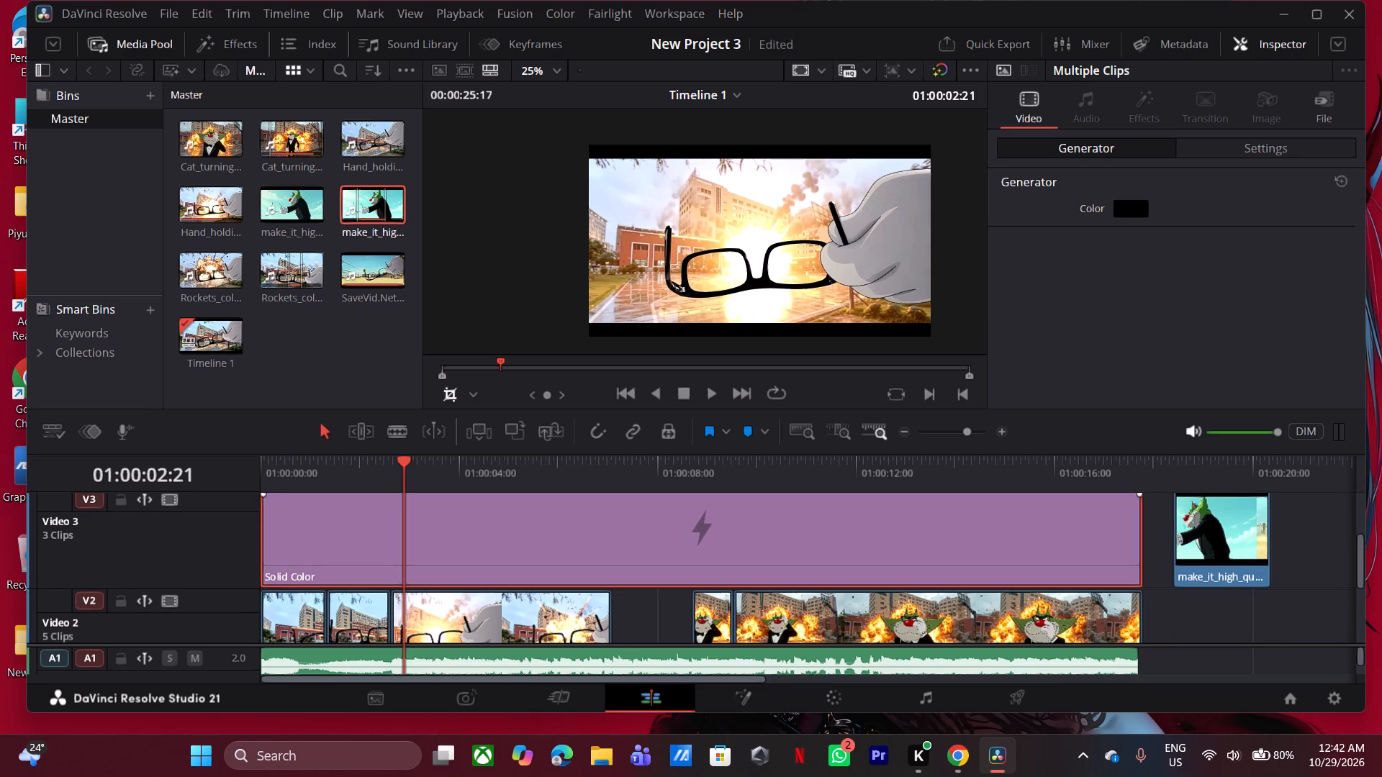
{"action": "left_click_drag", "start_coordinate": [633, 565], "coordinate": [627, 497]}
{"action": "scroll", "coordinate": [714, 571], "scroll_direction": "down", "scroll_amount": 1}
{"action": "scroll", "coordinate": [1142, 604], "scroll_direction": "down", "scroll_amount": 1}
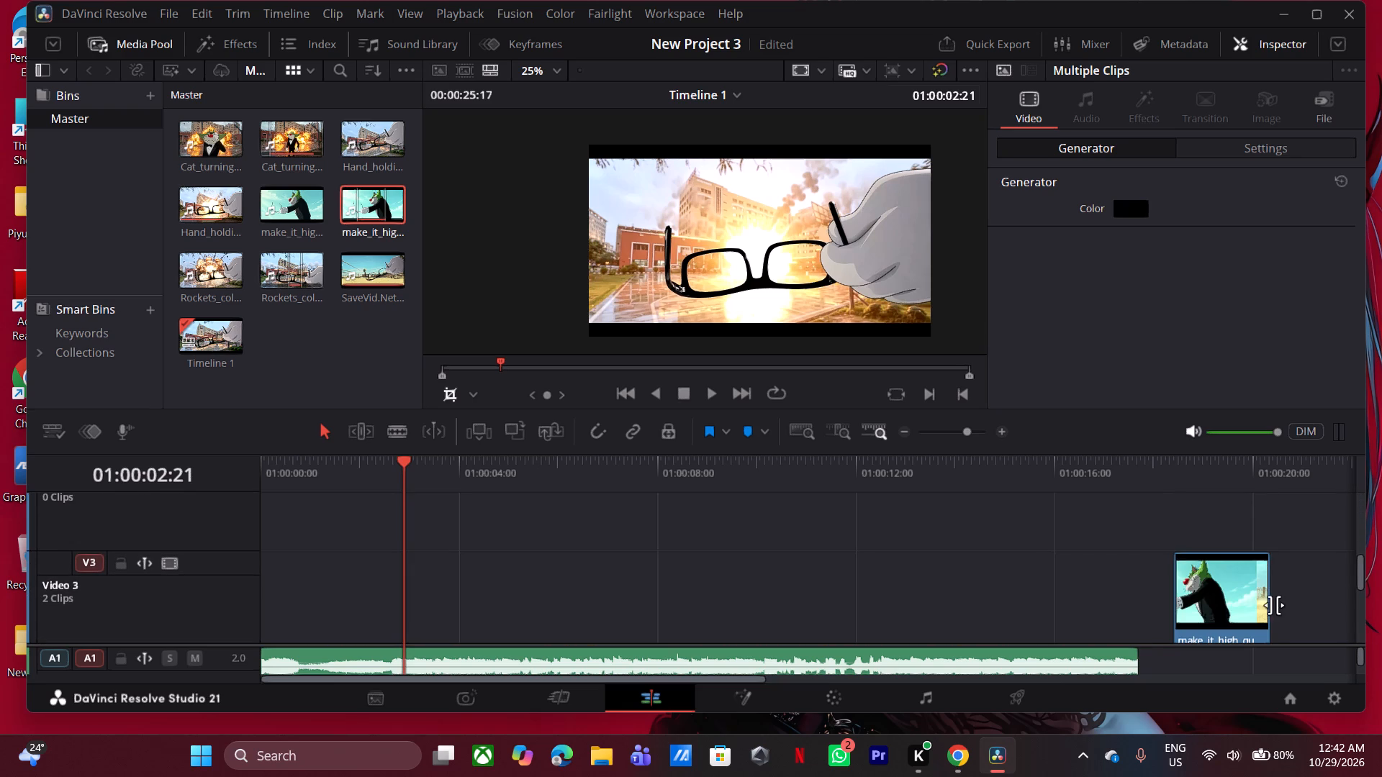
Move the cat side-view clip along Video 3 to the gap between the glasses and cat-turning clips, around 01:00:07.
{"action": "left_click_drag", "start_coordinate": [1227, 606], "coordinate": [645, 601]}
{"action": "scroll", "coordinate": [686, 591], "scroll_direction": "up", "scroll_amount": 1}
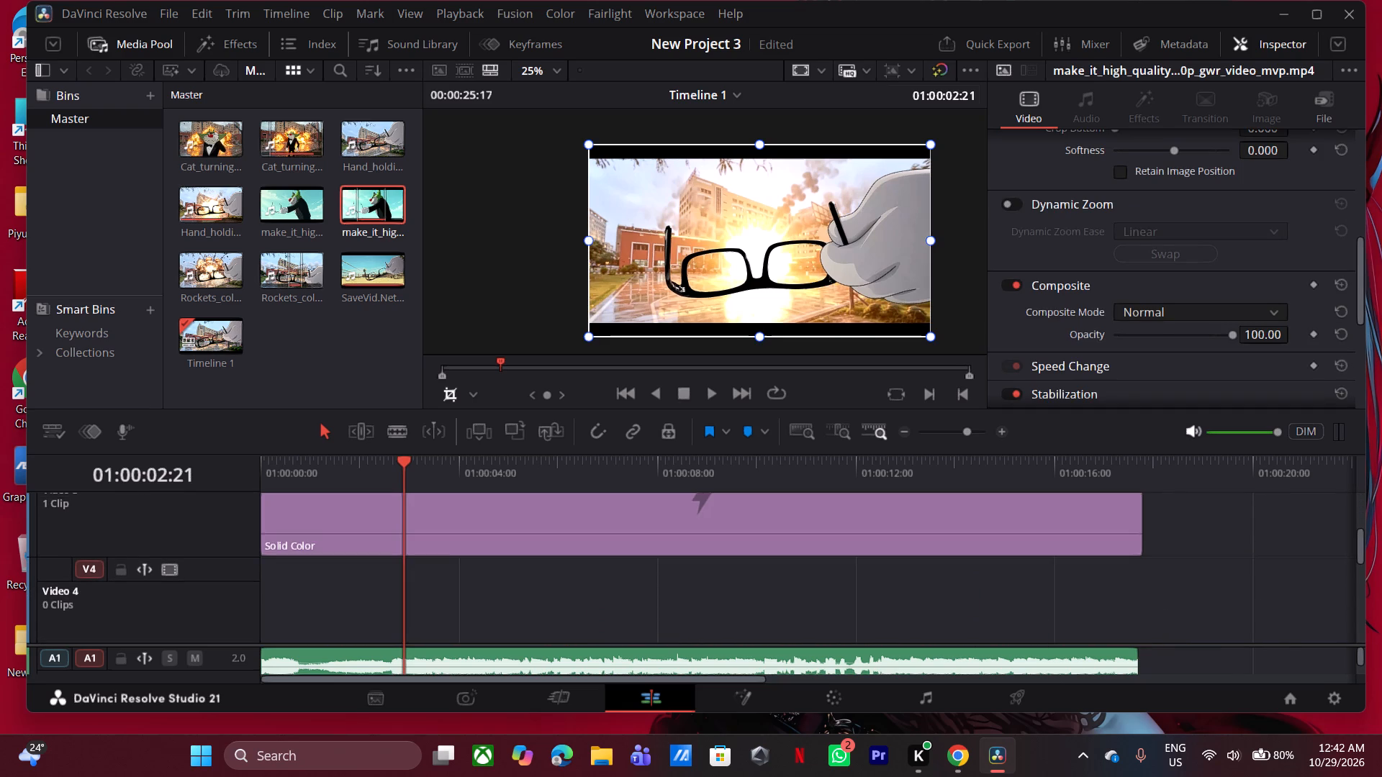
Move both full-length Solid Color letterbox clips down one track, onto Video 4 and Video 5.
{"action": "left_click_drag", "start_coordinate": [714, 570], "coordinate": [733, 491]}
{"action": "scroll", "coordinate": [705, 560], "scroll_direction": "down", "scroll_amount": 1}
{"action": "left_click_drag", "start_coordinate": [705, 560], "coordinate": [695, 587]}
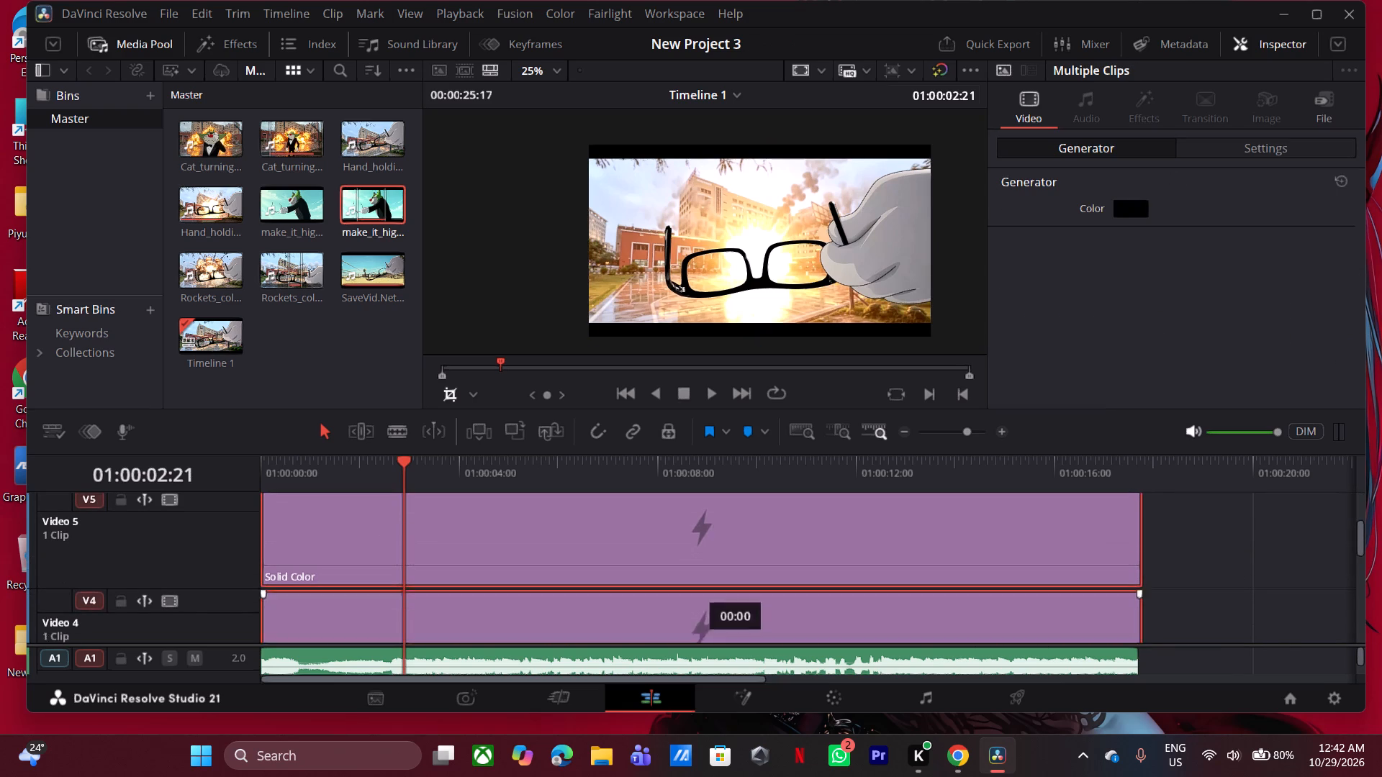
{"action": "left_click_drag", "start_coordinate": [695, 587], "coordinate": [691, 592]}
Move the cat side-view clip along Video 3 so it starts where the glasses clip on Video 2 ends, and preview it.
{"action": "scroll", "coordinate": [691, 592], "scroll_direction": "down", "scroll_amount": 2}
{"action": "left_click", "coordinate": [579, 486]}
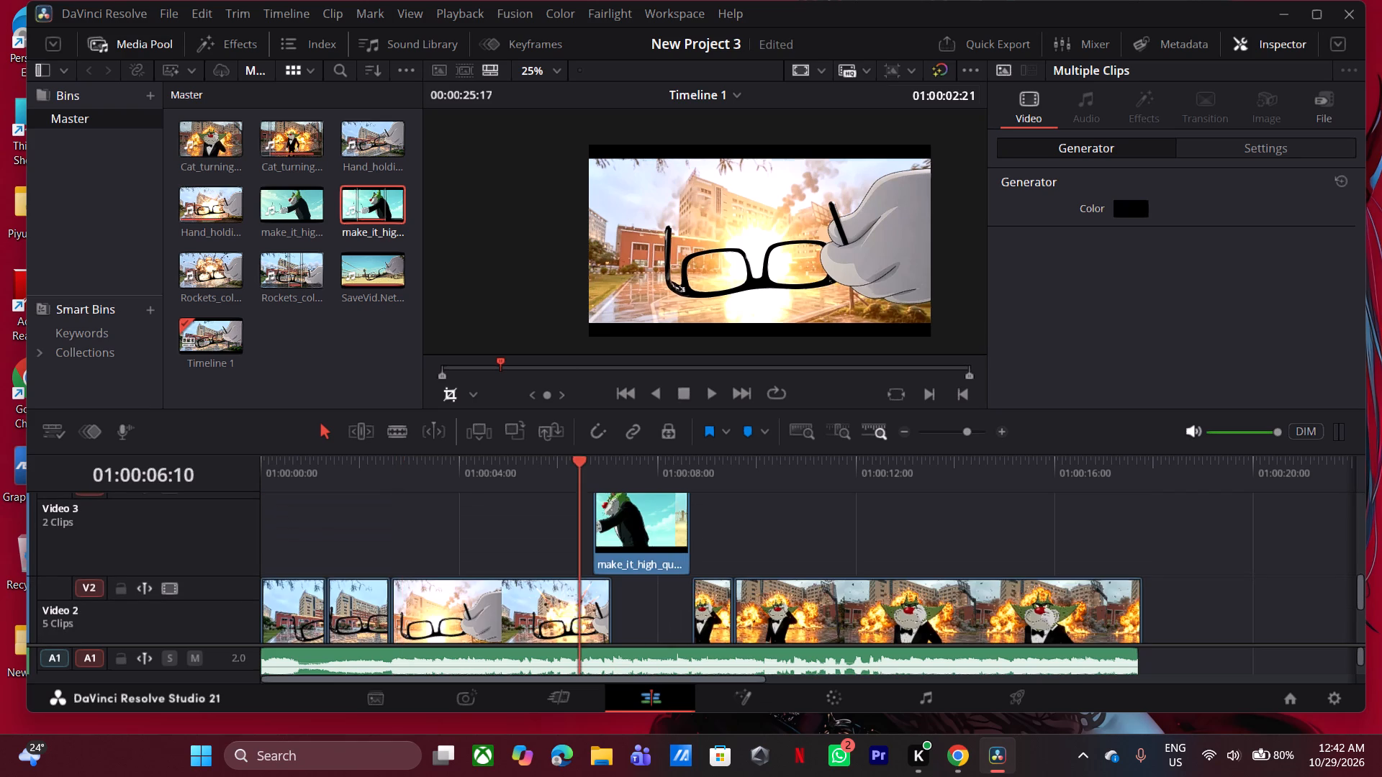
{"action": "double_click", "coordinate": [1001, 429]}
{"action": "left_click_drag", "start_coordinate": [895, 520], "coordinate": [974, 528]}
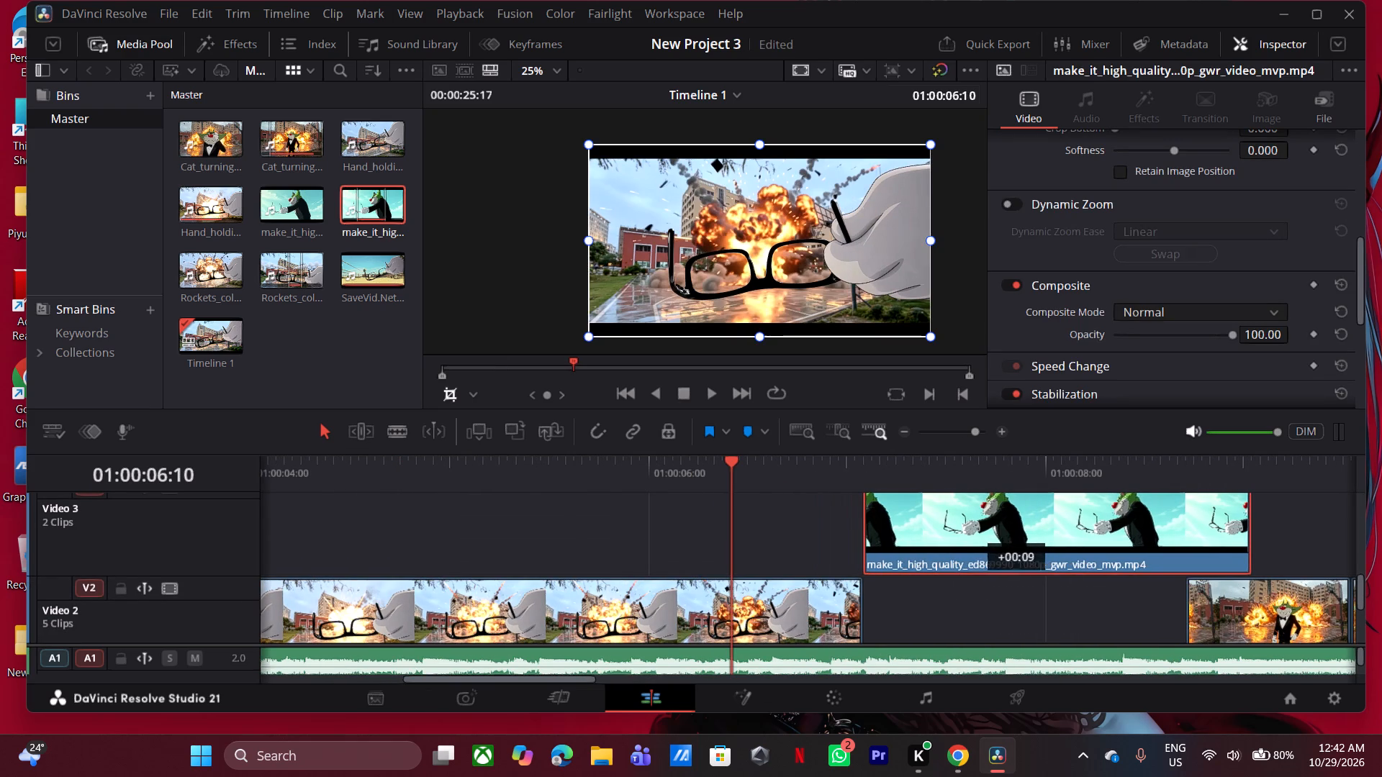
{"action": "left_click_drag", "start_coordinate": [974, 528], "coordinate": [970, 531]}
{"action": "key", "text": "space"}
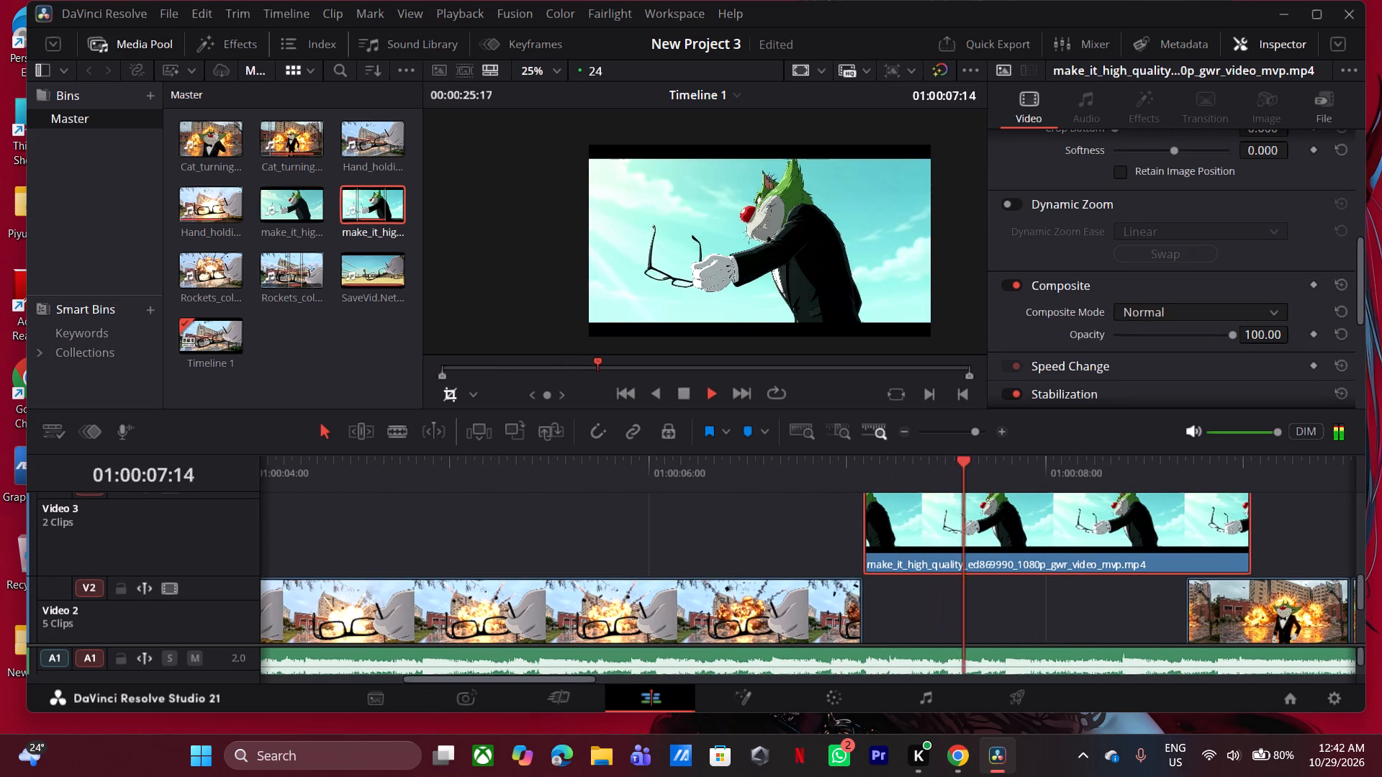
{"action": "key", "text": "space"}
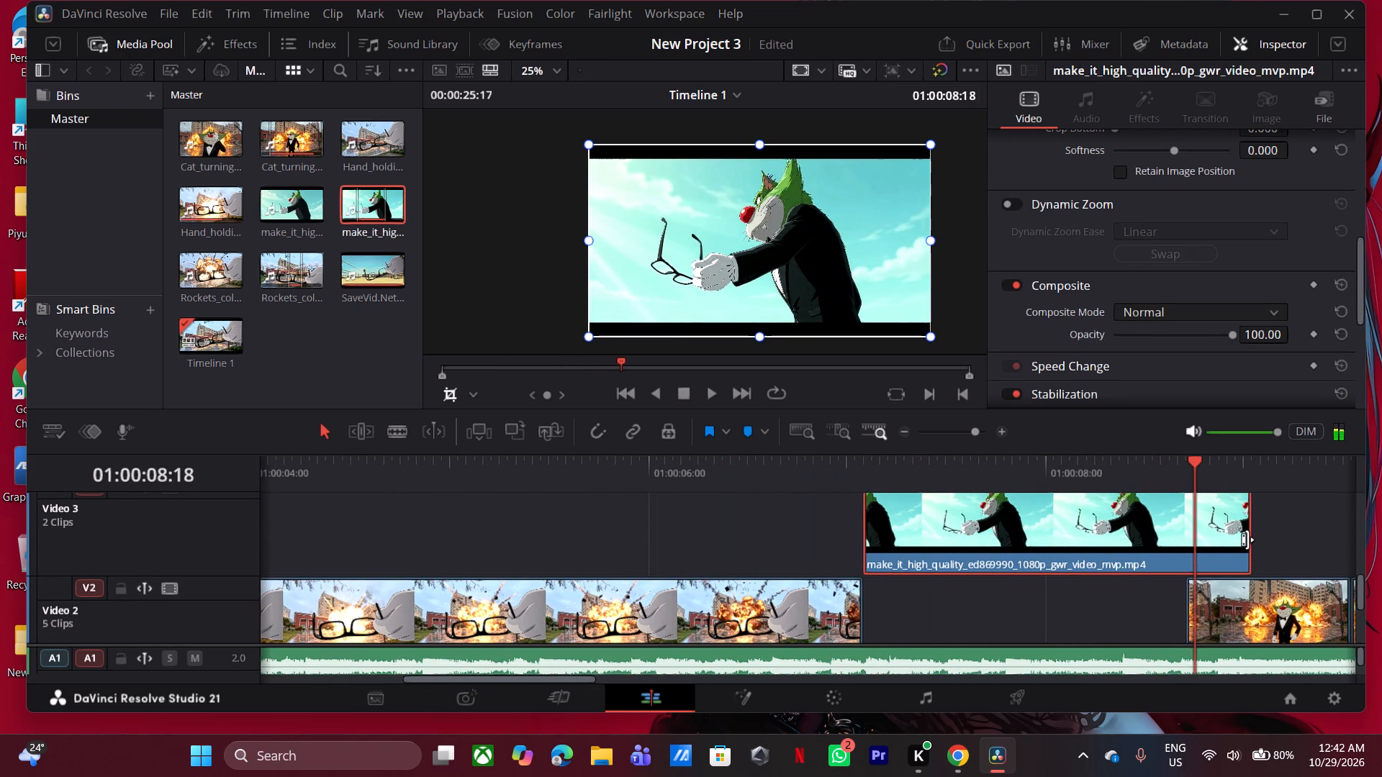
Trim the cat side-view clip's end to the start of the cat-turning clip, move it into the Video 2 gap, and preview it.
{"action": "left_click_drag", "start_coordinate": [1247, 540], "coordinate": [1180, 548]}
{"action": "left_click_drag", "start_coordinate": [1105, 563], "coordinate": [1105, 577]}
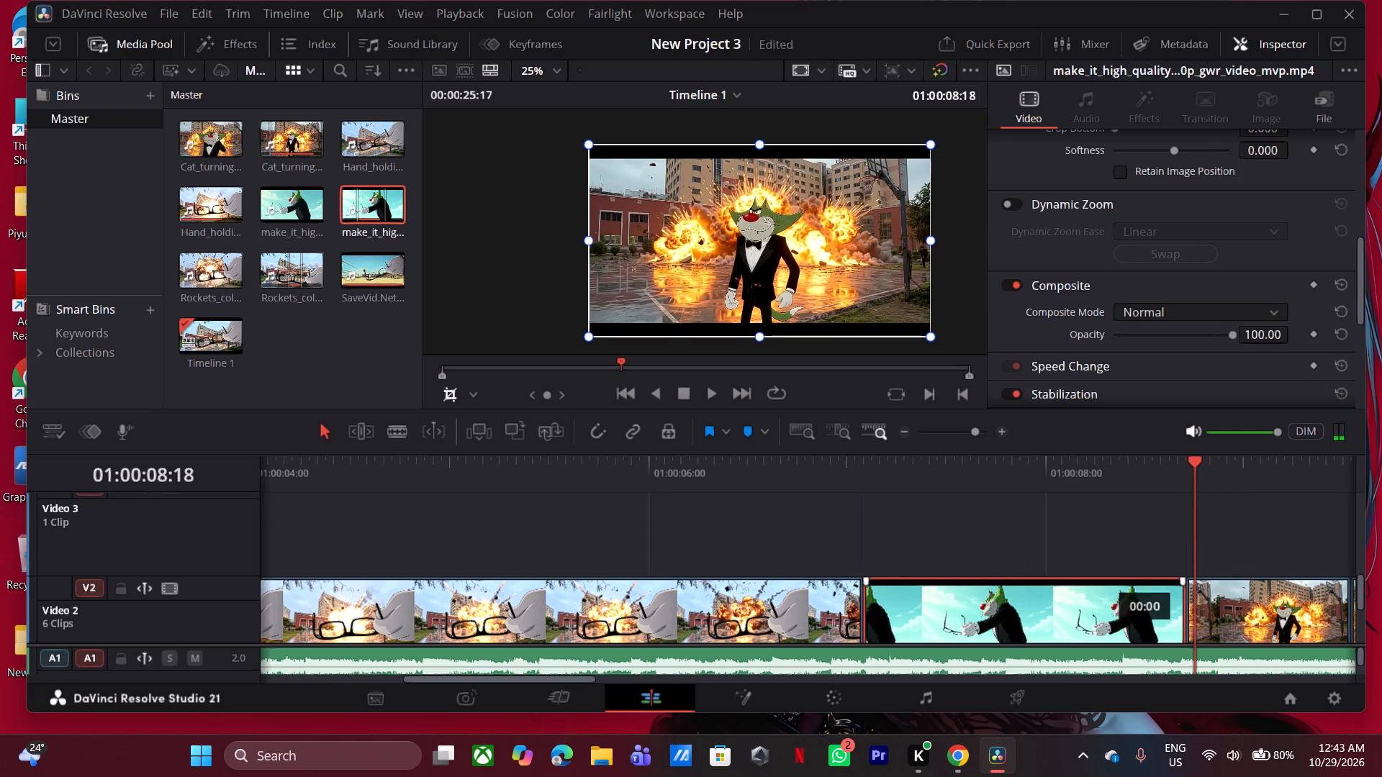
{"action": "left_click", "coordinate": [760, 476]}
{"action": "key", "text": "space"}
{"action": "key", "text": "space"}
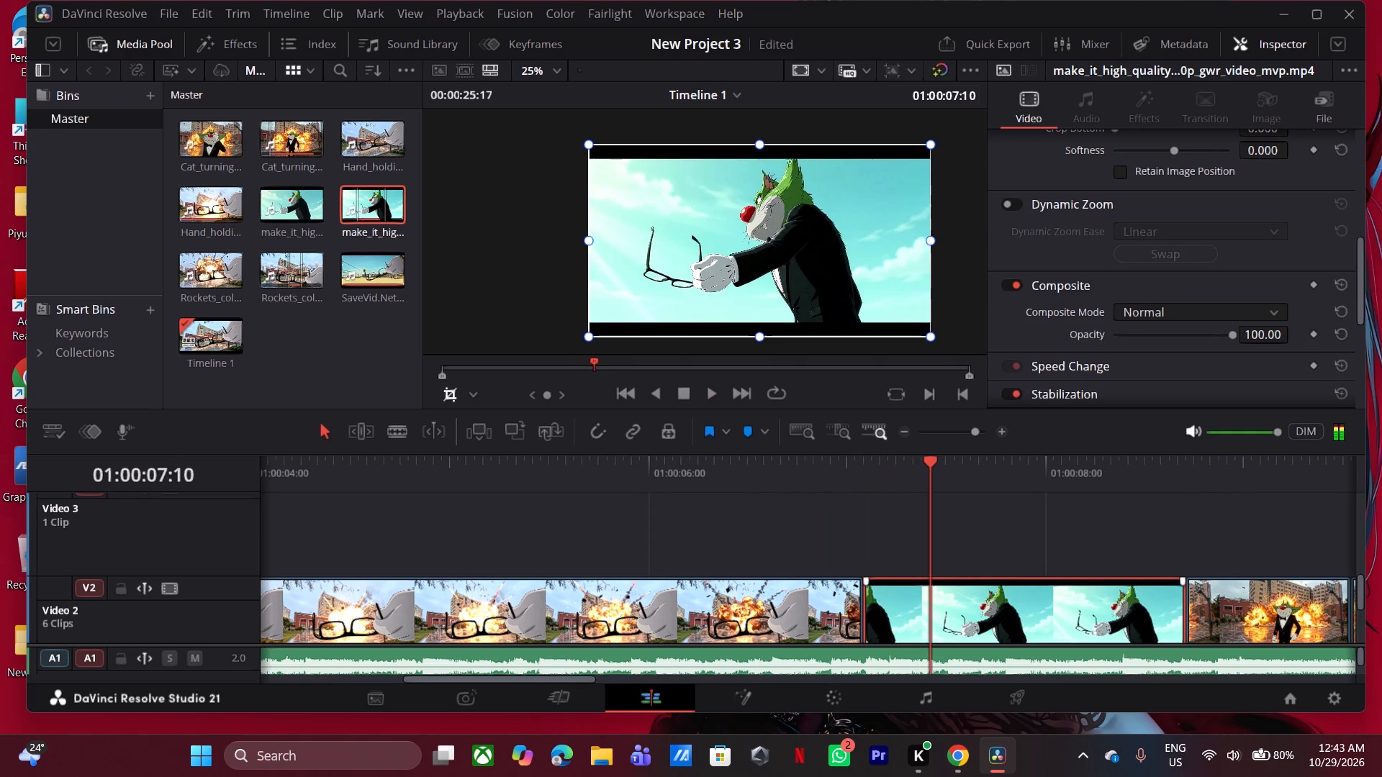
Grade the cat side-view clip in the primary colour wheels with Shadows at -16.50 and Highlights at -20.50.
{"action": "left_click", "coordinate": [846, 691]}
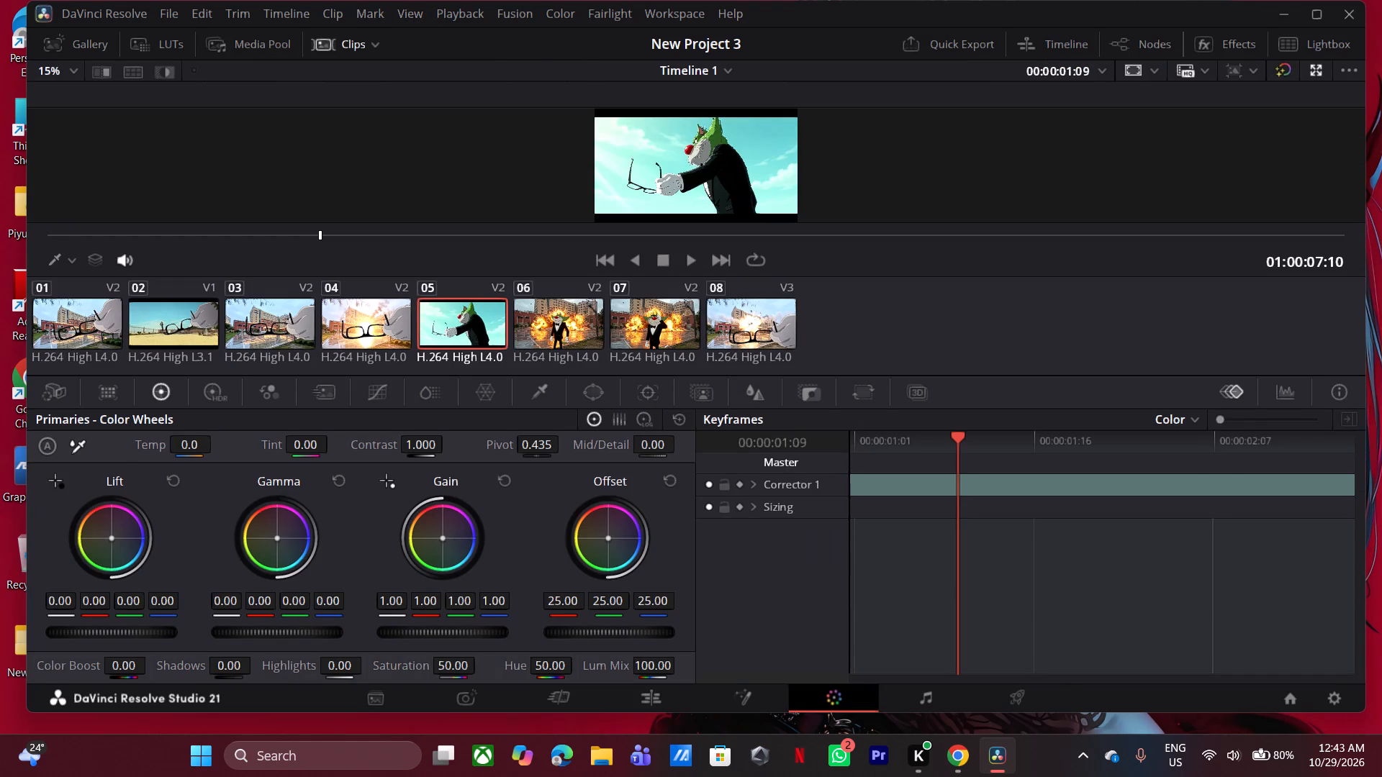
{"action": "left_click", "coordinate": [432, 320]}
{"action": "left_click", "coordinate": [262, 43]}
{"action": "left_click", "coordinate": [358, 37]}
{"action": "scroll", "coordinate": [567, 164], "scroll_direction": "up", "scroll_amount": 7}
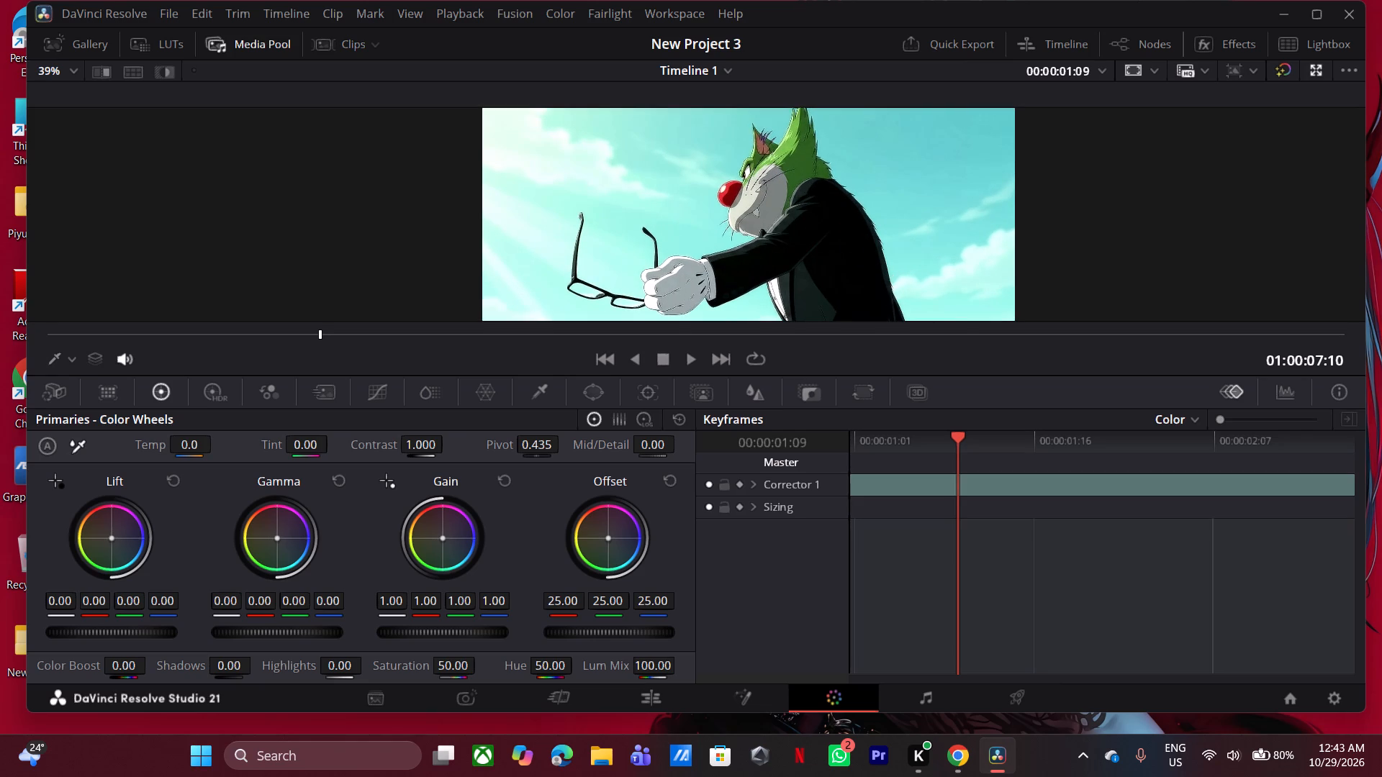
{"action": "left_click_drag", "start_coordinate": [238, 669], "coordinate": [260, 665]}
{"action": "left_click_drag", "start_coordinate": [260, 665], "coordinate": [208, 666]}
{"action": "left_click_drag", "start_coordinate": [348, 664], "coordinate": [332, 670]}
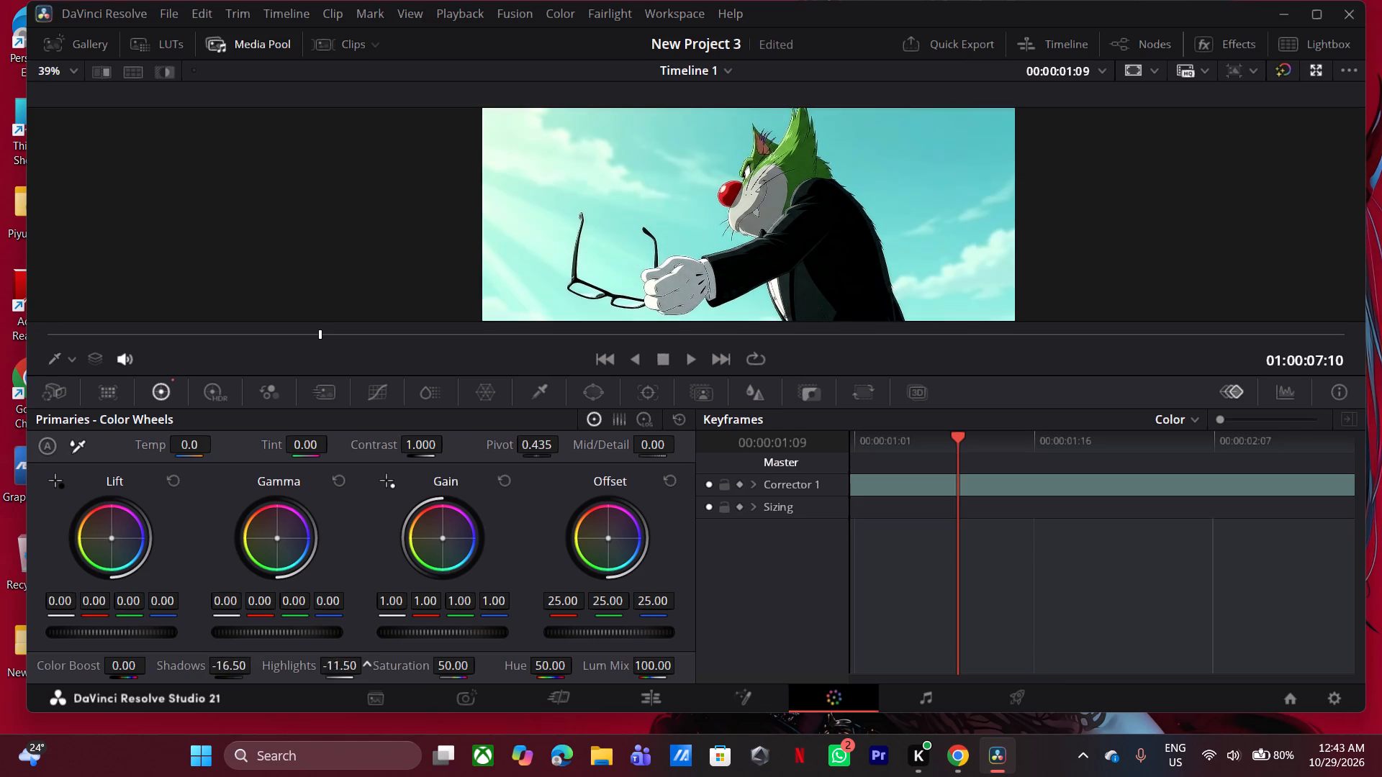
{"action": "left_click_drag", "start_coordinate": [332, 670], "coordinate": [312, 674]}
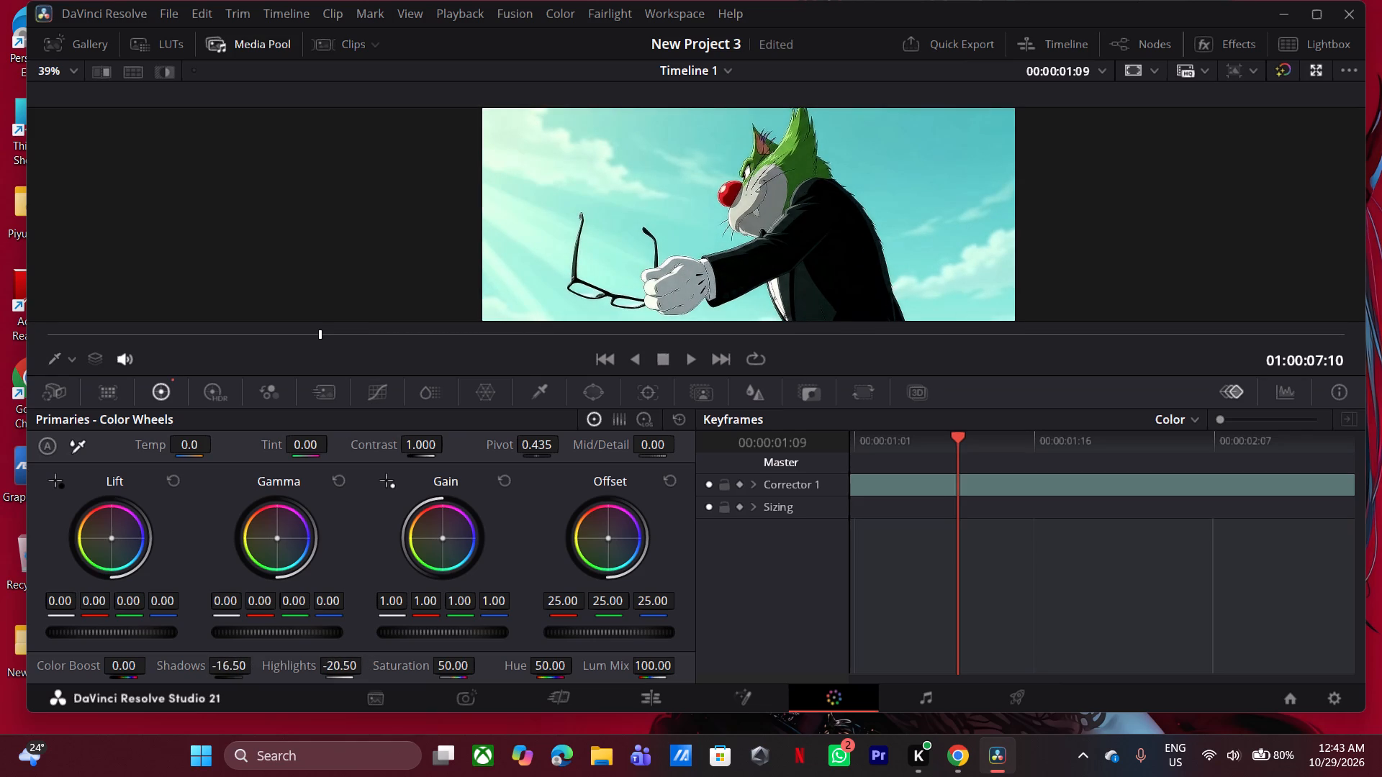
Shape the clip's custom curve into a gentle S, with a slightly raised highlight point and a lowered shadow point.
{"action": "left_click", "coordinate": [379, 377]}
{"action": "left_click", "coordinate": [369, 395]}
{"action": "left_click_drag", "start_coordinate": [375, 492], "coordinate": [370, 492]}
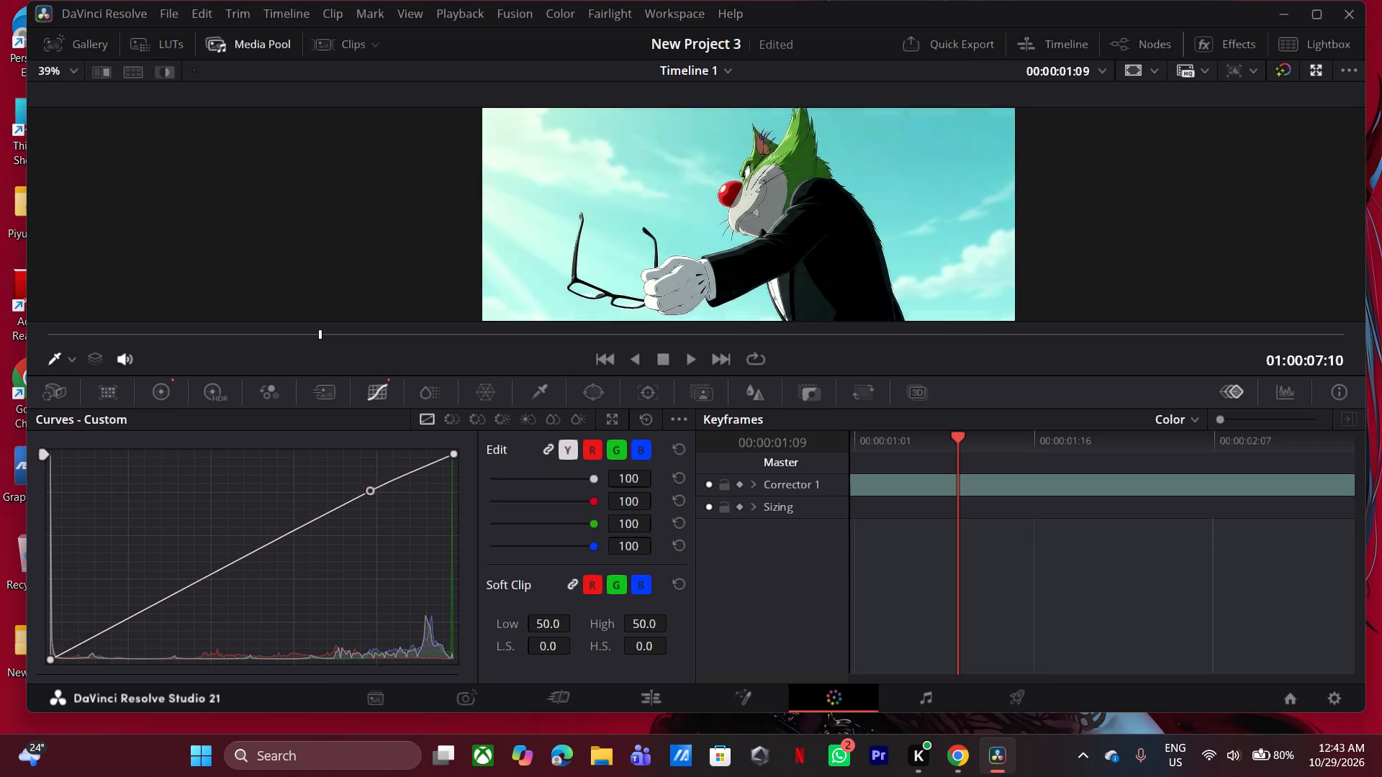
{"action": "left_click_drag", "start_coordinate": [370, 492], "coordinate": [367, 493]}
{"action": "left_click_drag", "start_coordinate": [166, 596], "coordinate": [153, 599]}
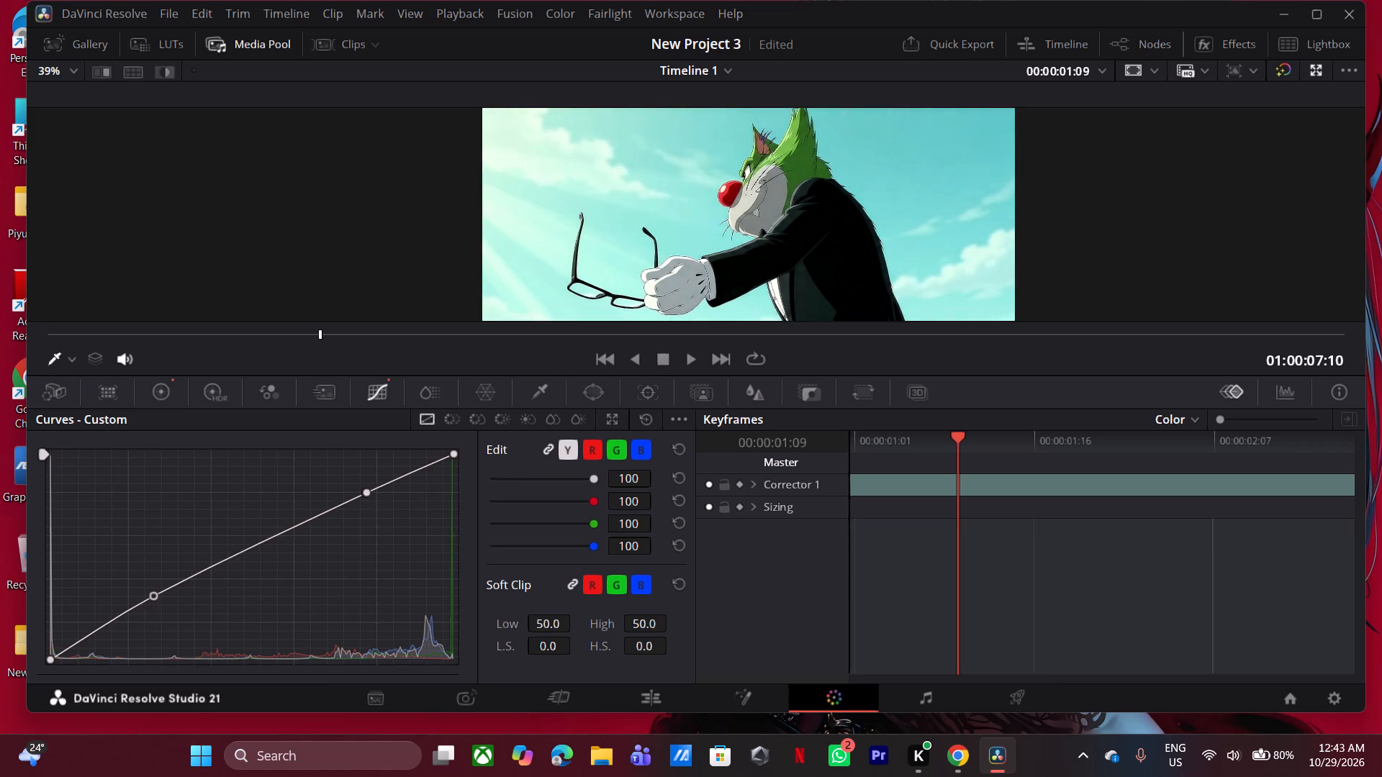
{"action": "left_click_drag", "start_coordinate": [153, 599], "coordinate": [158, 611]}
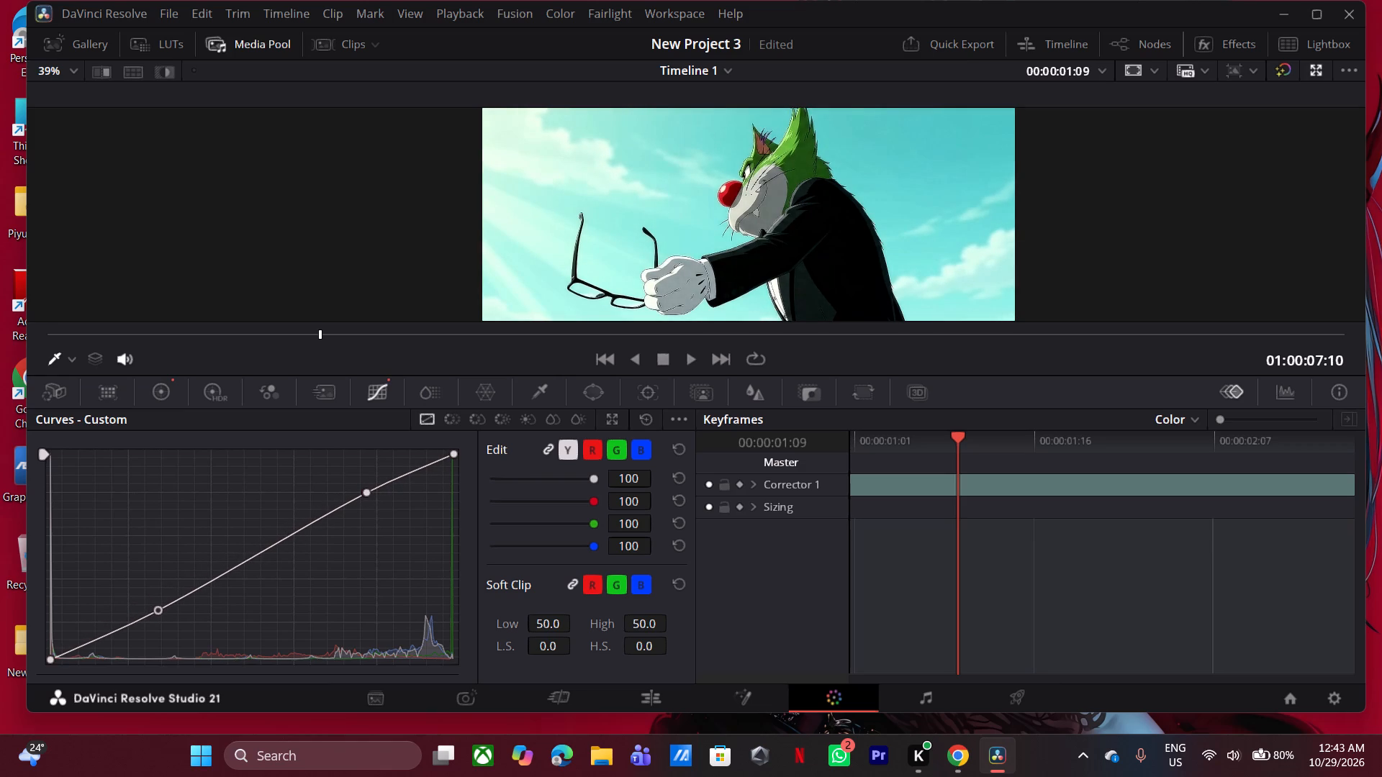
{"action": "left_click", "coordinate": [366, 490]}
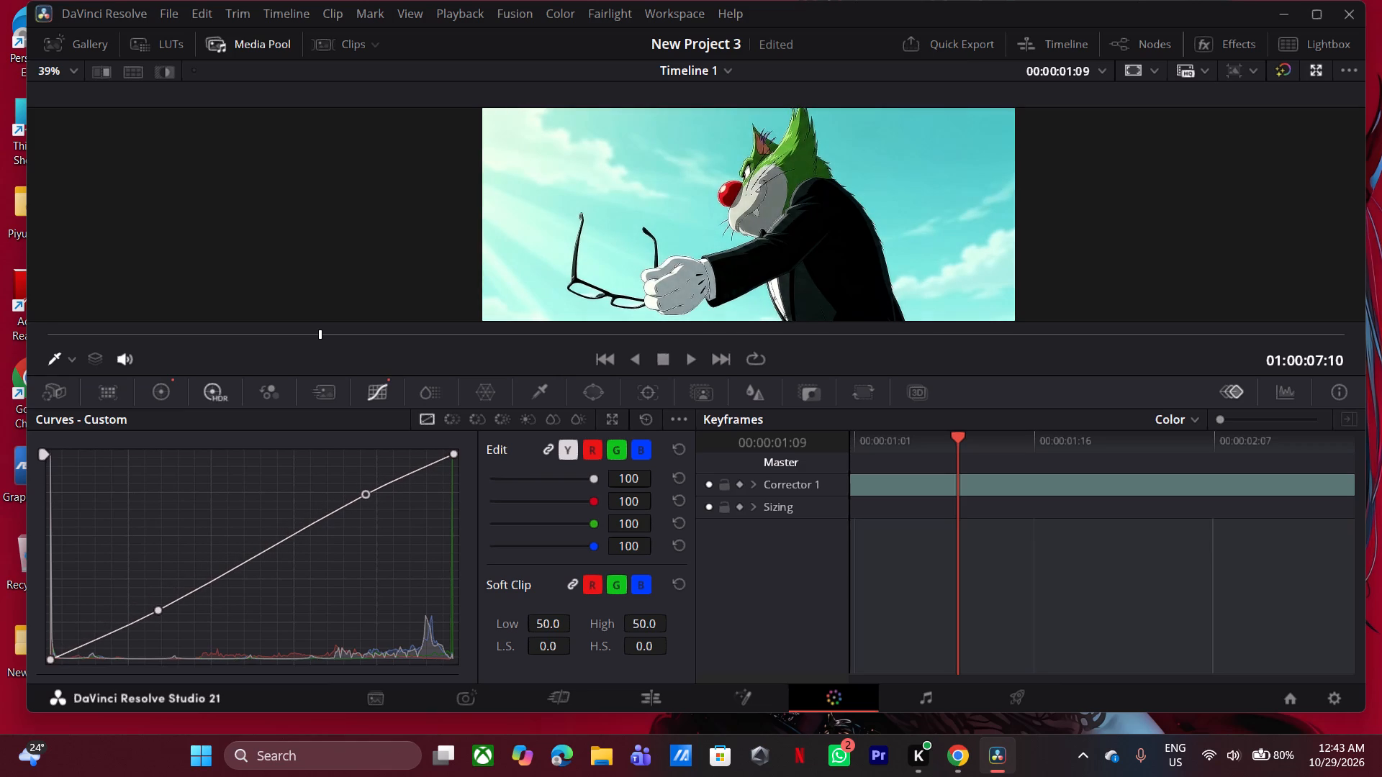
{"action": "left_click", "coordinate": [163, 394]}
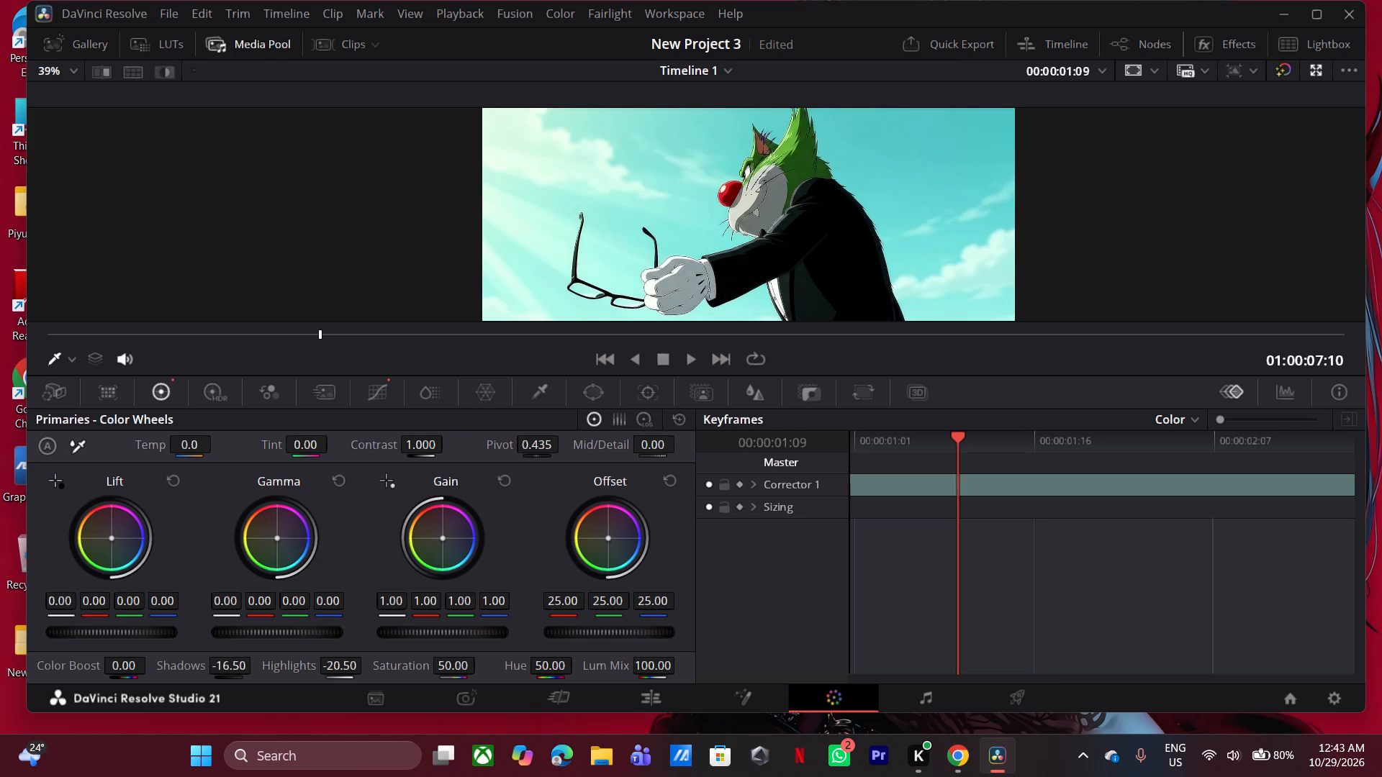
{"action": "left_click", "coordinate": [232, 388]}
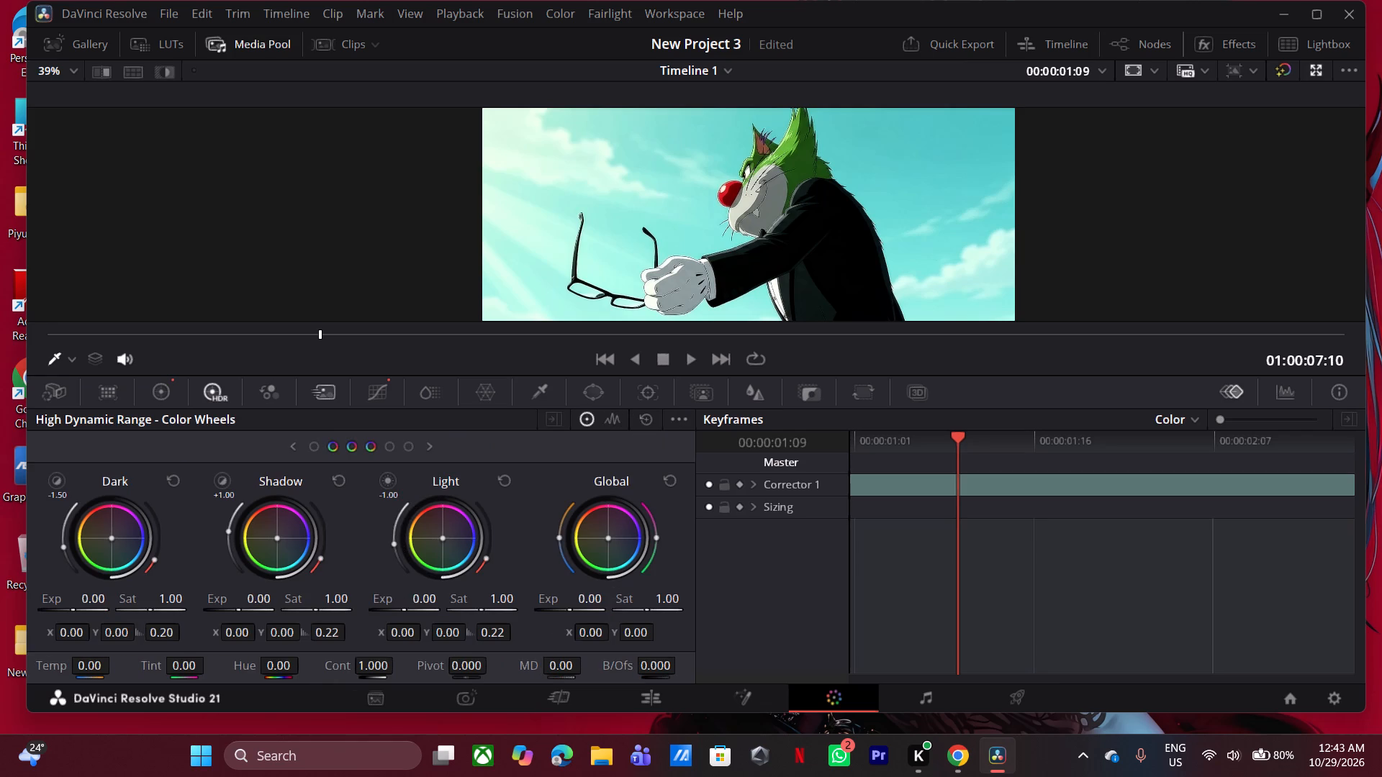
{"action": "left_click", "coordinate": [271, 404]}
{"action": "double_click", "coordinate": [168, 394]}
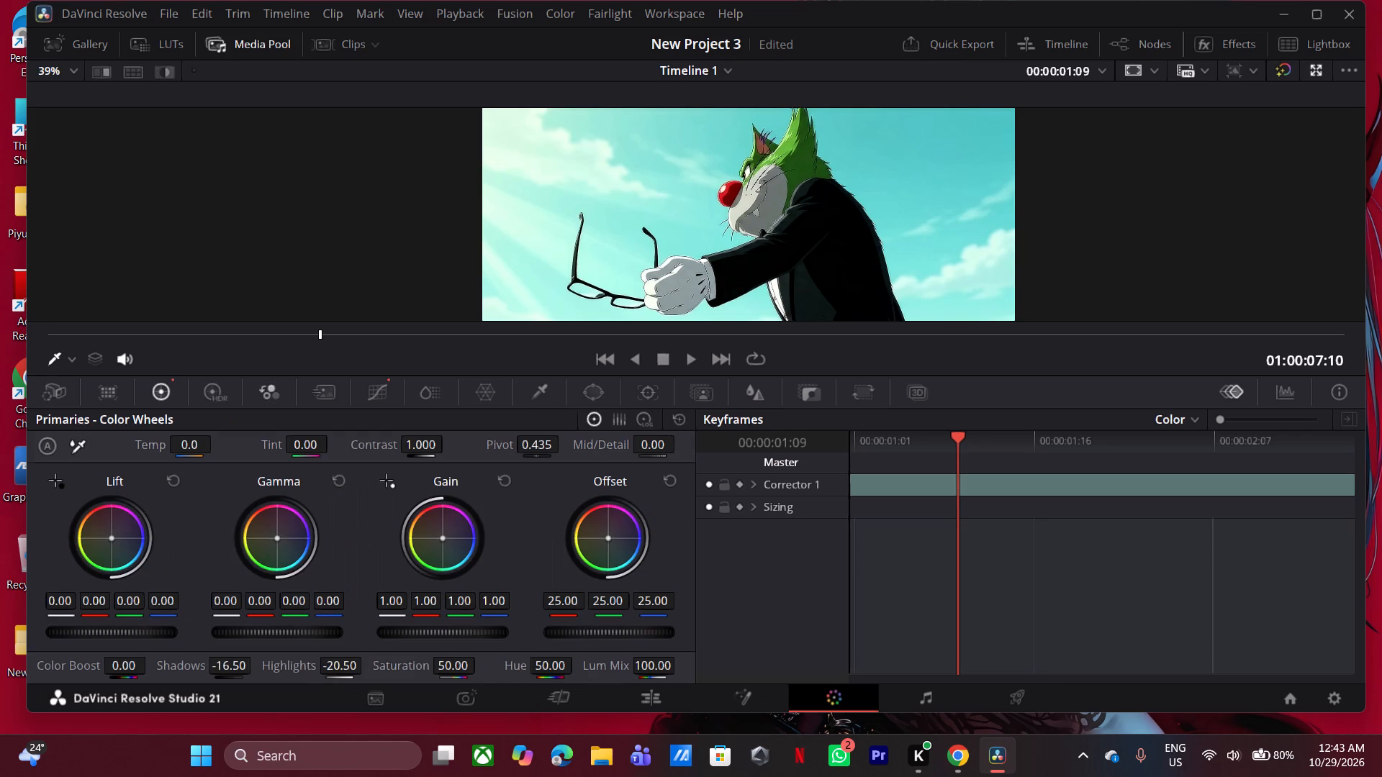
In ColorSlice, set the cat side-view clip's green saturation to 0.67 and green density to 0.17.
{"action": "left_click", "coordinate": [424, 386]}
{"action": "left_click_drag", "start_coordinate": [384, 630], "coordinate": [386, 605]}
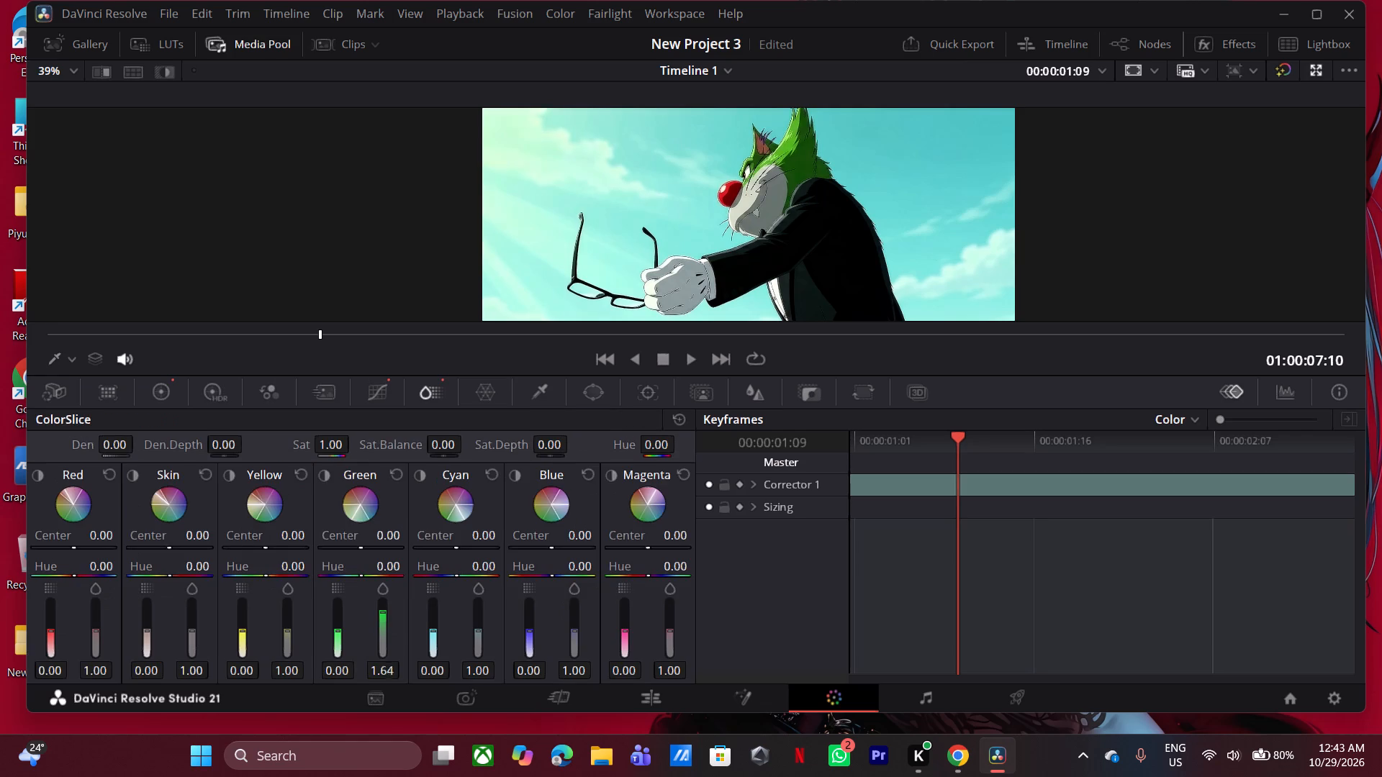
{"action": "left_click_drag", "start_coordinate": [386, 605], "coordinate": [388, 640]}
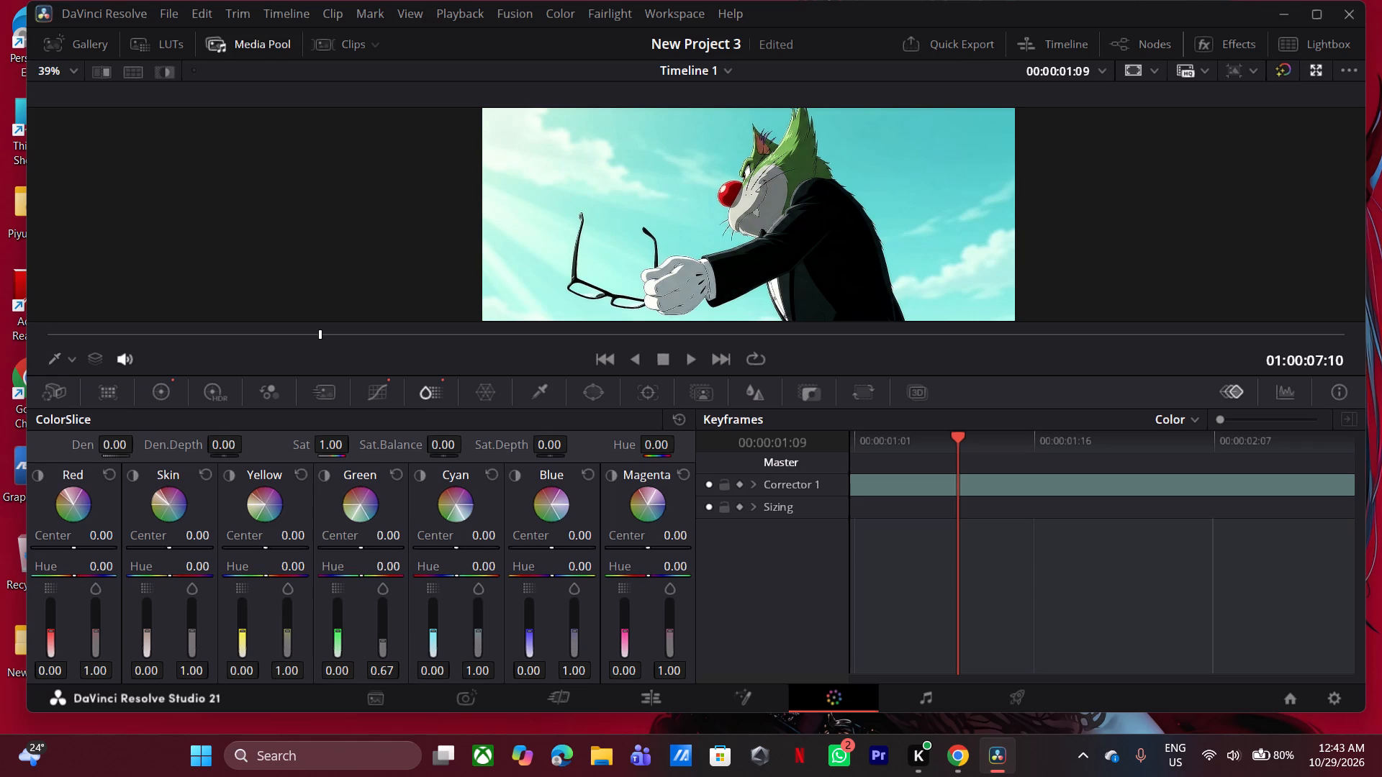
{"action": "left_click", "coordinate": [340, 629]}
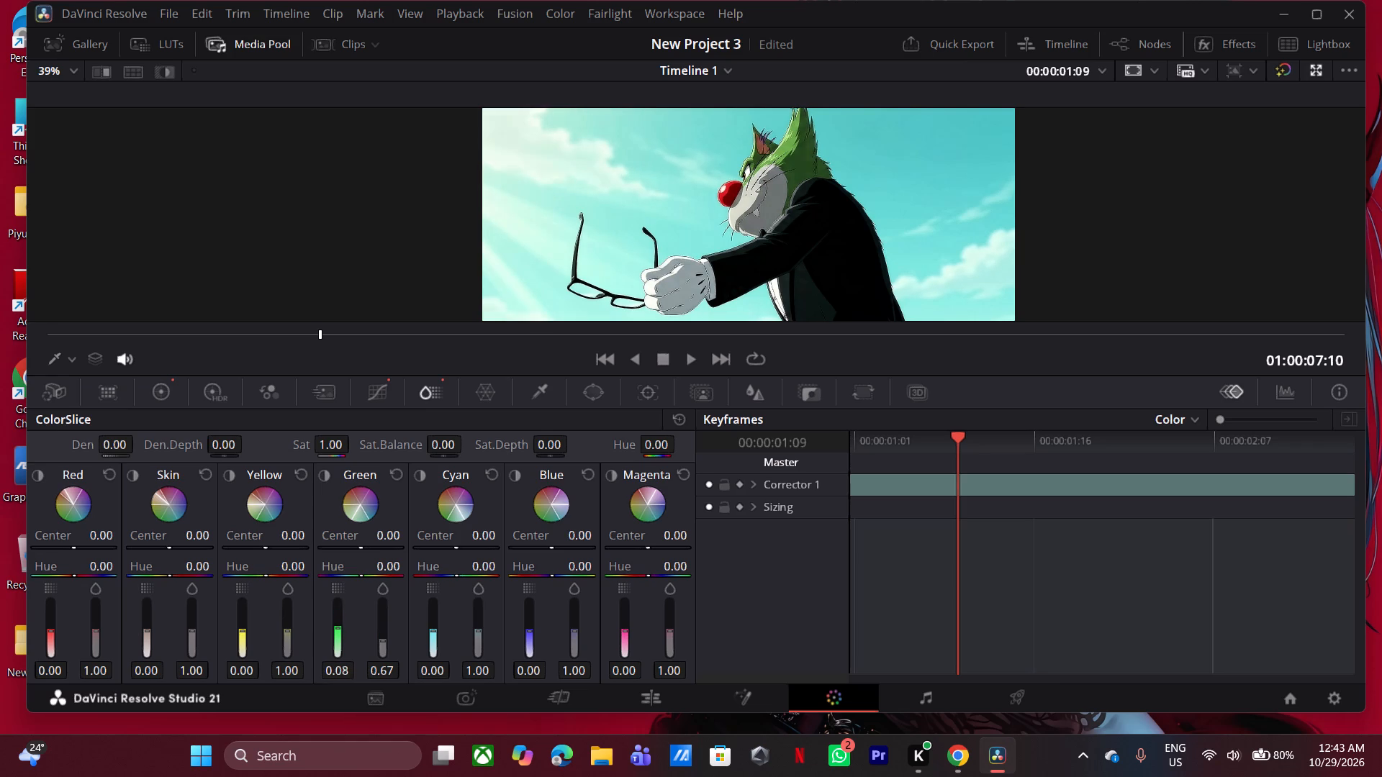
{"action": "left_click", "coordinate": [337, 621]}
Play the edited timeline to review how the graded cat side-view shot sits between the glasses and cat-turning clips.
{"action": "double_click", "coordinate": [659, 701]}
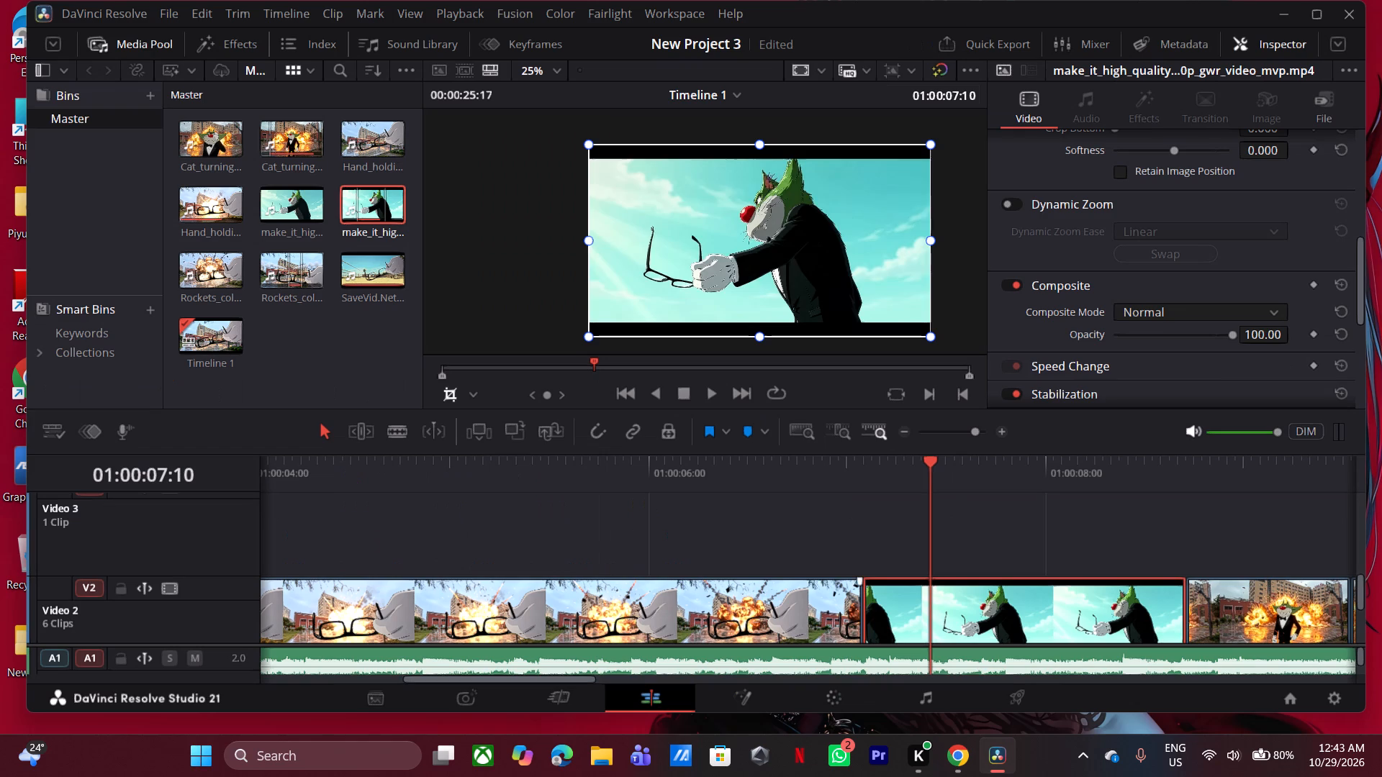
{"action": "left_click", "coordinate": [613, 465]}
{"action": "key", "text": "space"}
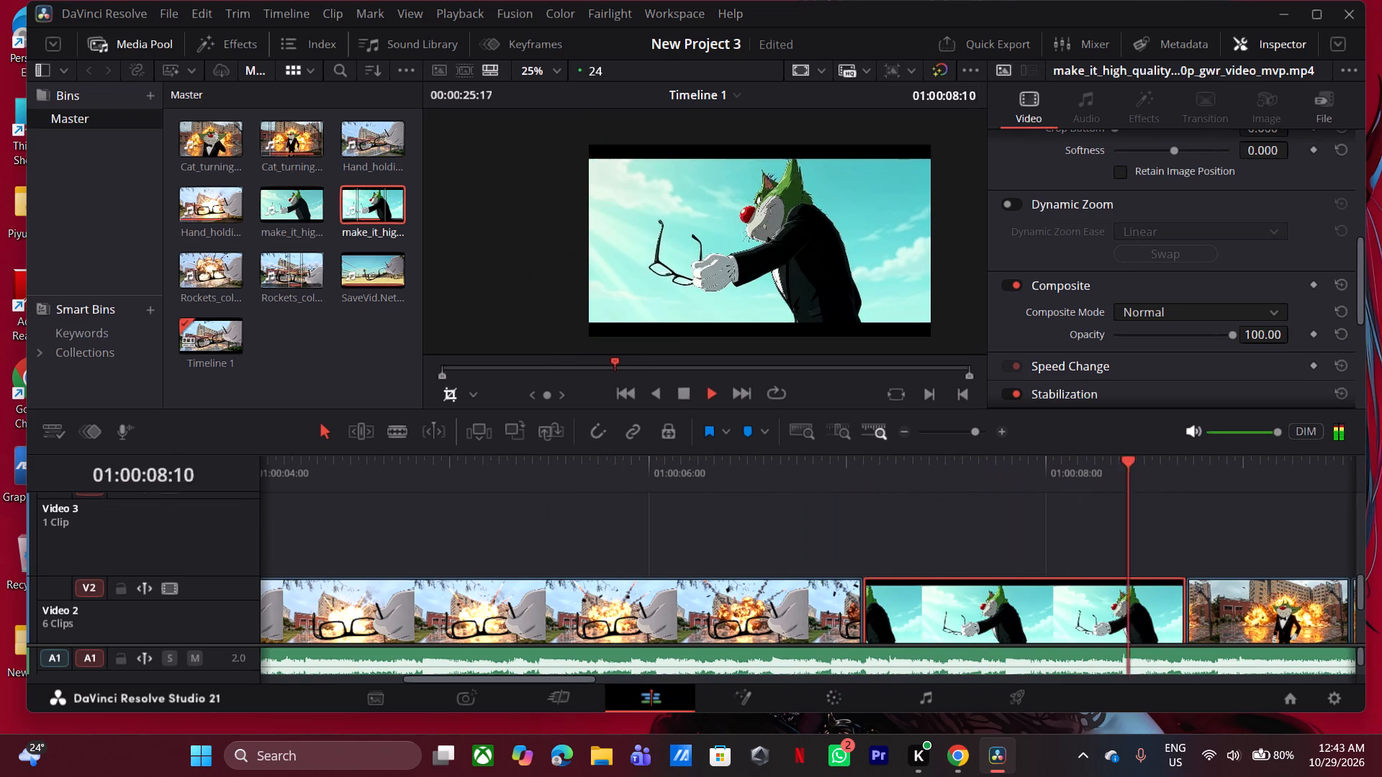
{"action": "double_click", "coordinate": [906, 432]}
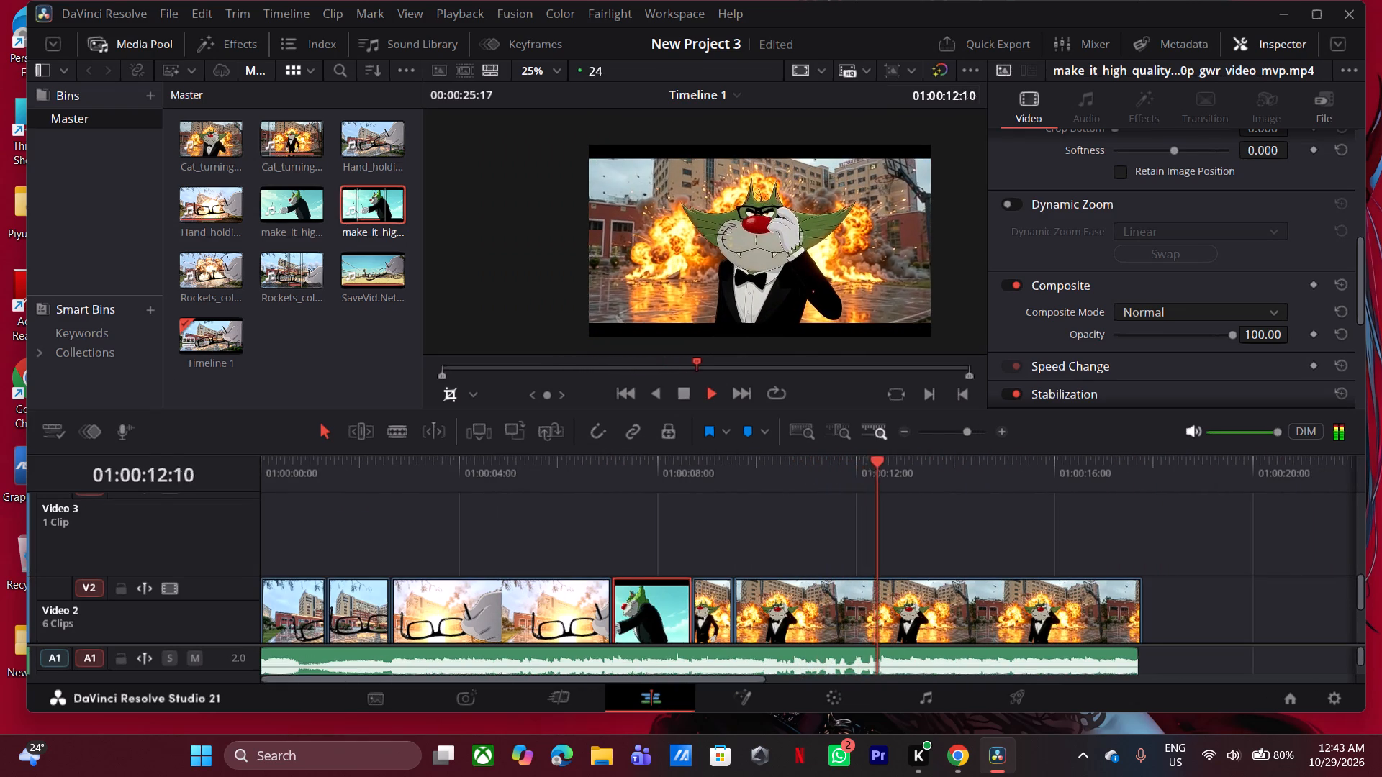
{"action": "double_click", "coordinate": [443, 470]}
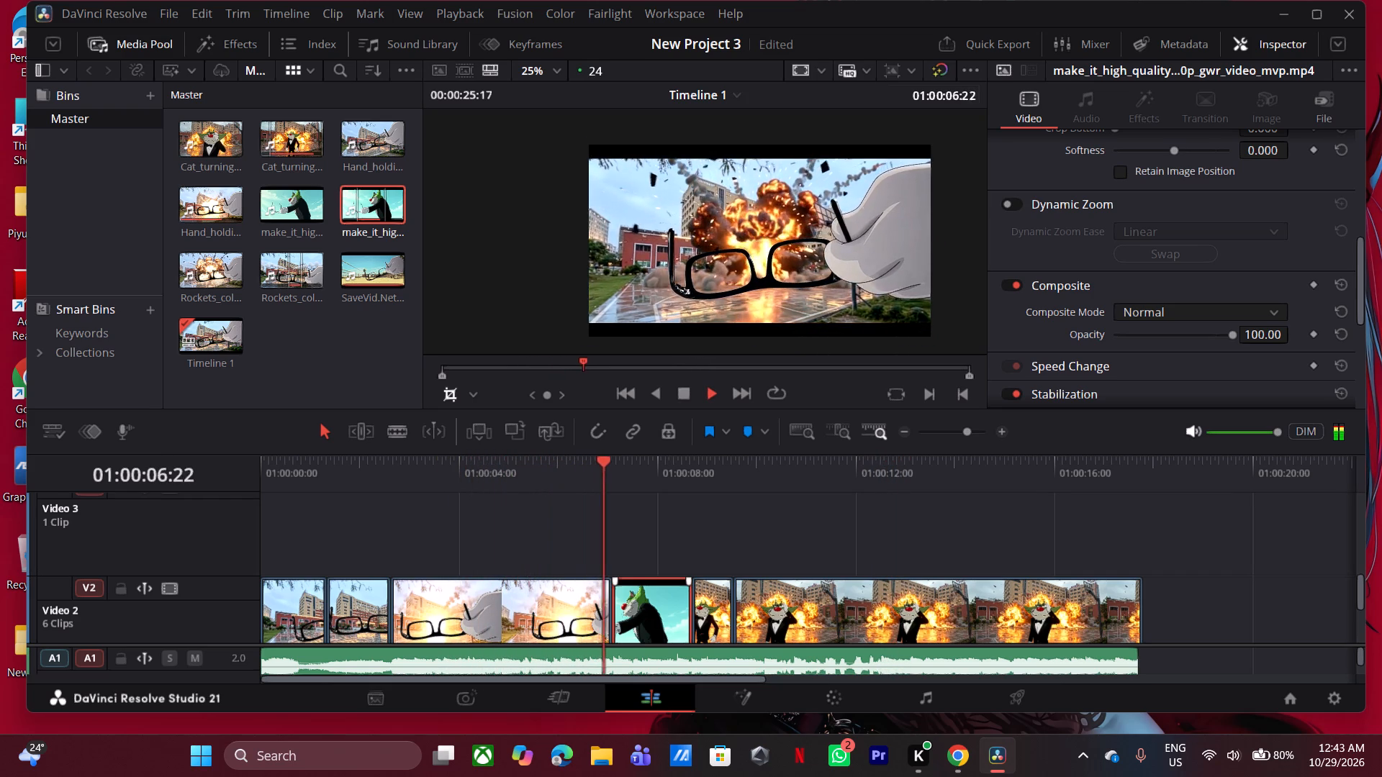
{"action": "key", "text": "space"}
In ColorSlice, set the cat side-view clip's cyan saturation to 0.54, cyan density to -0.11 and blue density to -0.13.
{"action": "left_click", "coordinate": [656, 604]}
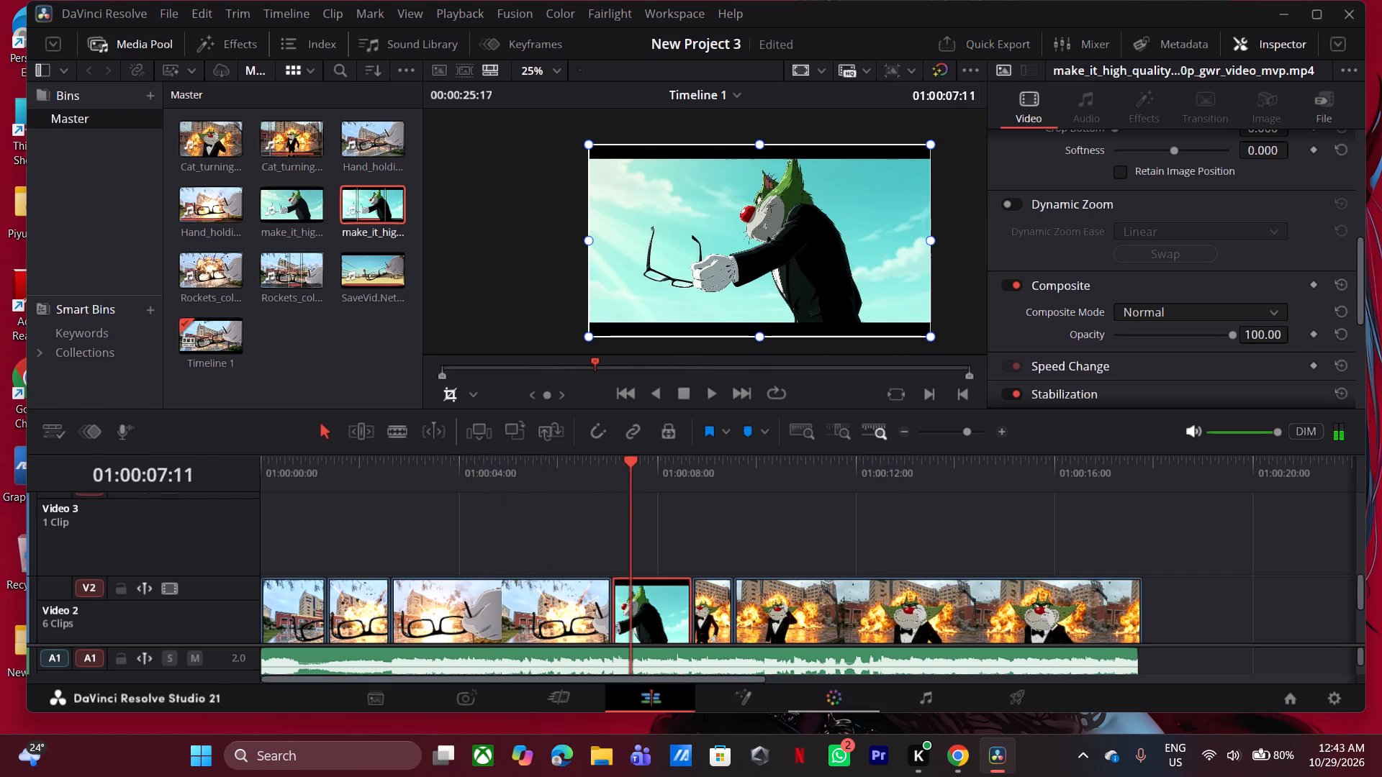
{"action": "double_click", "coordinate": [852, 706]}
{"action": "left_click_drag", "start_coordinate": [477, 631], "coordinate": [482, 618]}
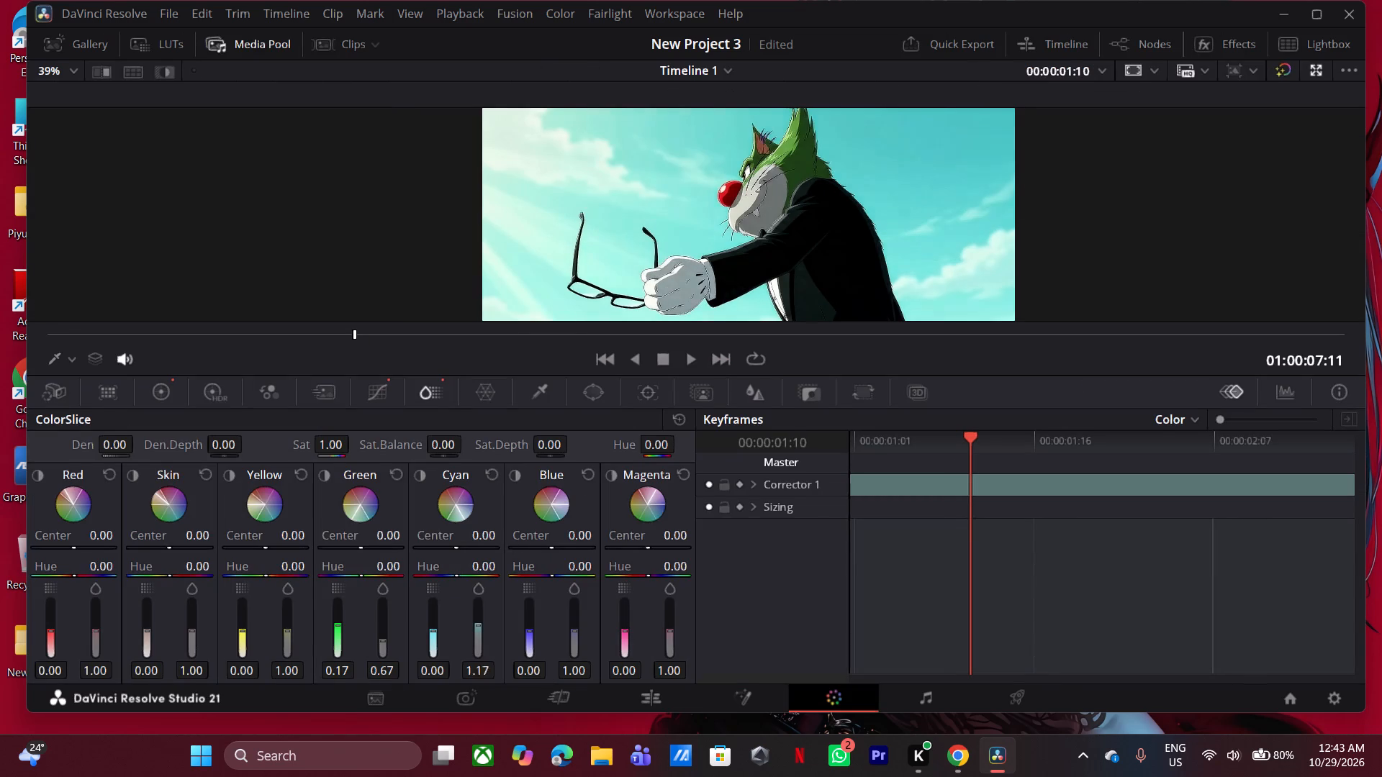
{"action": "left_click_drag", "start_coordinate": [482, 618], "coordinate": [494, 654]}
{"action": "left_click", "coordinate": [477, 640]}
{"action": "left_click_drag", "start_coordinate": [436, 631], "coordinate": [442, 622]}
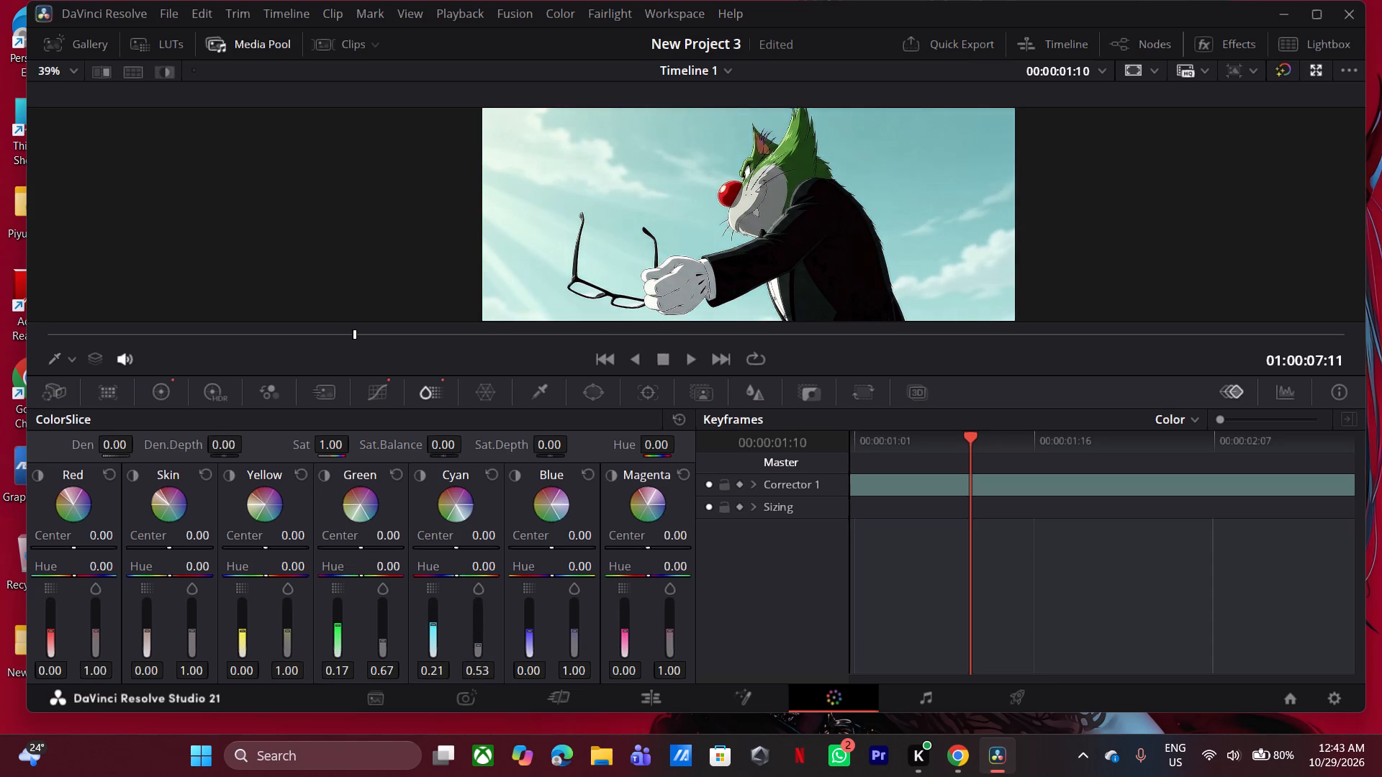
{"action": "left_click_drag", "start_coordinate": [442, 622], "coordinate": [443, 622]}
{"action": "left_click_drag", "start_coordinate": [523, 633], "coordinate": [528, 618]}
{"action": "left_click_drag", "start_coordinate": [528, 618], "coordinate": [530, 639]}
{"action": "left_click_drag", "start_coordinate": [434, 622], "coordinate": [436, 609]}
{"action": "left_click_drag", "start_coordinate": [436, 609], "coordinate": [438, 622]}
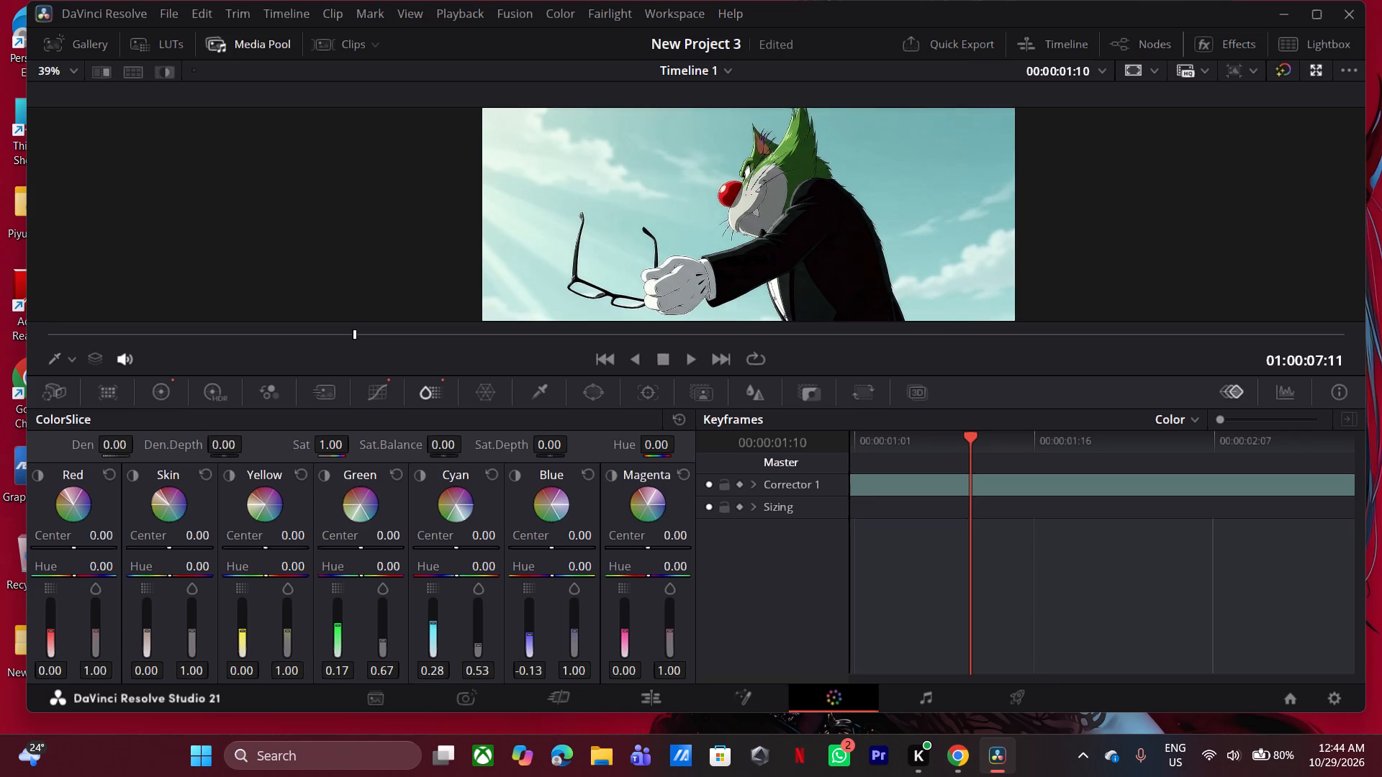
{"action": "left_click_drag", "start_coordinate": [438, 622], "coordinate": [440, 637]}
{"action": "left_click", "coordinate": [476, 642]}
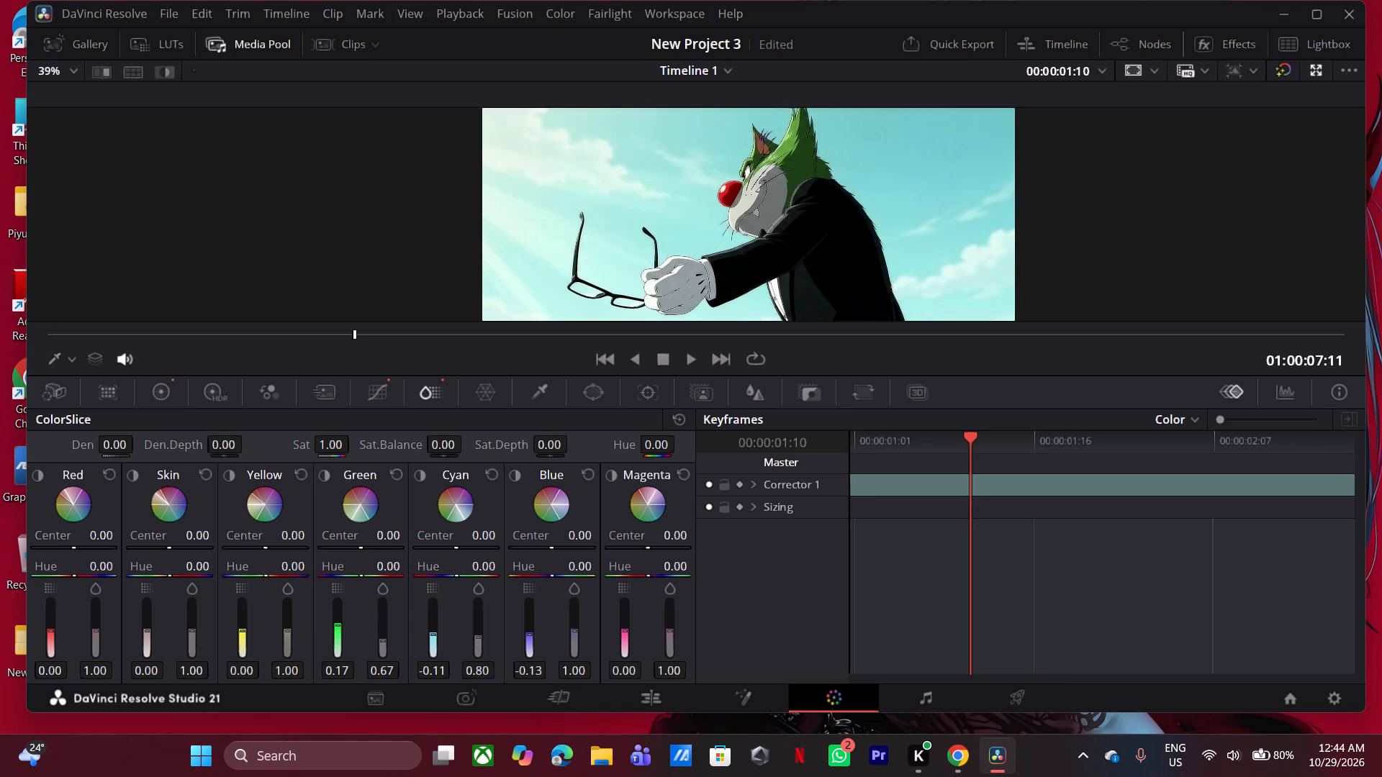
{"action": "scroll", "coordinate": [880, 273], "scroll_direction": "down", "scroll_amount": 10}
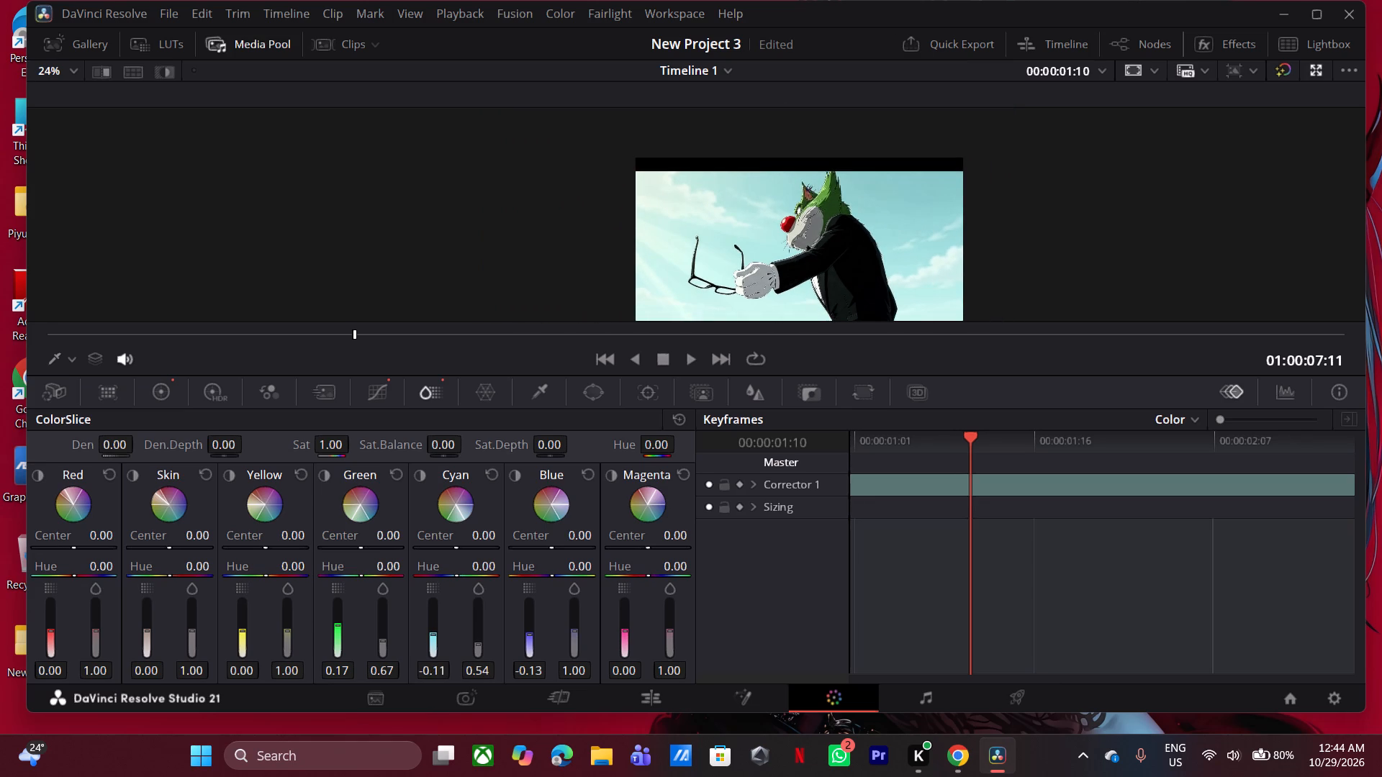
Scrub the edited timeline from the glasses shot into the cat-turning clips to compare their colours with the graded side-view shot.
{"action": "left_click", "coordinate": [690, 690]}
{"action": "left_click_drag", "start_coordinate": [597, 473], "coordinate": [600, 476]}
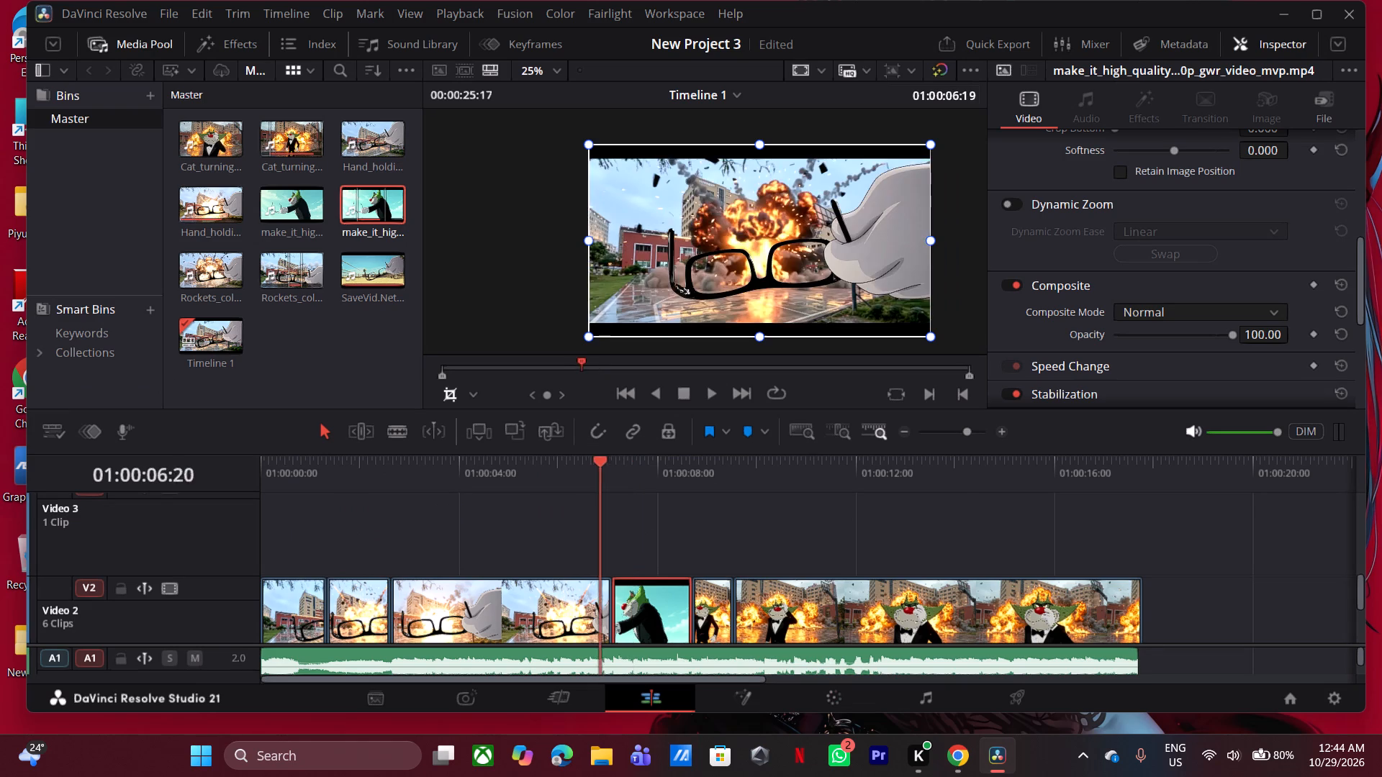
{"action": "left_click_drag", "start_coordinate": [600, 476], "coordinate": [708, 523]}
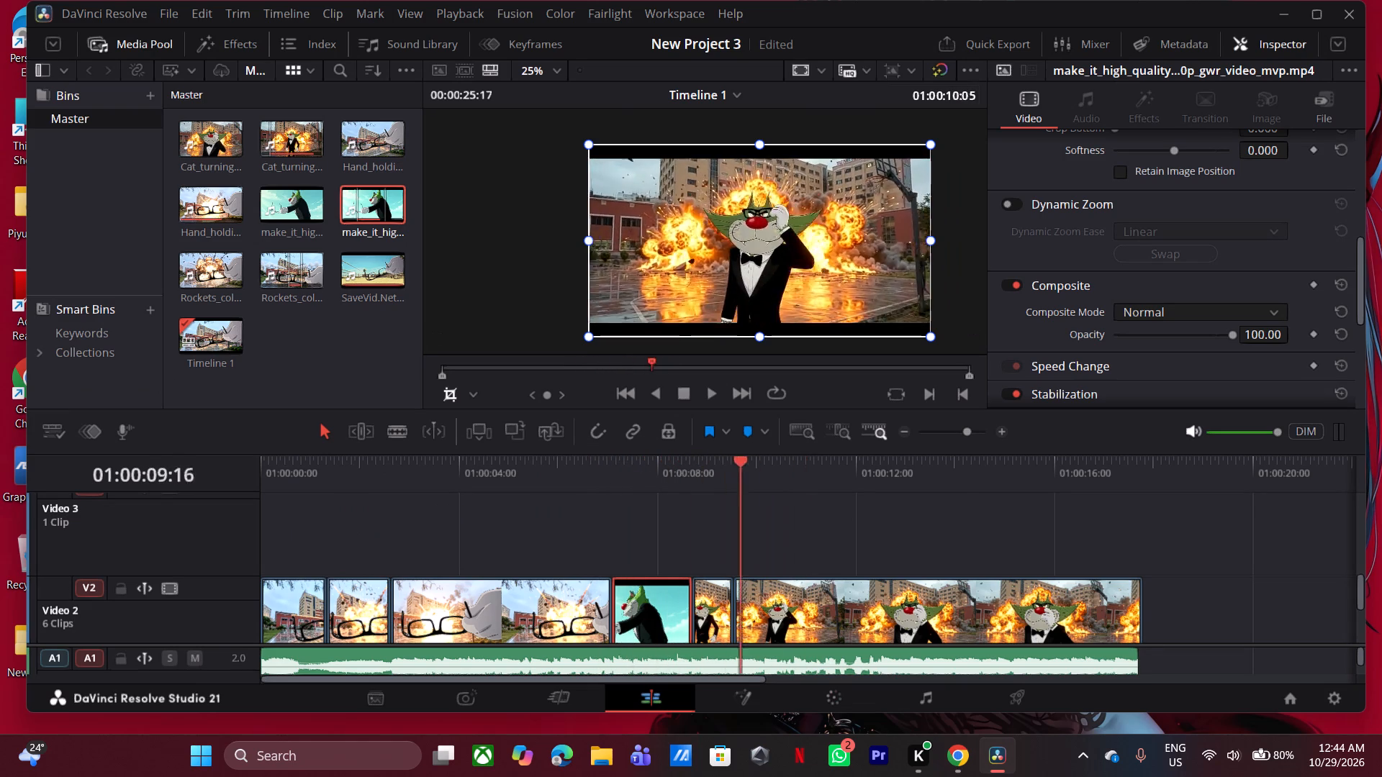
{"action": "left_click_drag", "start_coordinate": [708, 523], "coordinate": [745, 537]}
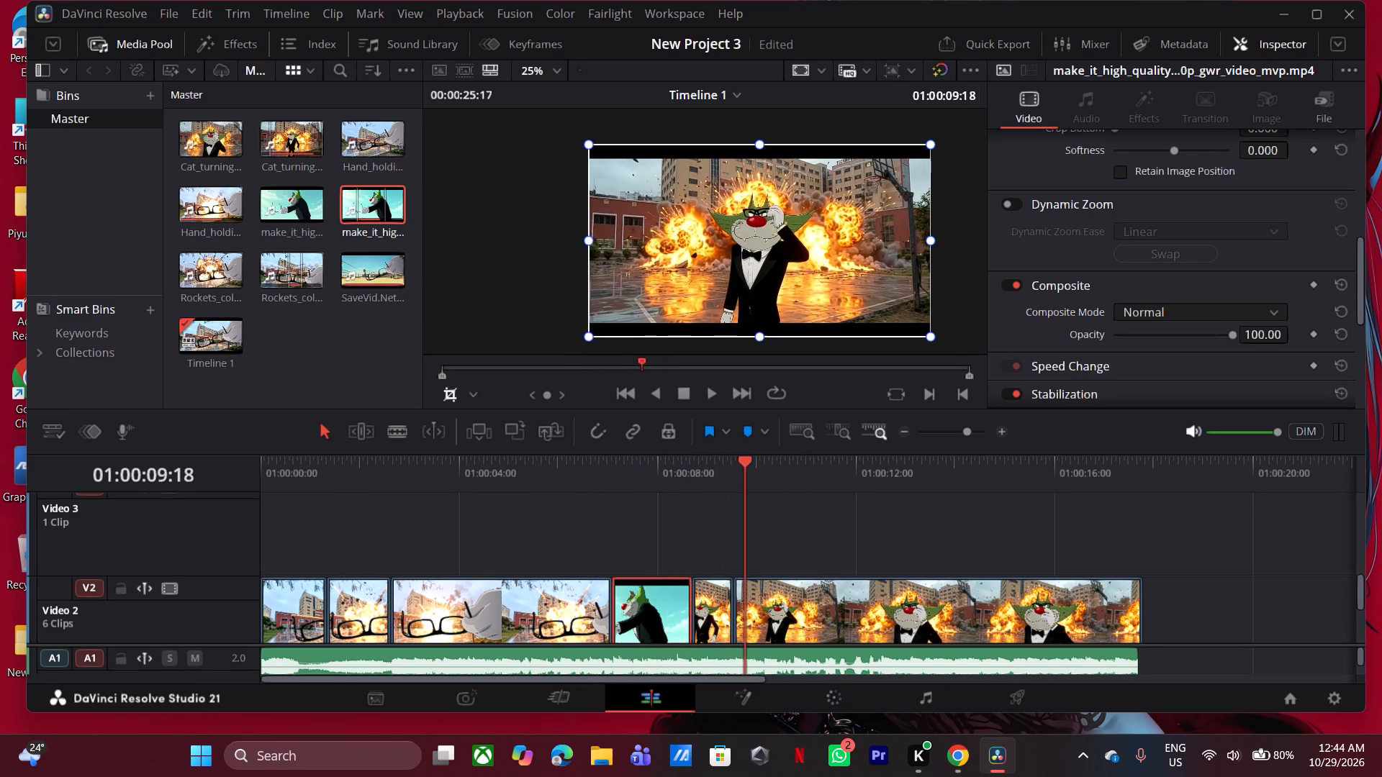
{"action": "left_click_drag", "start_coordinate": [552, 490], "coordinate": [762, 525]}
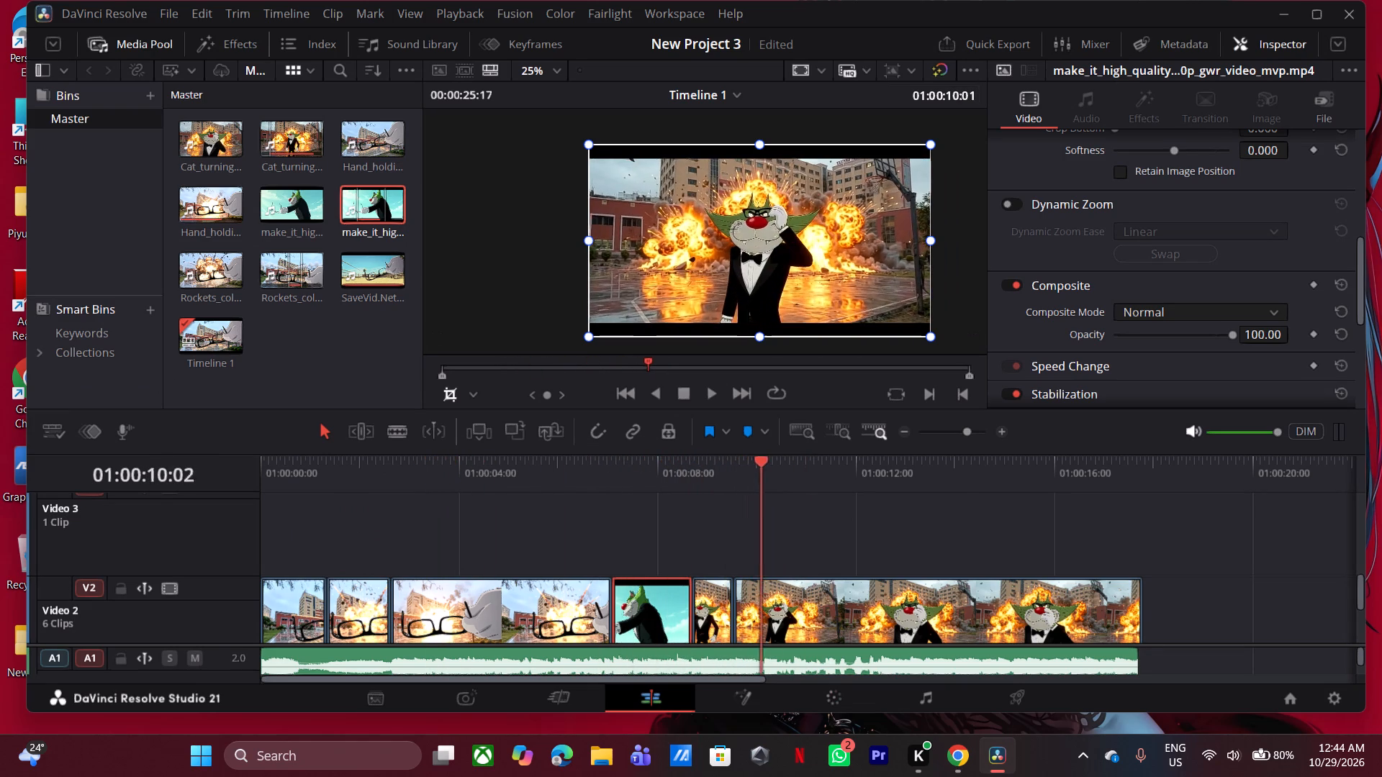
{"action": "left_click_drag", "start_coordinate": [762, 525], "coordinate": [762, 525]}
In ColorSlice, set the first cat-turning clip's cyan density to -0.36 and cyan saturation to 0.90.
{"action": "left_click", "coordinate": [836, 702]}
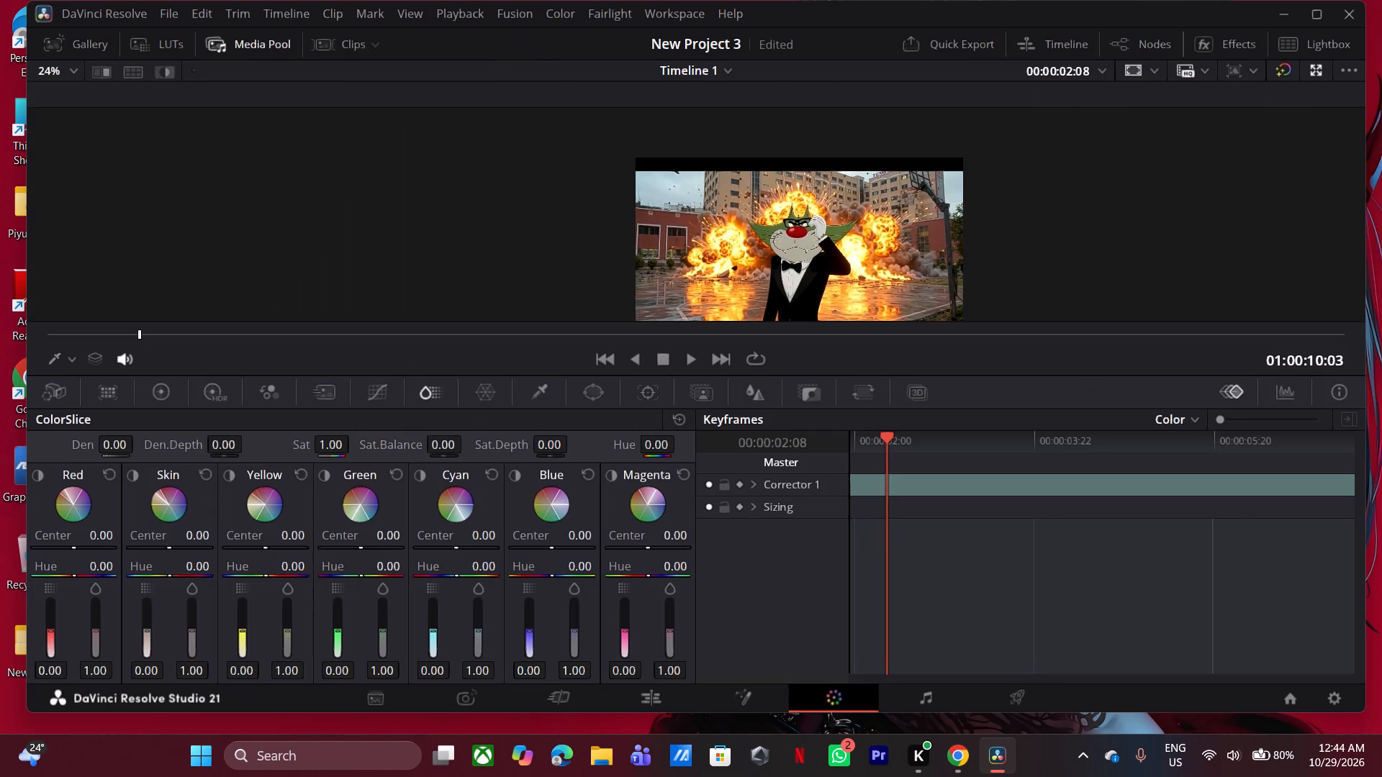
{"action": "left_click", "coordinate": [333, 47]}
{"action": "double_click", "coordinate": [578, 327]}
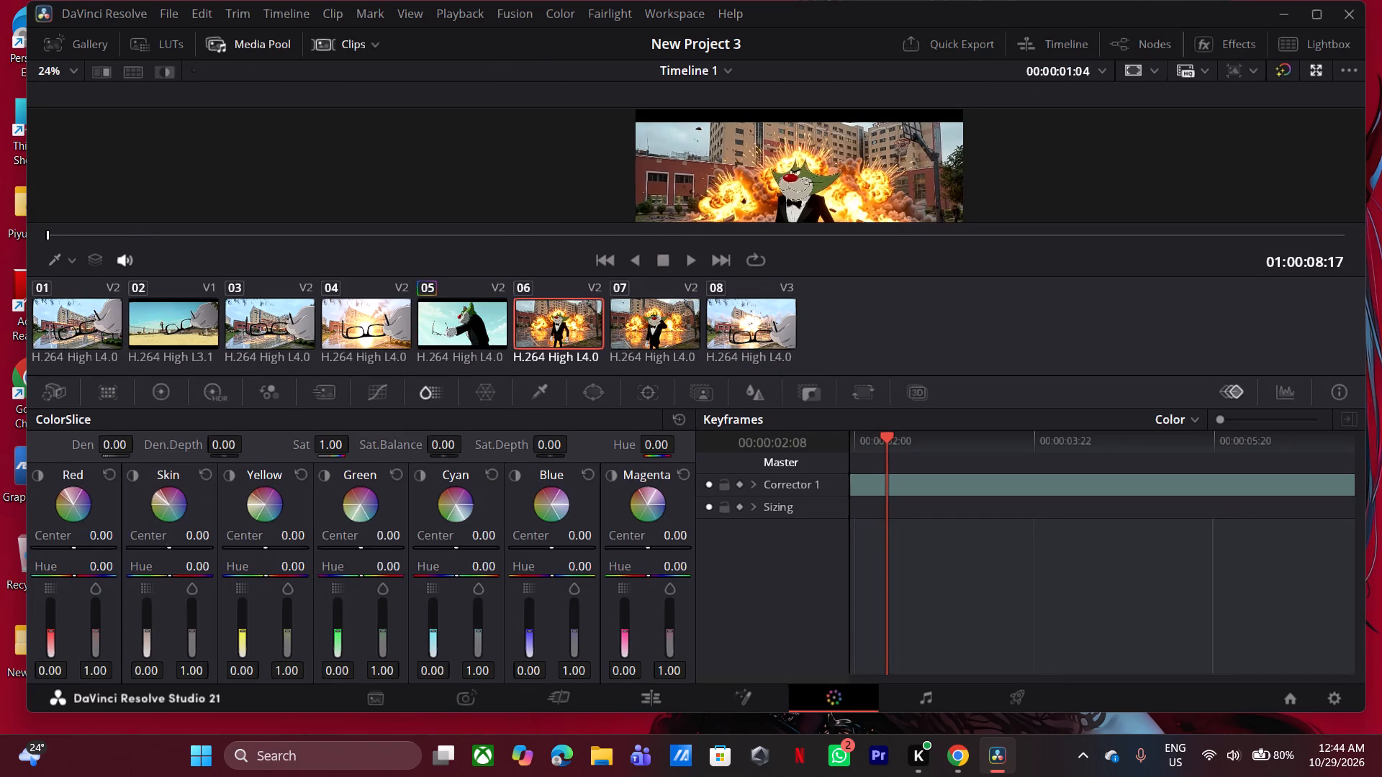
{"action": "left_click", "coordinate": [356, 49]}
{"action": "scroll", "coordinate": [786, 238], "scroll_direction": "up", "scroll_amount": 4}
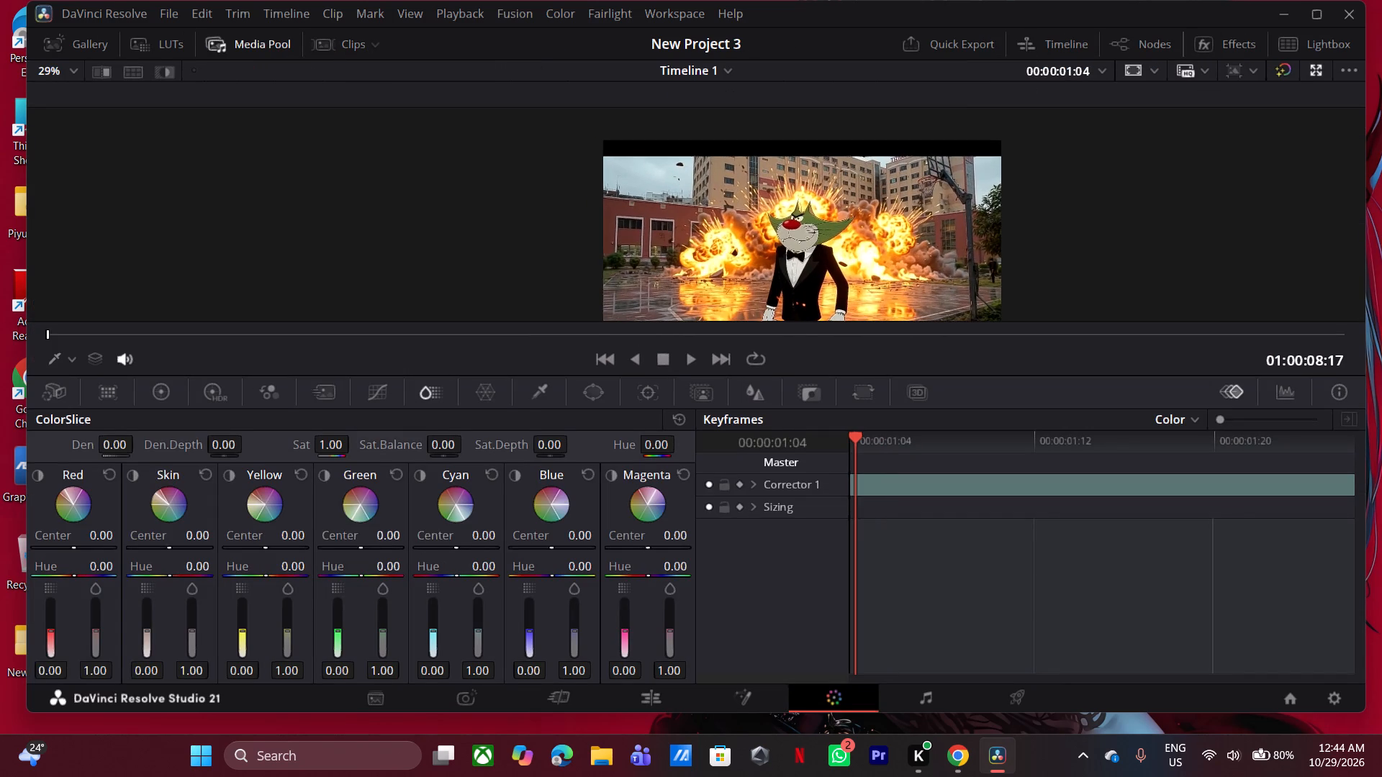
{"action": "left_click_drag", "start_coordinate": [433, 635], "coordinate": [436, 646]}
{"action": "left_click_drag", "start_coordinate": [436, 646], "coordinate": [436, 649]}
{"action": "left_click_drag", "start_coordinate": [474, 632], "coordinate": [489, 639]}
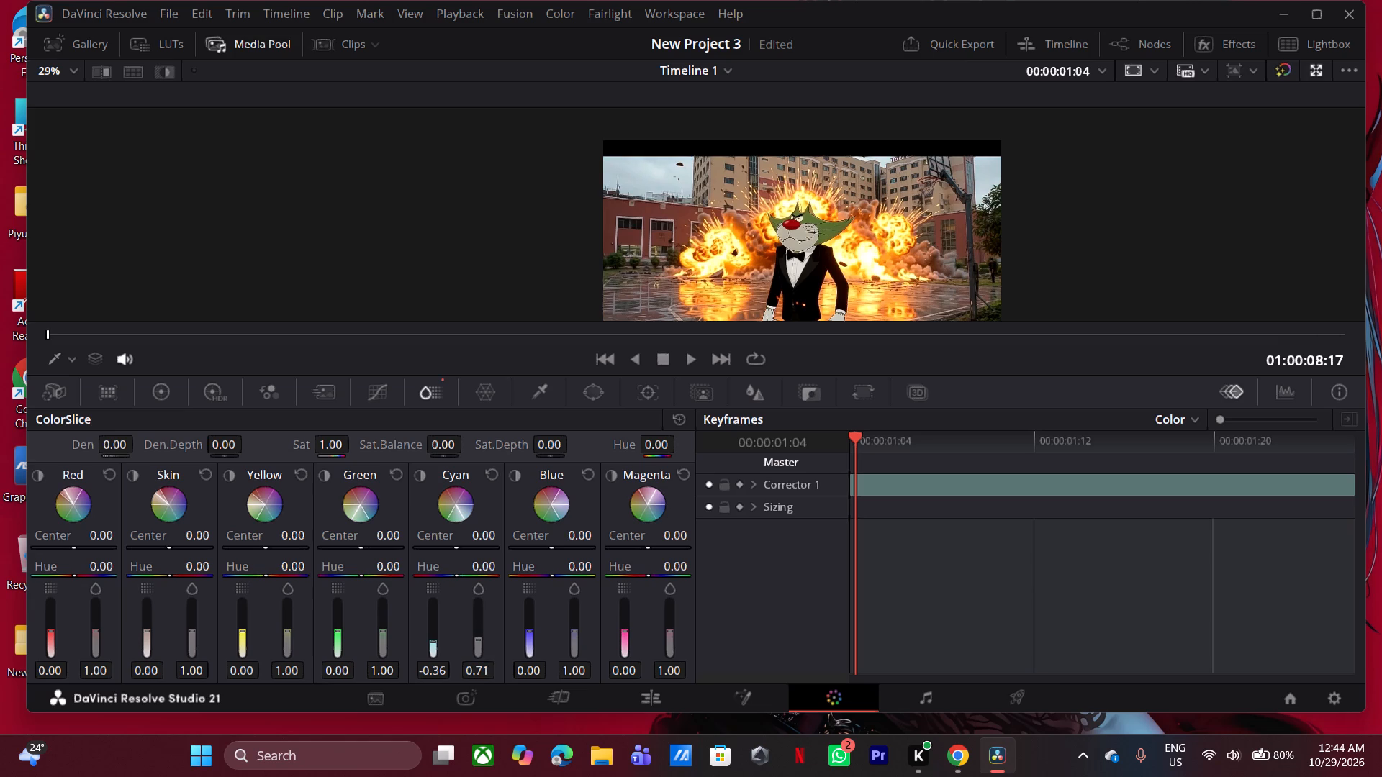
{"action": "left_click_drag", "start_coordinate": [489, 639], "coordinate": [489, 630]}
Find the stray rockets-colliding clip at 01:00:24:00 on Video 3 and delete it from the timeline.
{"action": "left_click", "coordinate": [335, 42]}
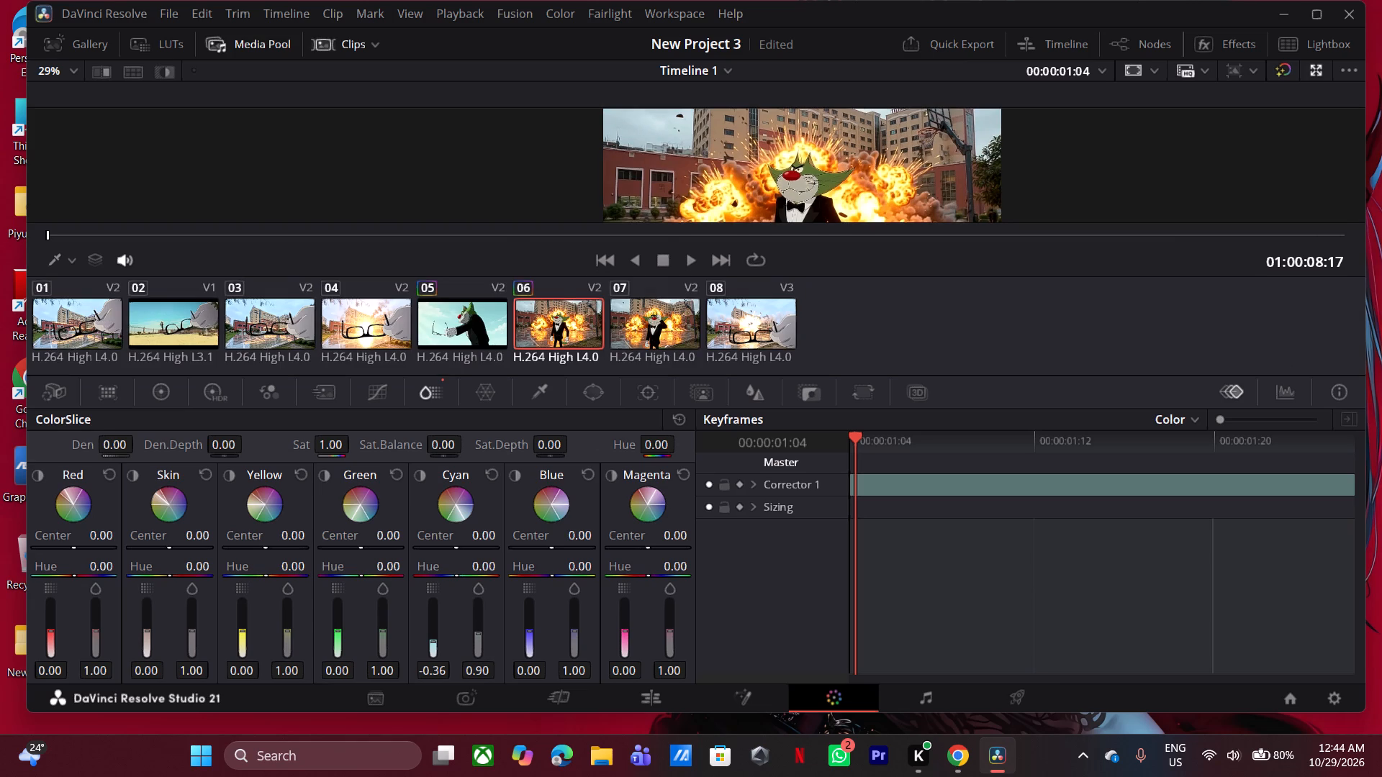
{"action": "double_click", "coordinate": [649, 337]}
{"action": "scroll", "coordinate": [583, 319], "scroll_direction": "up", "scroll_amount": 1}
{"action": "middle_click", "coordinate": [583, 319]}
{"action": "left_click", "coordinate": [747, 341]}
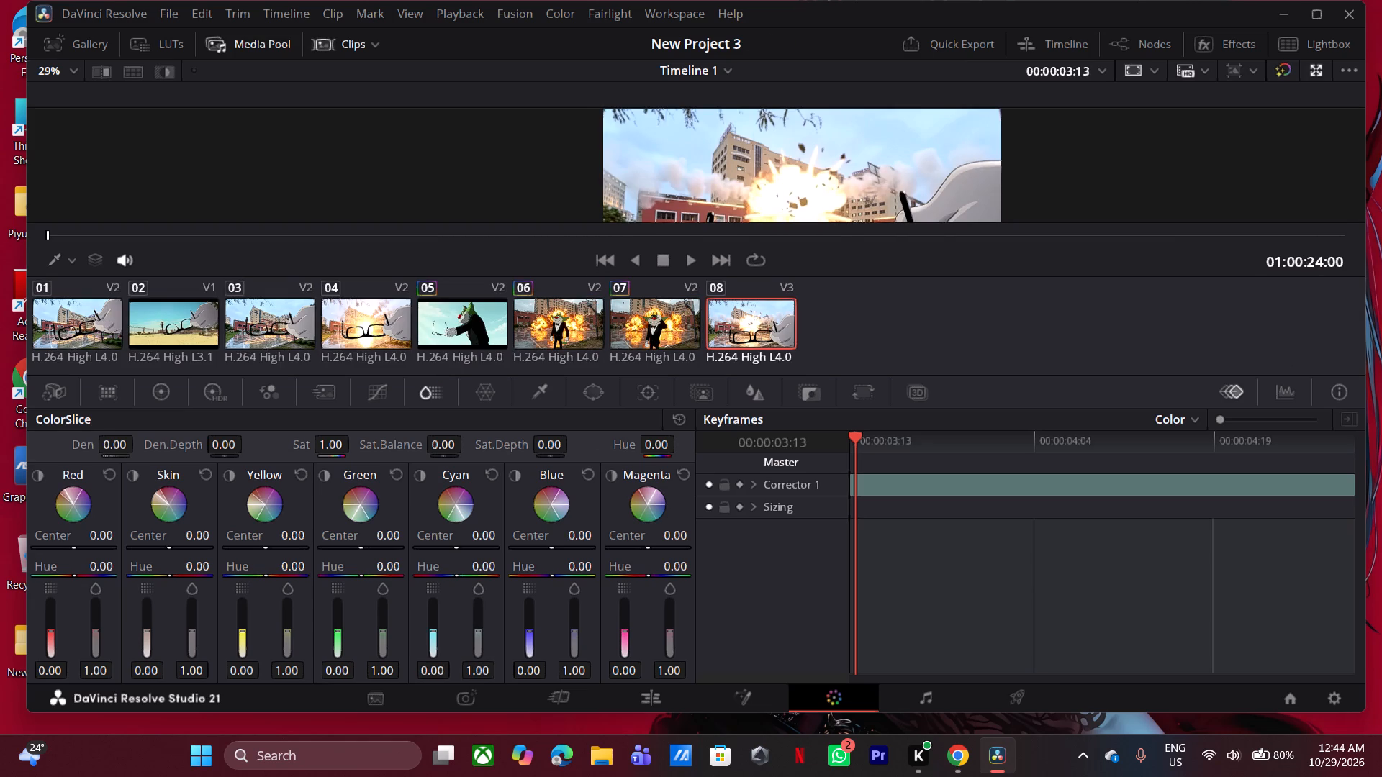
{"action": "left_click", "coordinate": [667, 691]}
{"action": "left_click", "coordinate": [860, 555]}
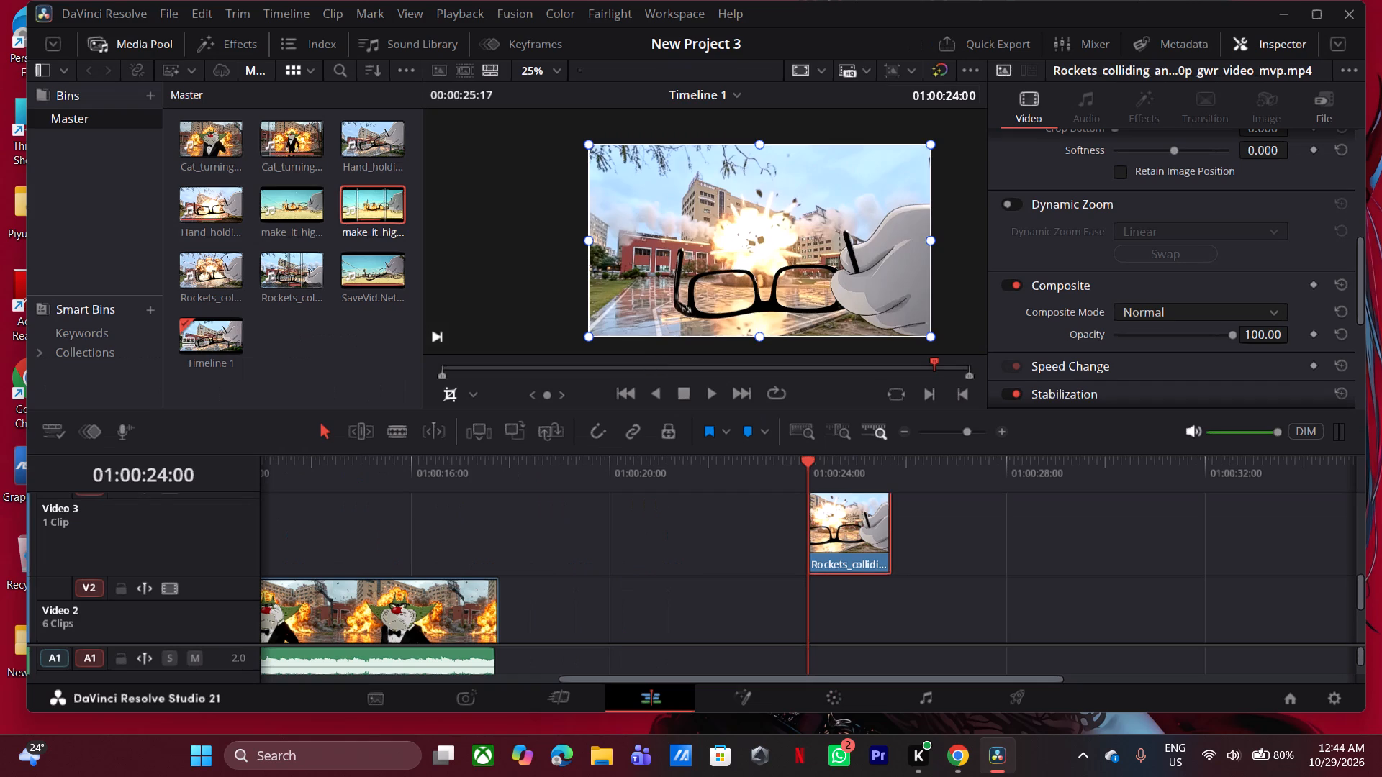
{"action": "key", "text": "BackSpace"}
Return the playhead to the start of the timeline and save the project.
{"action": "left_click_drag", "start_coordinate": [376, 463], "coordinate": [240, 495]}
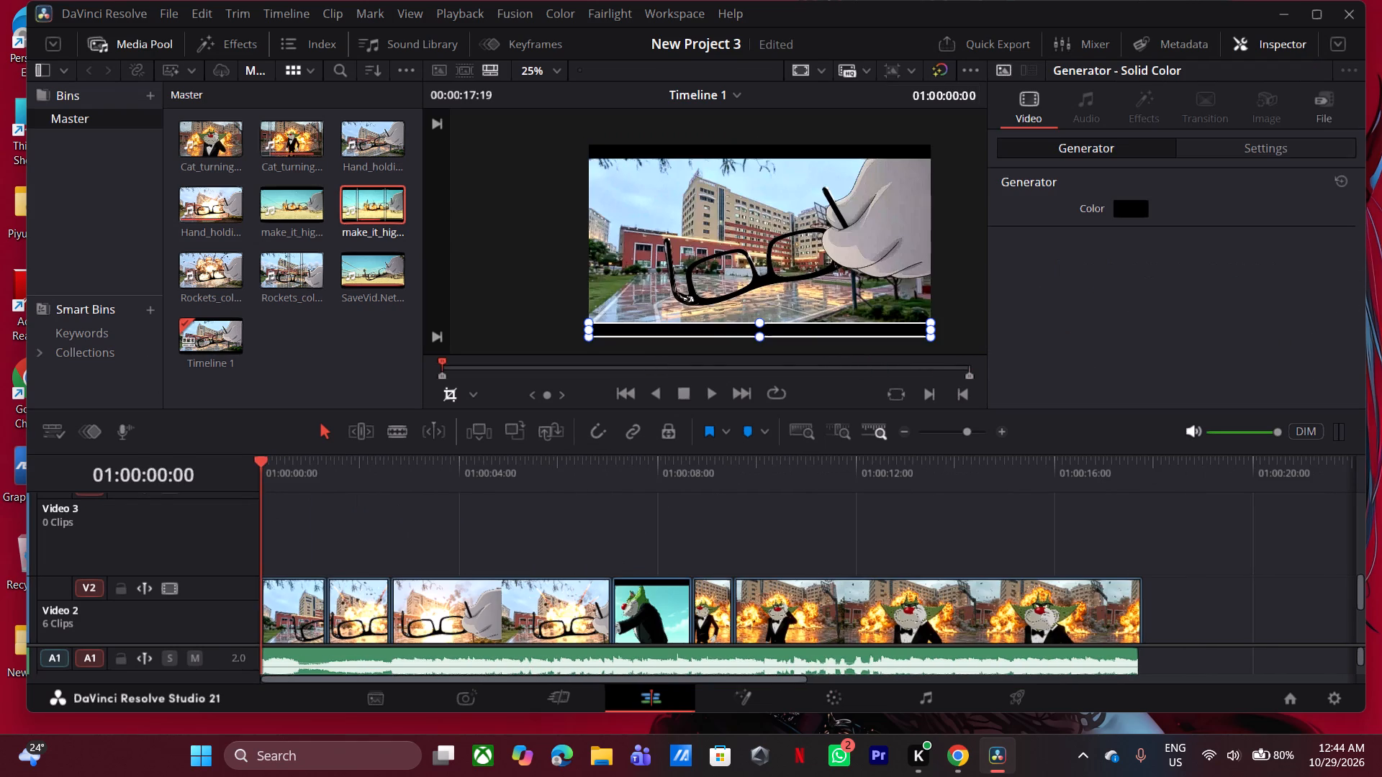
{"action": "key", "text": "ctrl+s"}
Play the timeline full screen and replay the cut from the cat side-view shot to the cat-turning clip.
{"action": "key", "text": "ctrl+f"}
{"action": "key", "text": "space"}
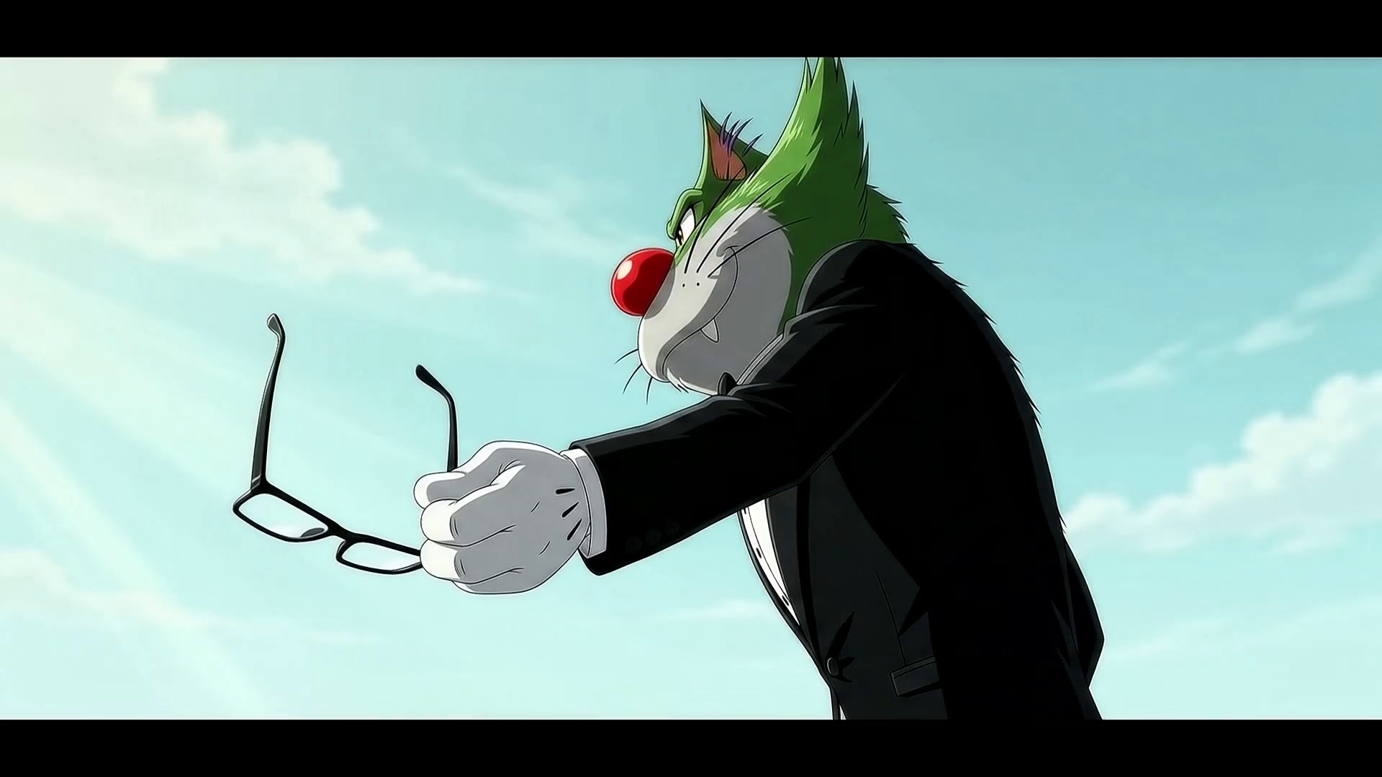
{"action": "key", "text": "space"}
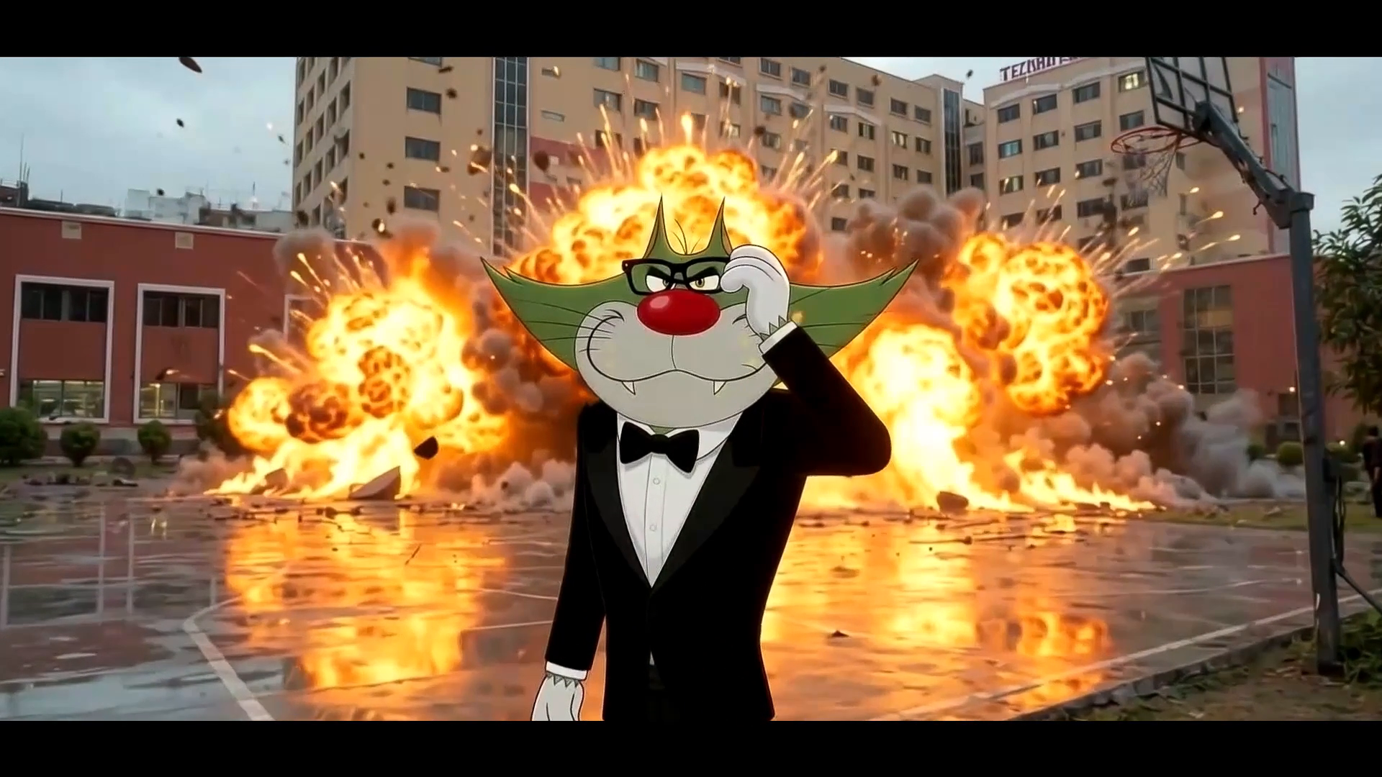
{"action": "key", "text": "j"}
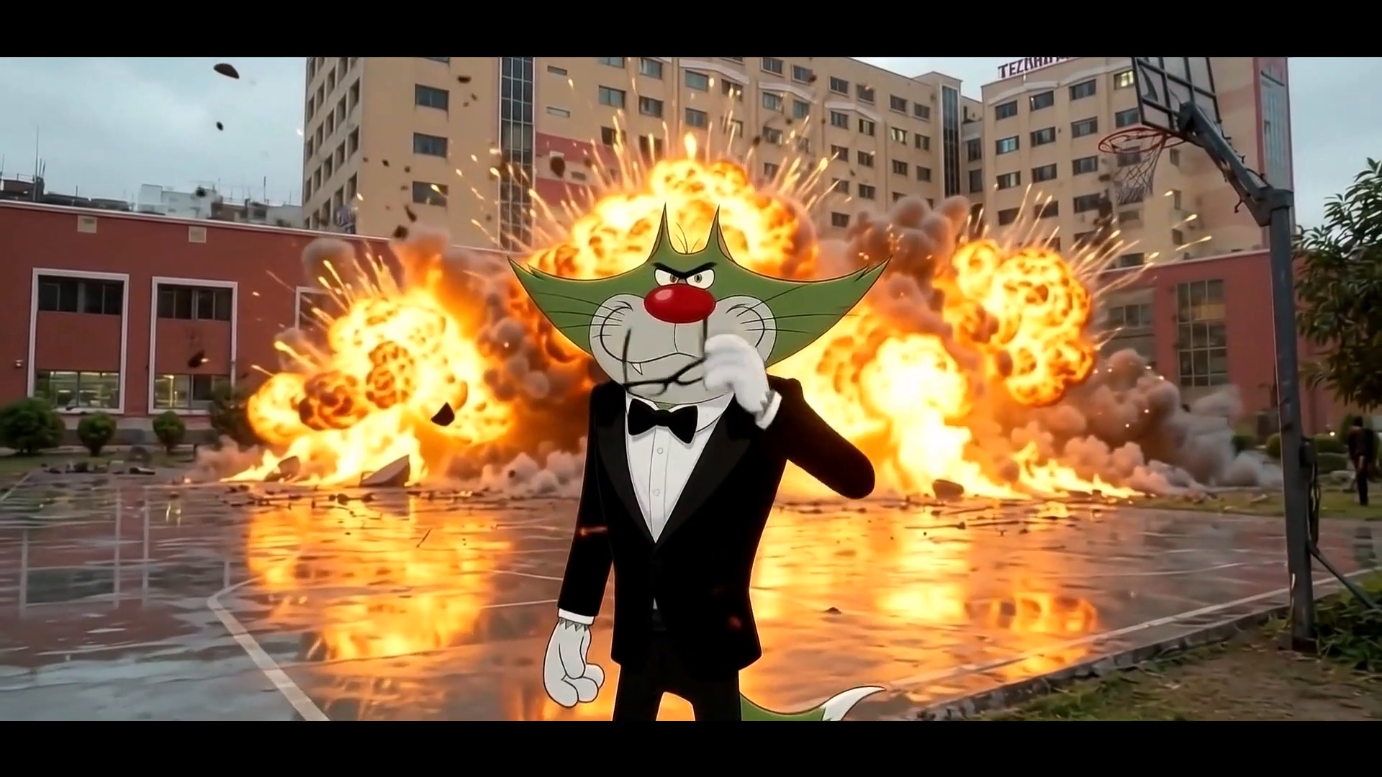
{"action": "key", "text": "space"}
{"action": "key", "text": "space"}
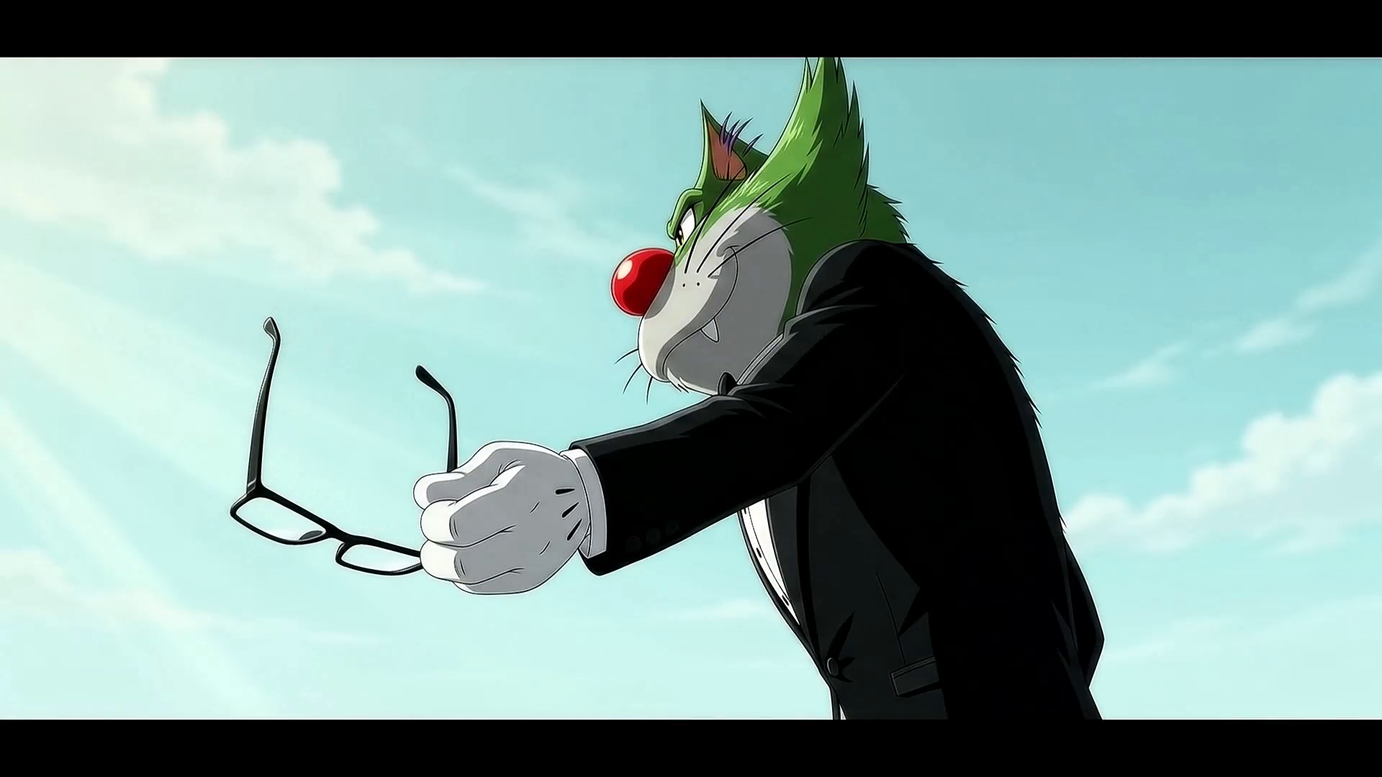
{"action": "key", "text": "space"}
{"action": "key", "text": "Escape"}
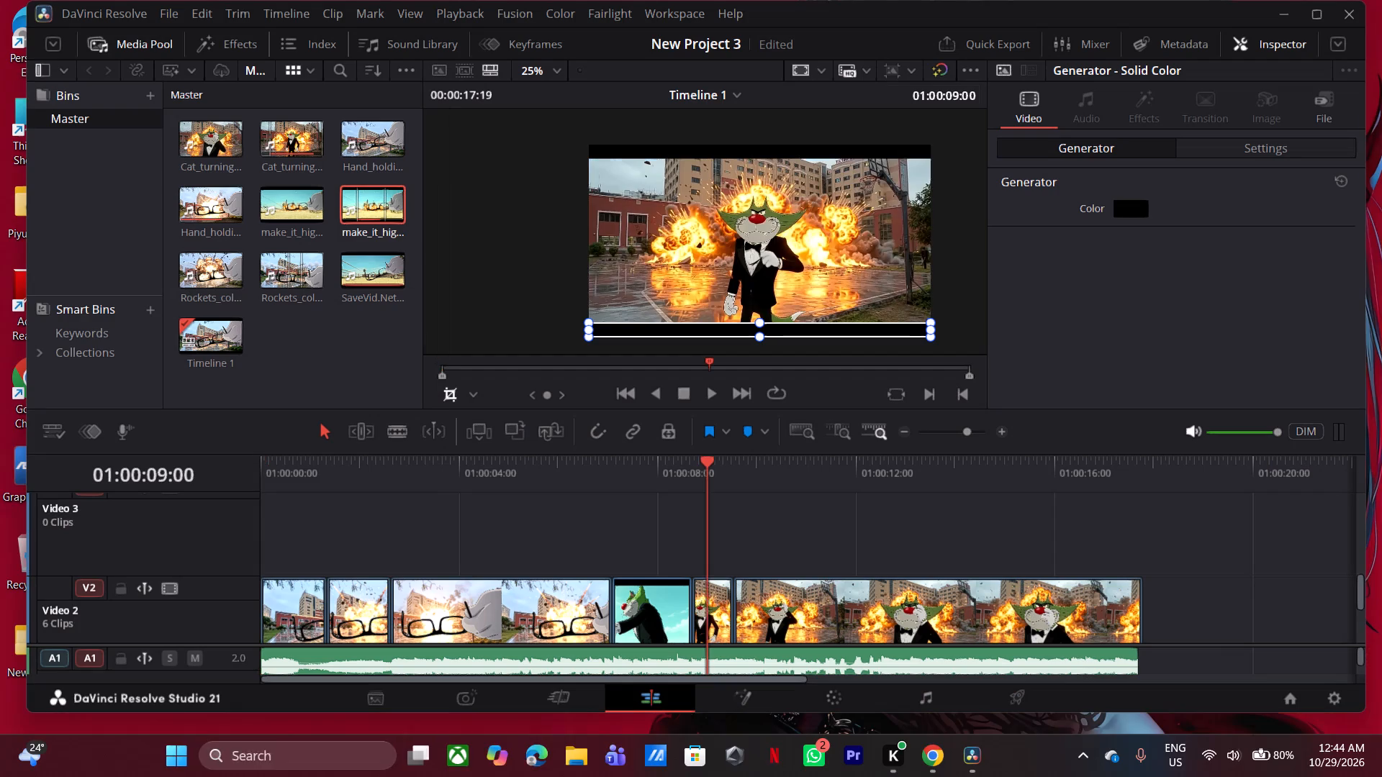
Place Cat_turning_to_screen_f2d0aaeb_1080p.mp4 from the media pool on Video 3, above the longer cat-turning clip.
{"action": "left_click", "coordinate": [335, 356]}
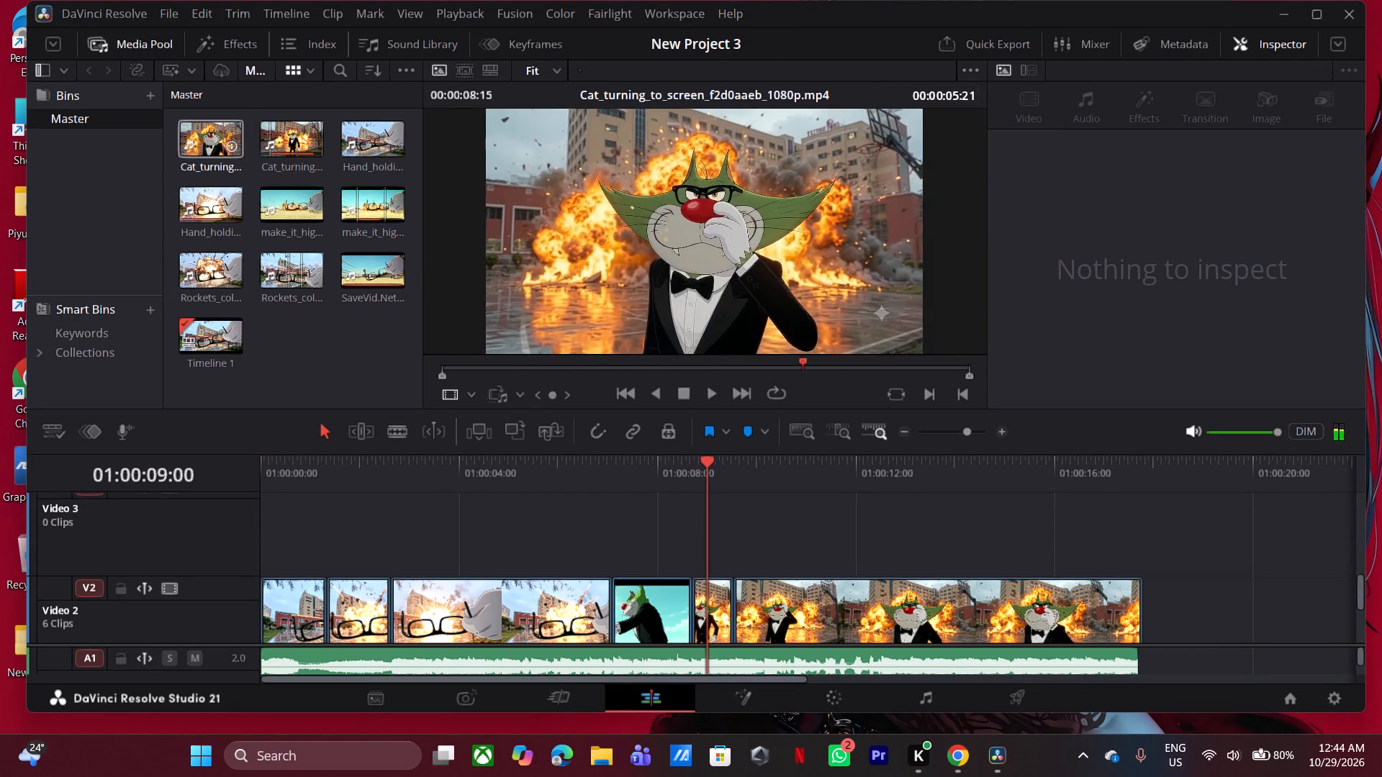
{"action": "double_click", "coordinate": [192, 150]}
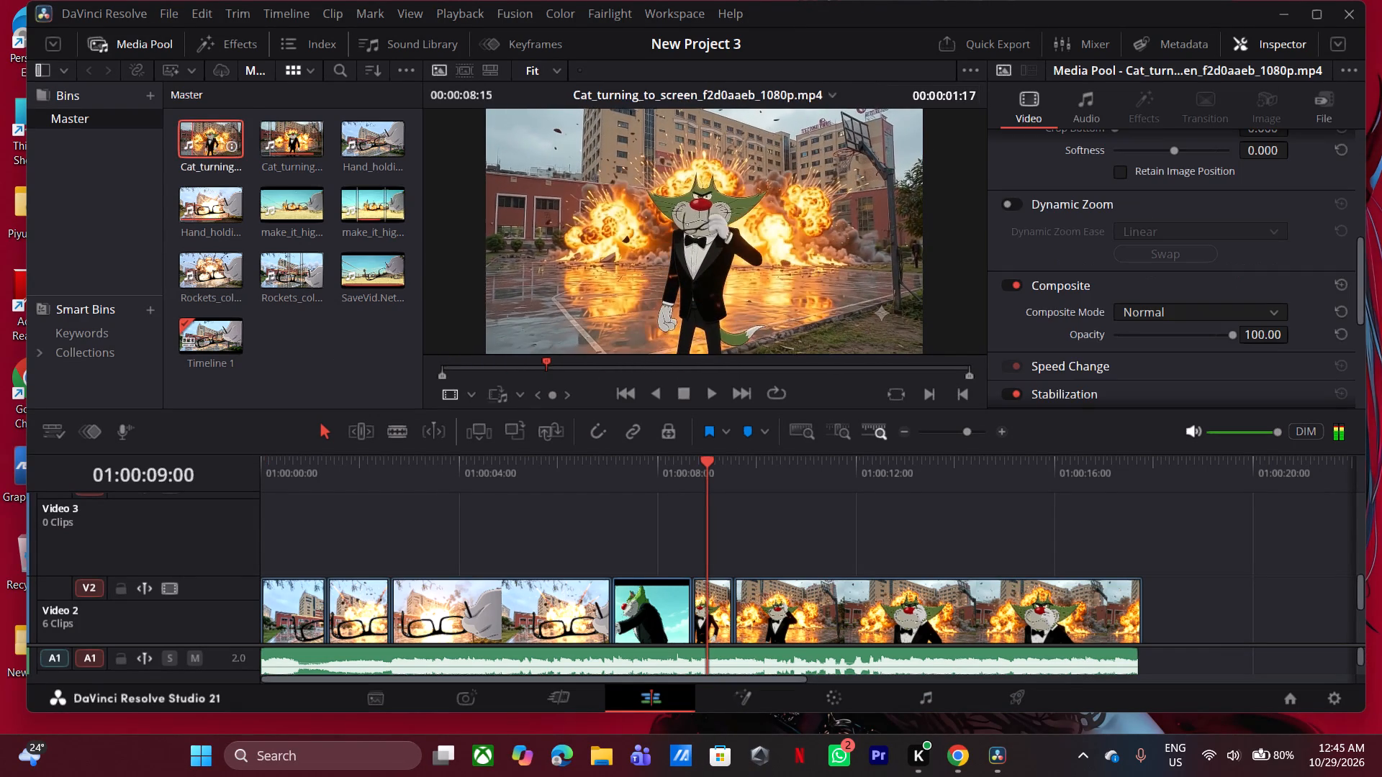
{"action": "left_click_drag", "start_coordinate": [680, 336], "coordinate": [894, 541]}
{"action": "double_click", "coordinate": [1001, 434]}
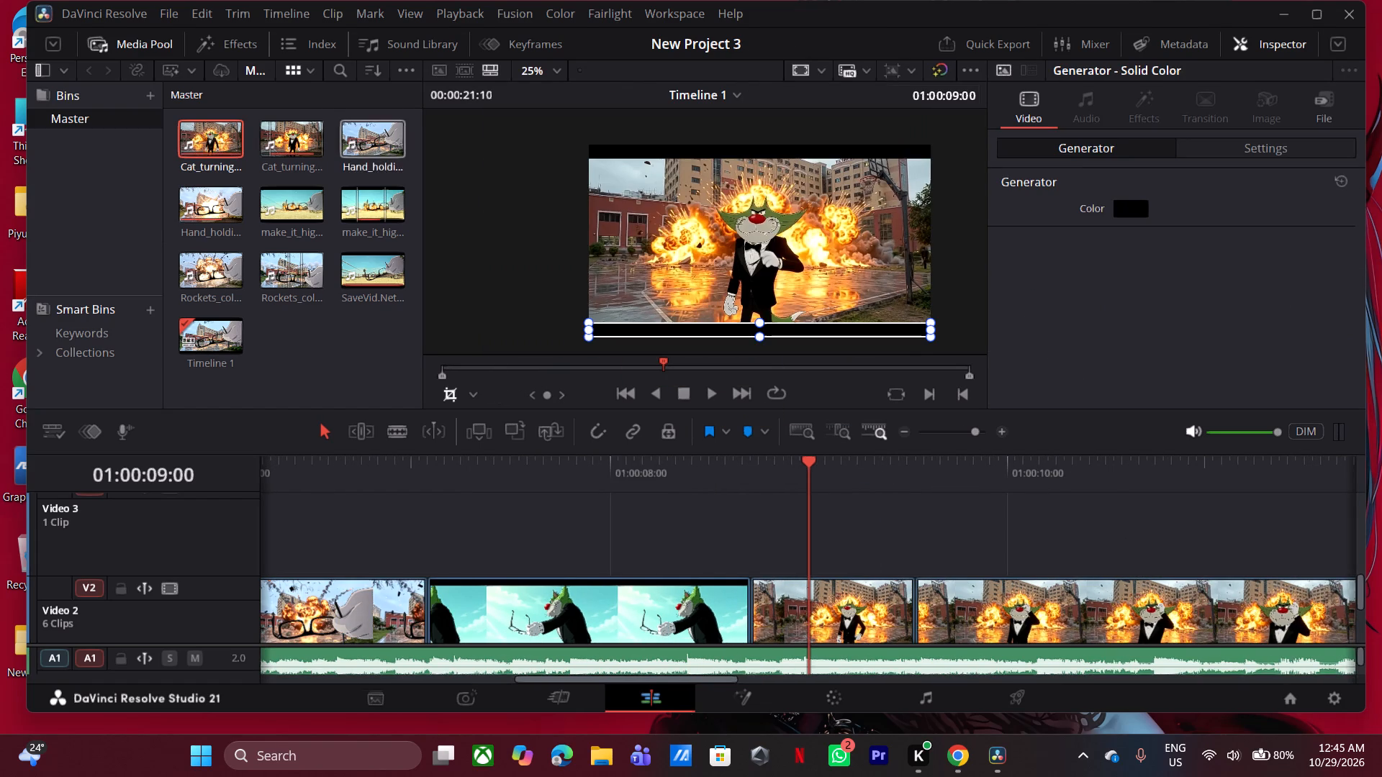
{"action": "left_click", "coordinate": [757, 475]}
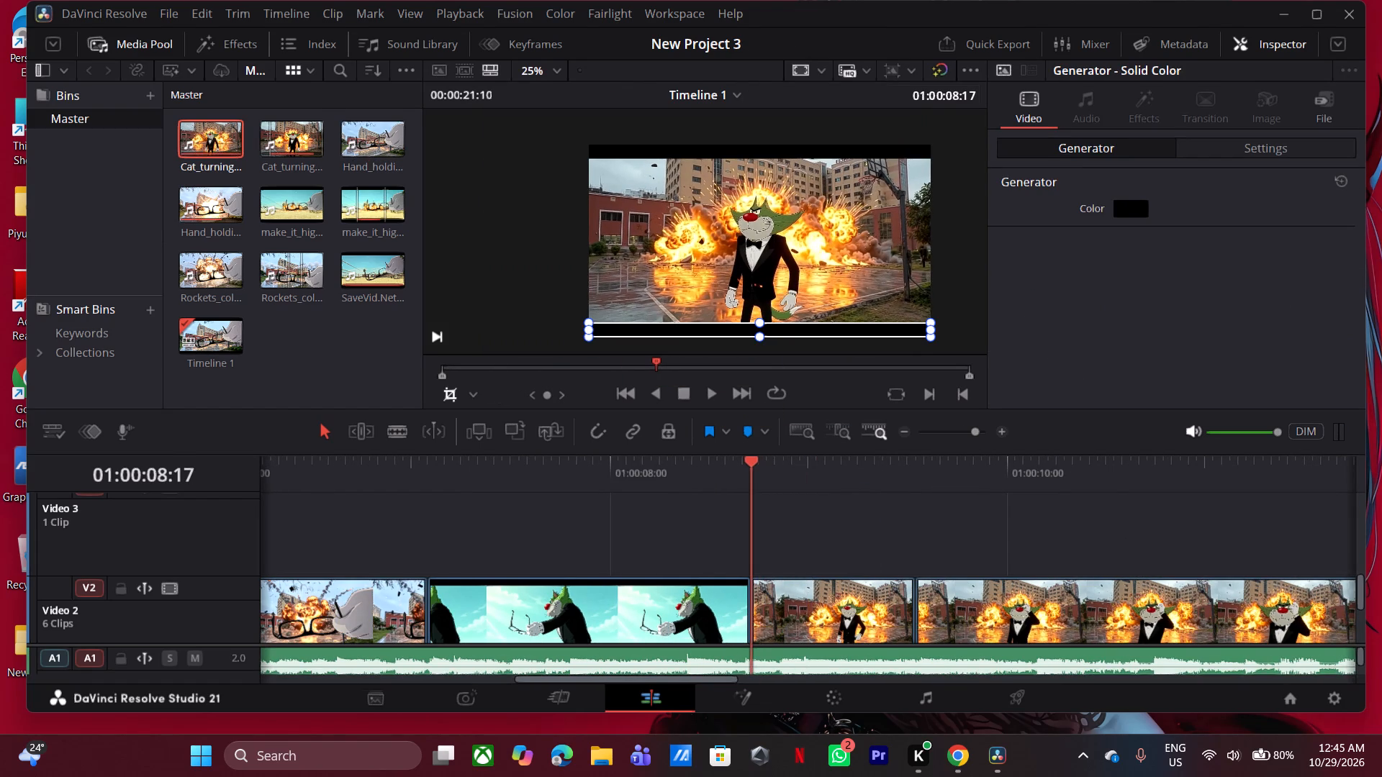
{"action": "left_click", "coordinate": [899, 430]}
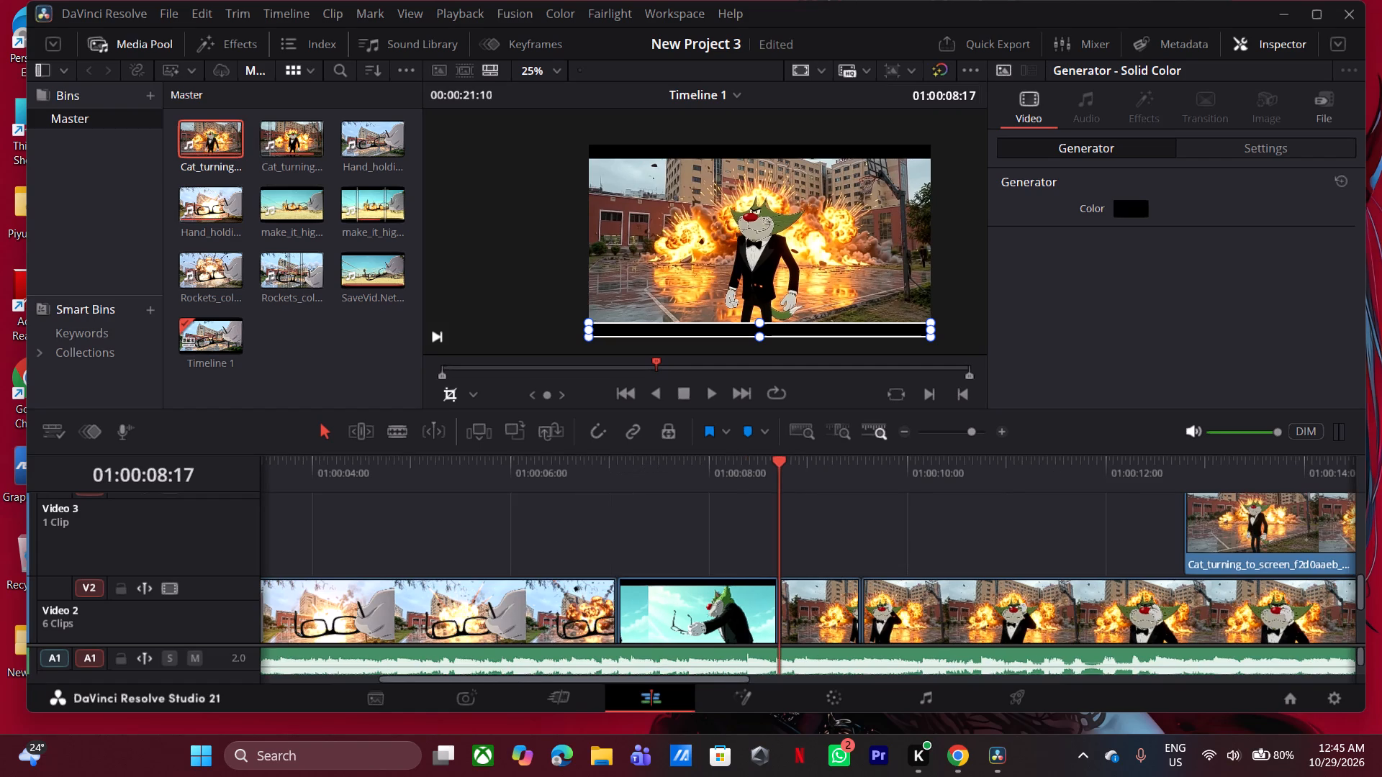
{"action": "left_click_drag", "start_coordinate": [1273, 532], "coordinate": [1078, 527]}
{"action": "left_click", "coordinate": [1078, 527]}
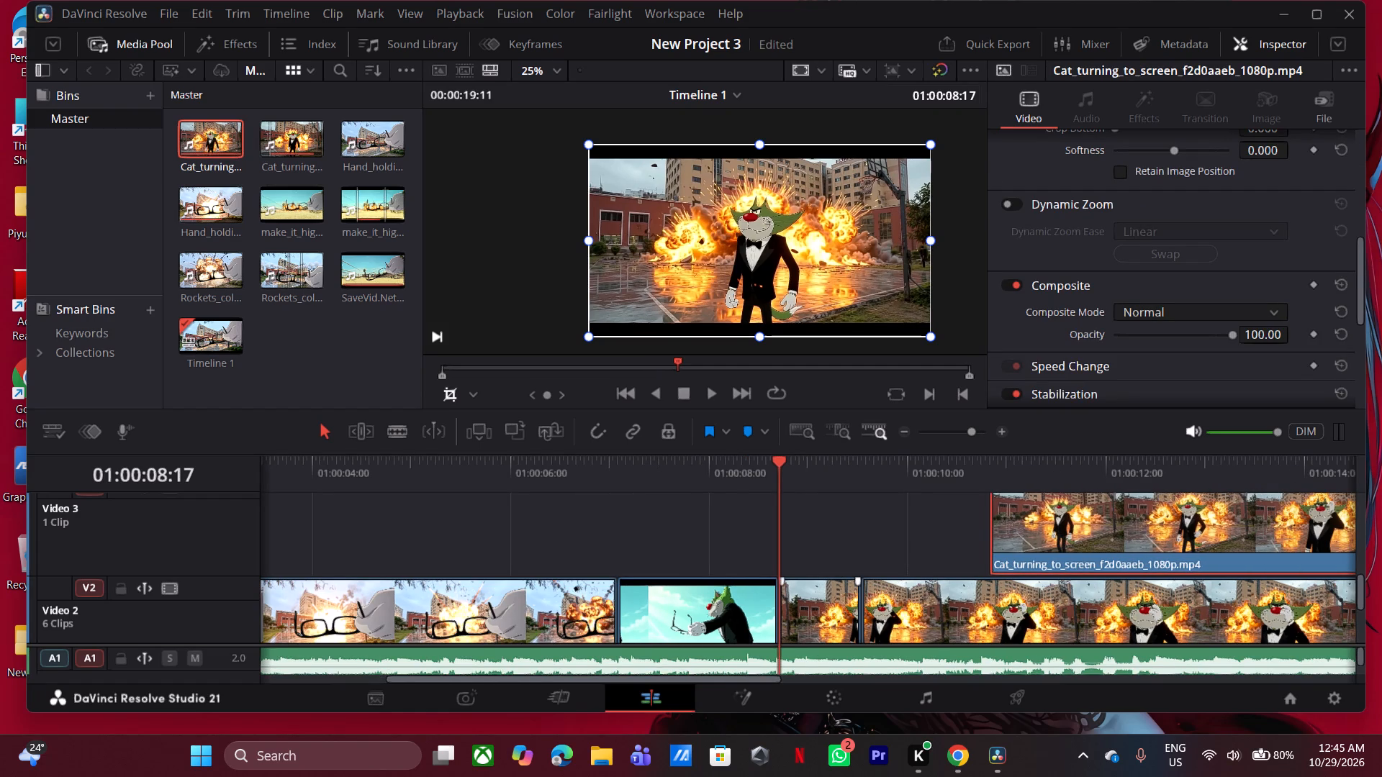
Move the short cat-turning clip from Video 2 up to Video 3 and extend its start back to about 01:00:07:13.
{"action": "left_click", "coordinate": [816, 602]}
{"action": "right_click", "coordinate": [816, 602]}
{"action": "double_click", "coordinate": [892, 324]}
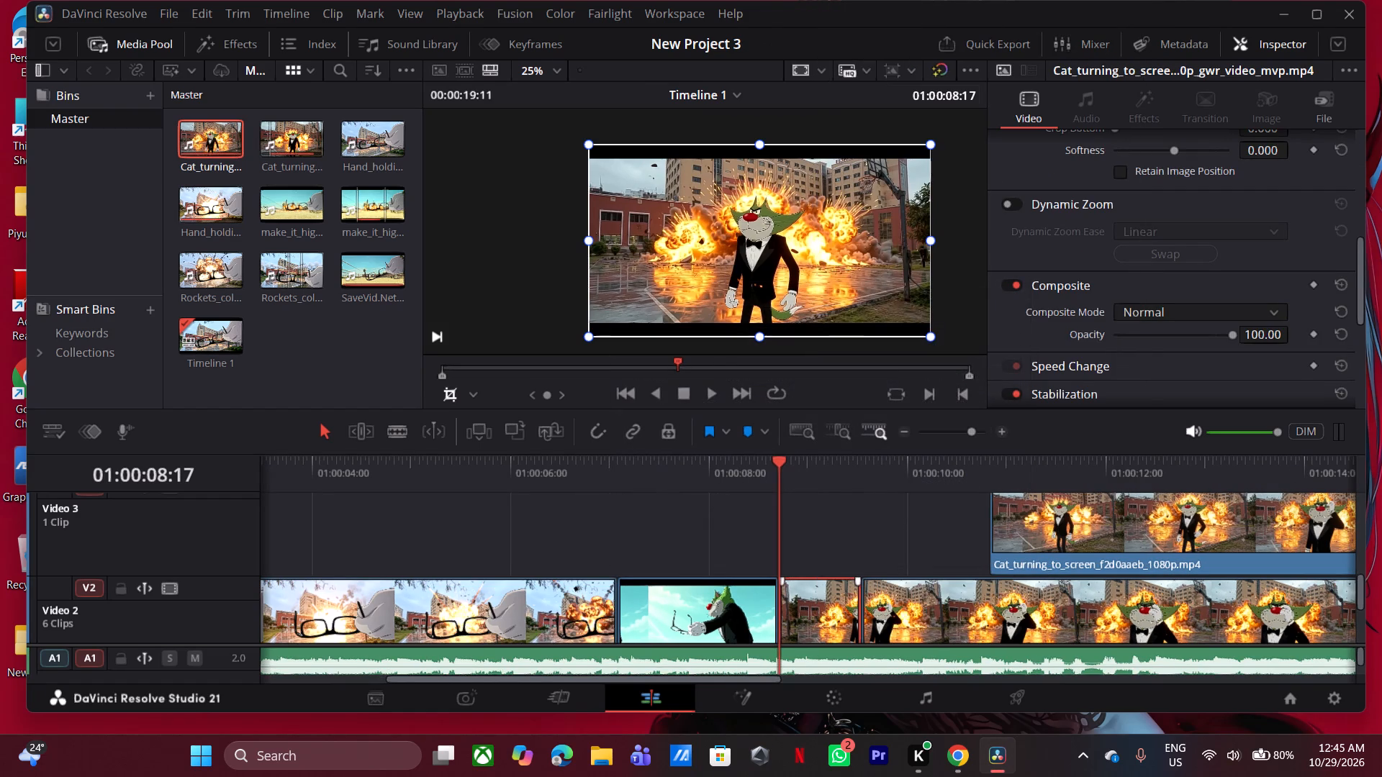
{"action": "left_click_drag", "start_coordinate": [816, 588], "coordinate": [816, 571]}
{"action": "left_click_drag", "start_coordinate": [782, 535], "coordinate": [657, 537]}
Move the 1080p cat-turning clip to Video 4 and align its start exactly with the cat-turning clip on Video 3.
{"action": "left_click_drag", "start_coordinate": [1039, 533], "coordinate": [1030, 506]}
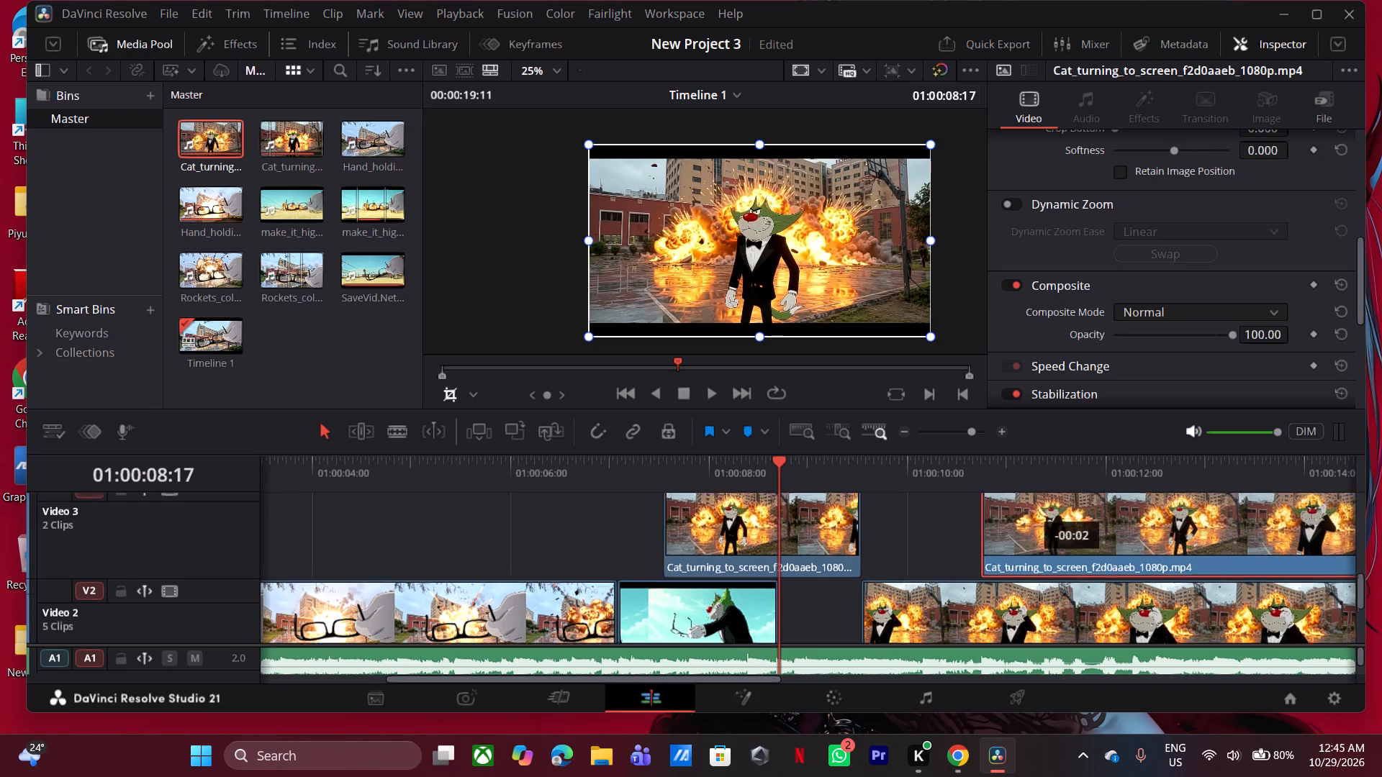
{"action": "left_click_drag", "start_coordinate": [1030, 506], "coordinate": [713, 535]}
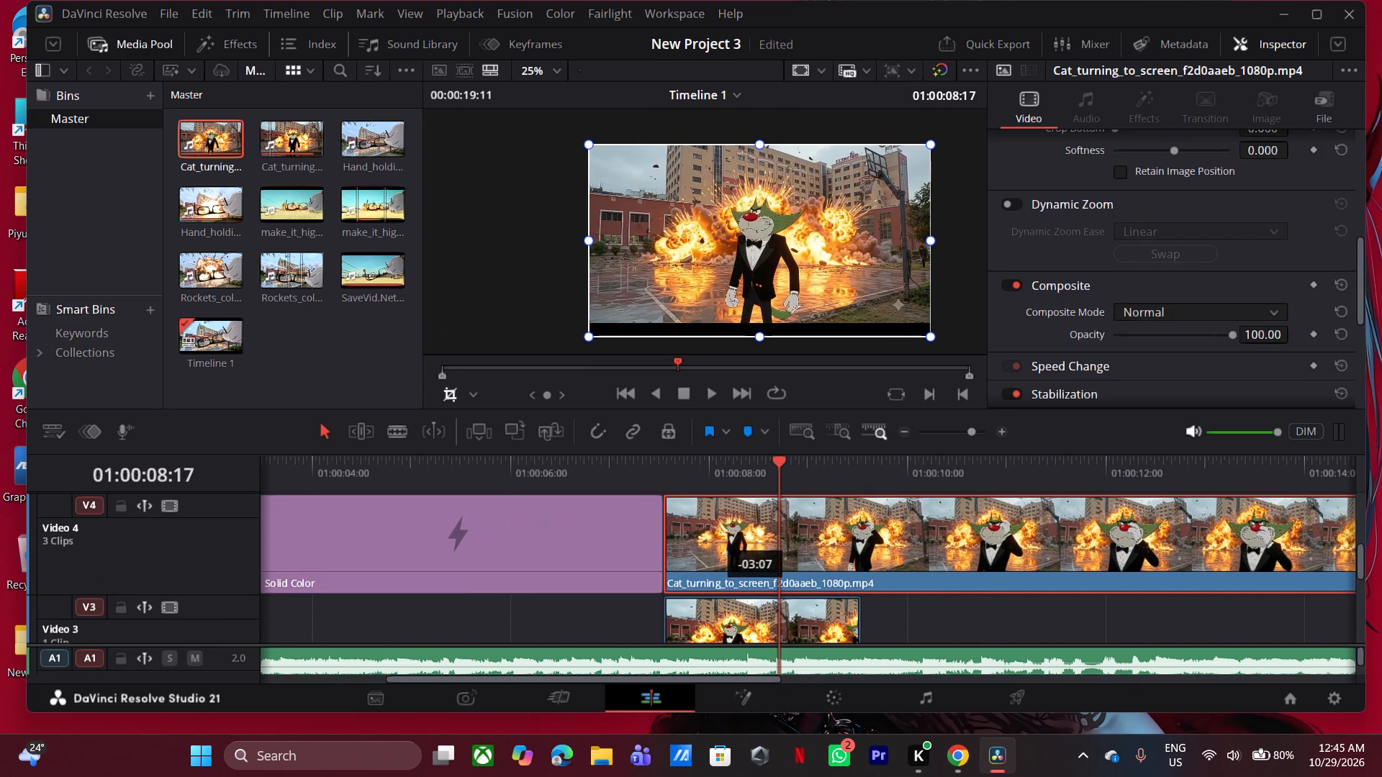
{"action": "left_click_drag", "start_coordinate": [713, 535], "coordinate": [715, 537]}
{"action": "left_click", "coordinate": [666, 461]}
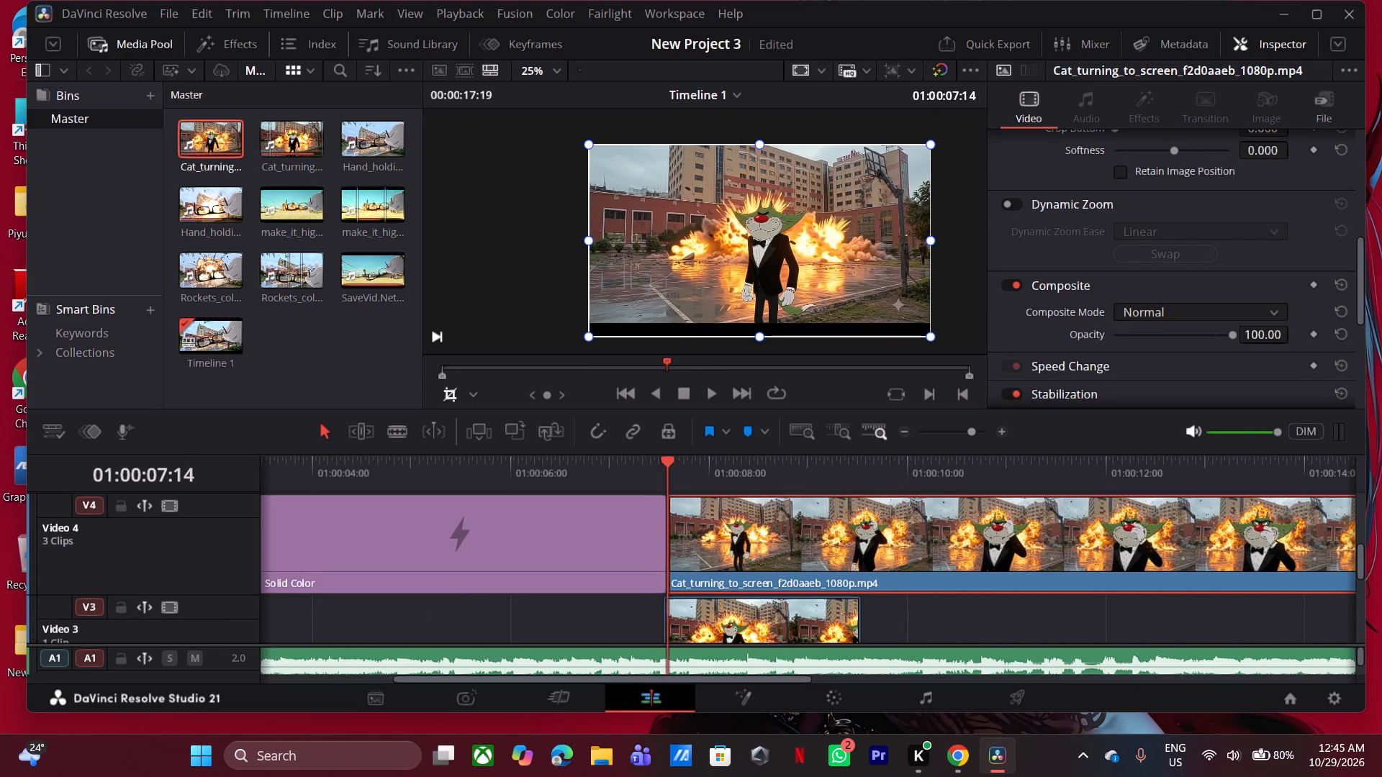
{"action": "triple_click", "coordinate": [1003, 432]}
{"action": "left_click", "coordinate": [1003, 432]}
{"action": "left_click_drag", "start_coordinate": [889, 550], "coordinate": [832, 560]}
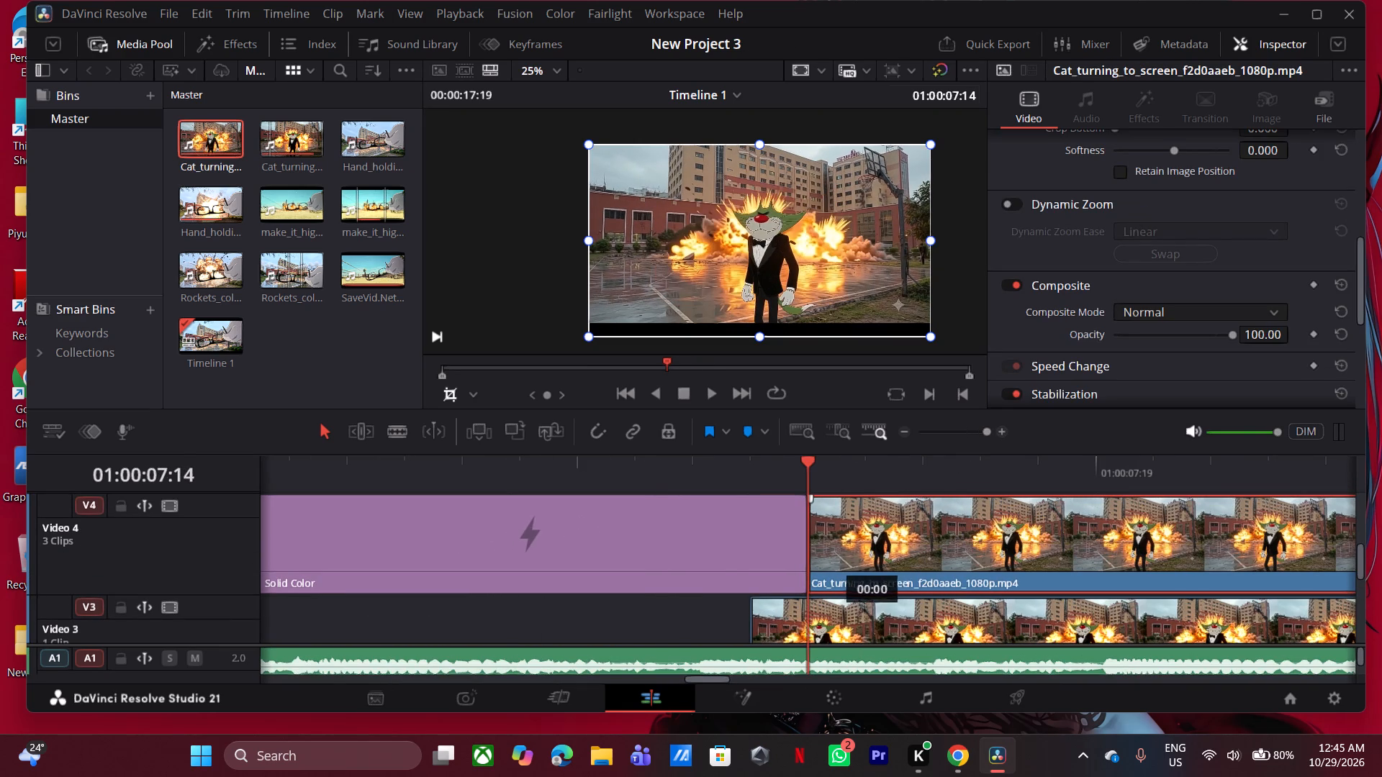
{"action": "left_click_drag", "start_coordinate": [832, 560], "coordinate": [823, 561]}
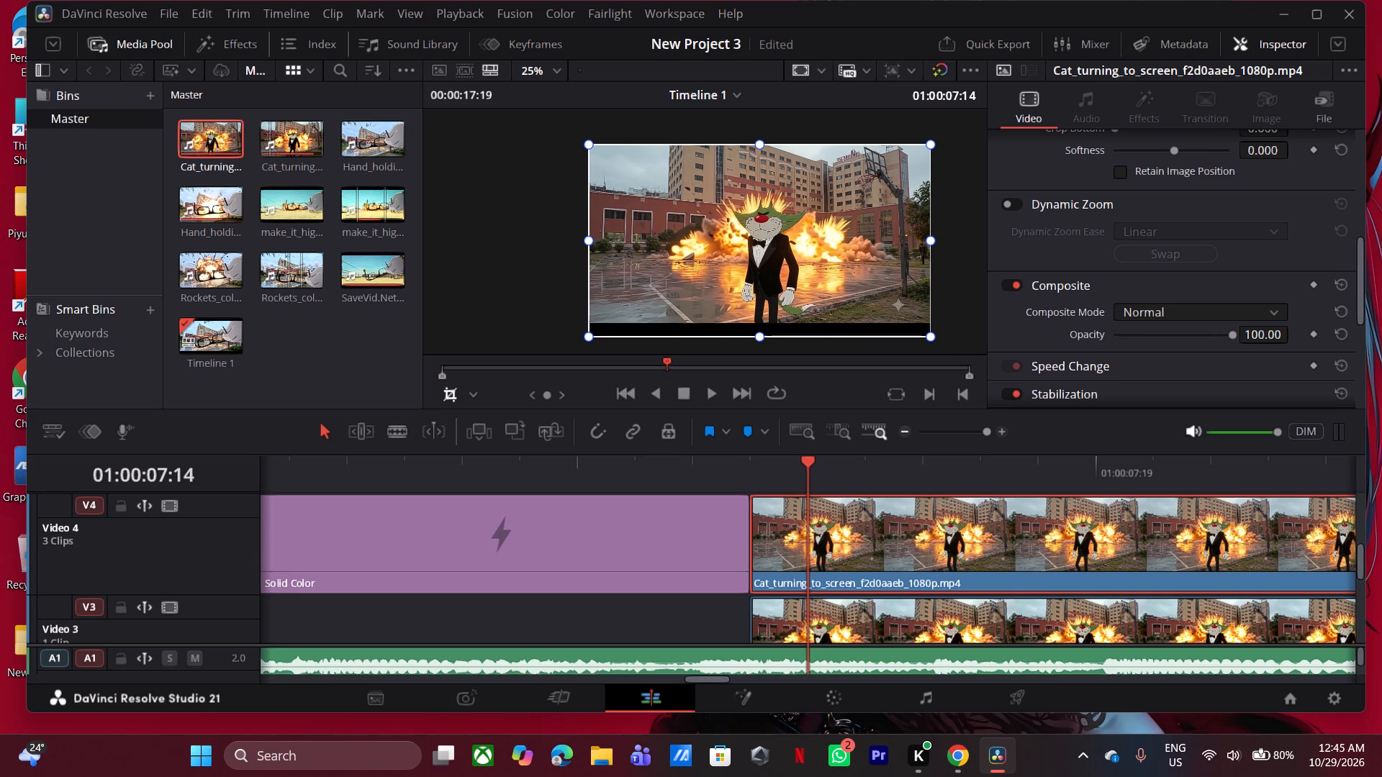
Trim the start of the Video 3 cat-turning clip to the end of the cat side-view shot.
{"action": "triple_click", "coordinate": [904, 435]}
{"action": "double_click", "coordinate": [904, 434]}
{"action": "scroll", "coordinate": [817, 592], "scroll_direction": "down", "scroll_amount": 1}
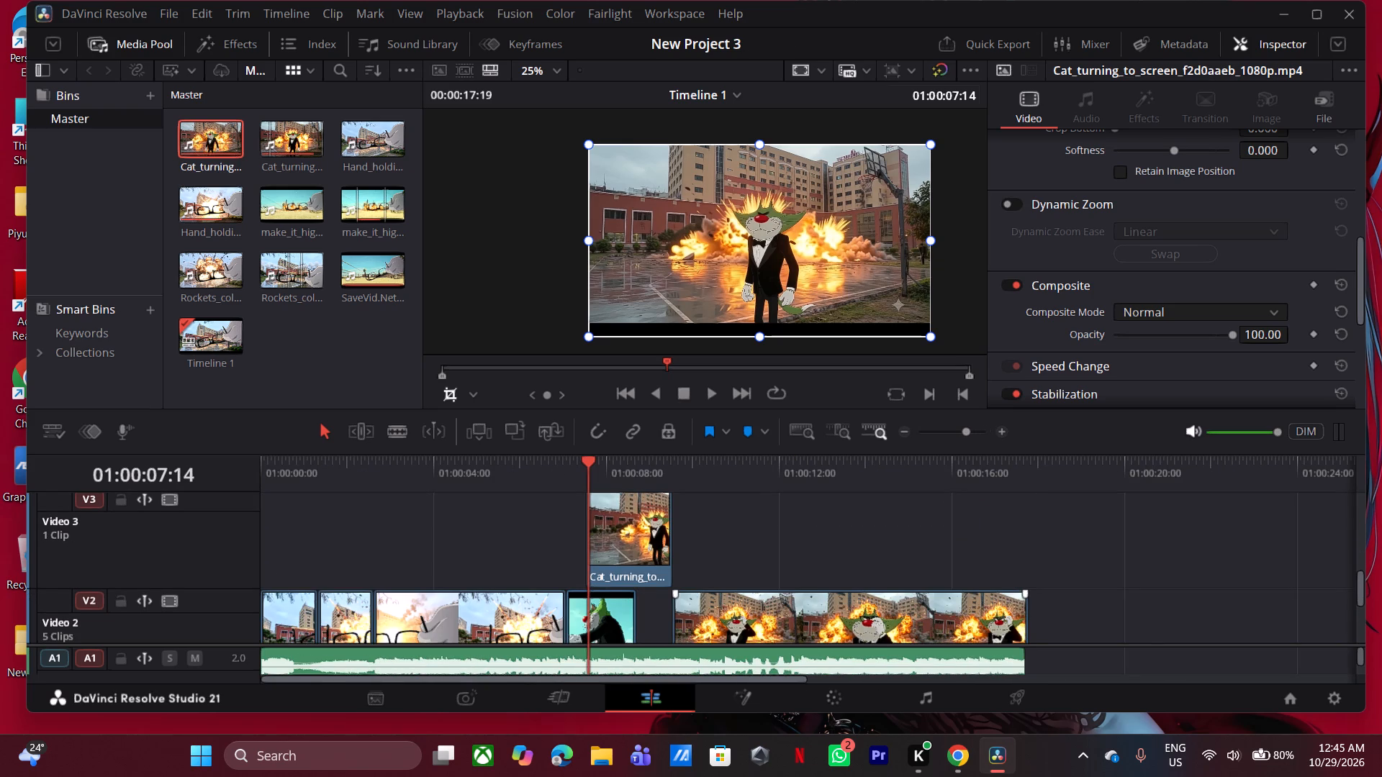
{"action": "double_click", "coordinate": [1005, 438]}
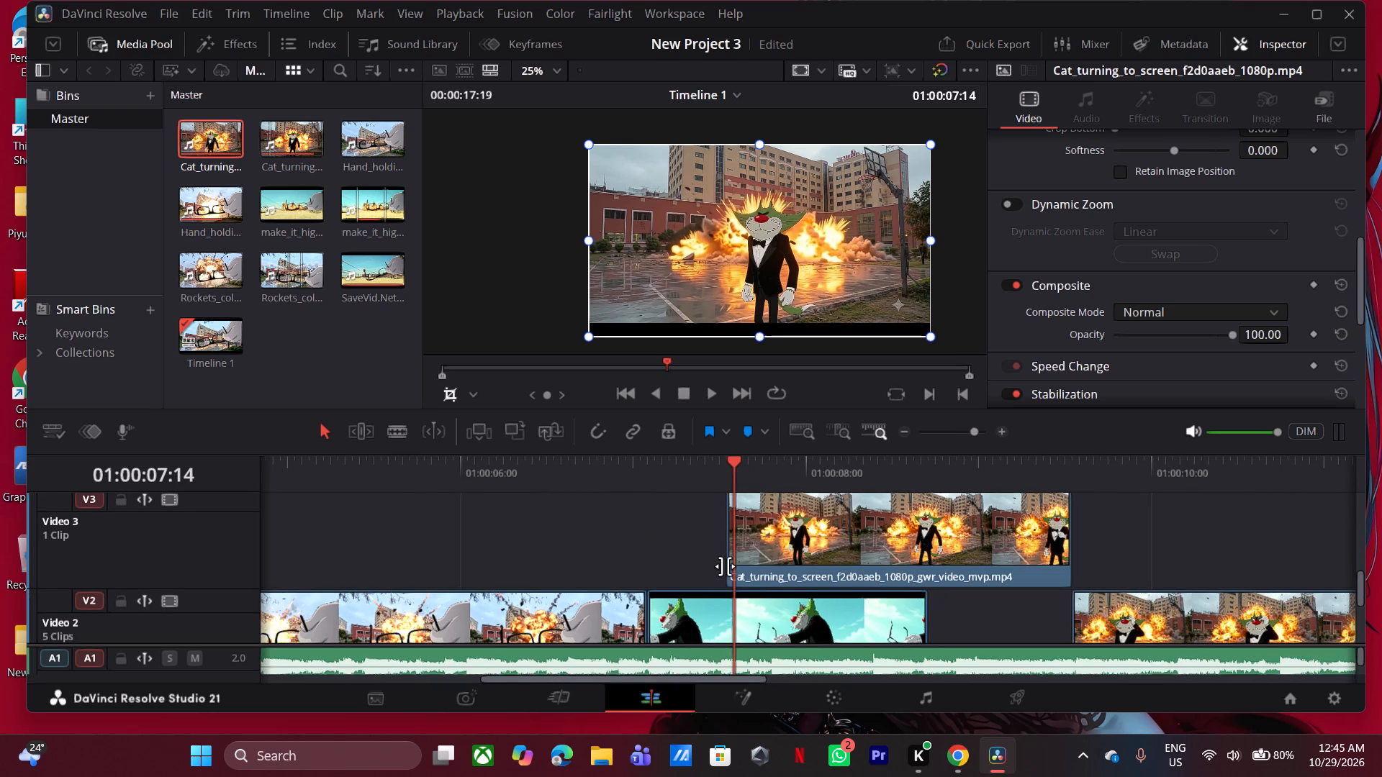
{"action": "left_click_drag", "start_coordinate": [729, 562], "coordinate": [934, 567]}
{"action": "left_click", "coordinate": [934, 567]}
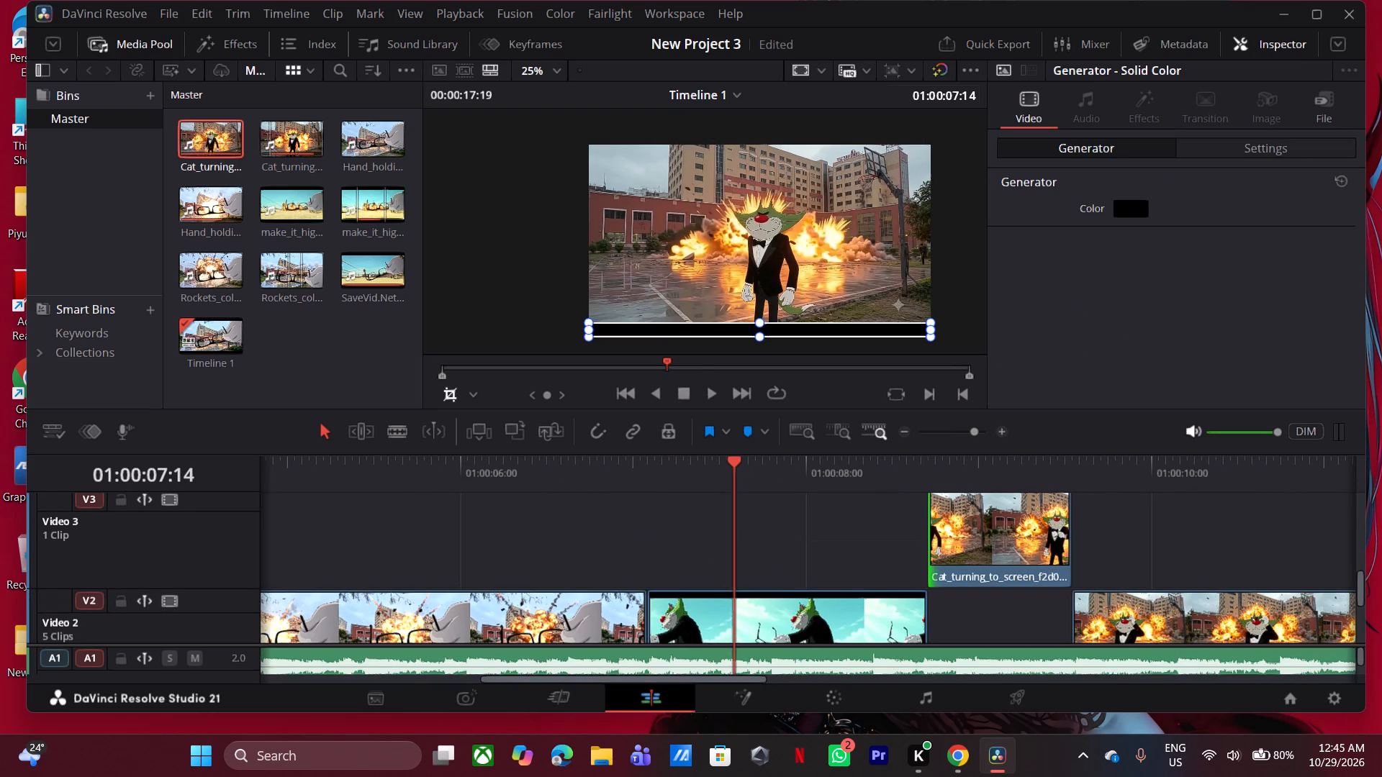
Cut off the part of the Video 4 1080p cat-turning clip before 01:00:08:16 and trim its start flush with the Video 3 clip.
{"action": "left_click", "coordinate": [933, 465]}
{"action": "triple_click", "coordinate": [998, 432]}
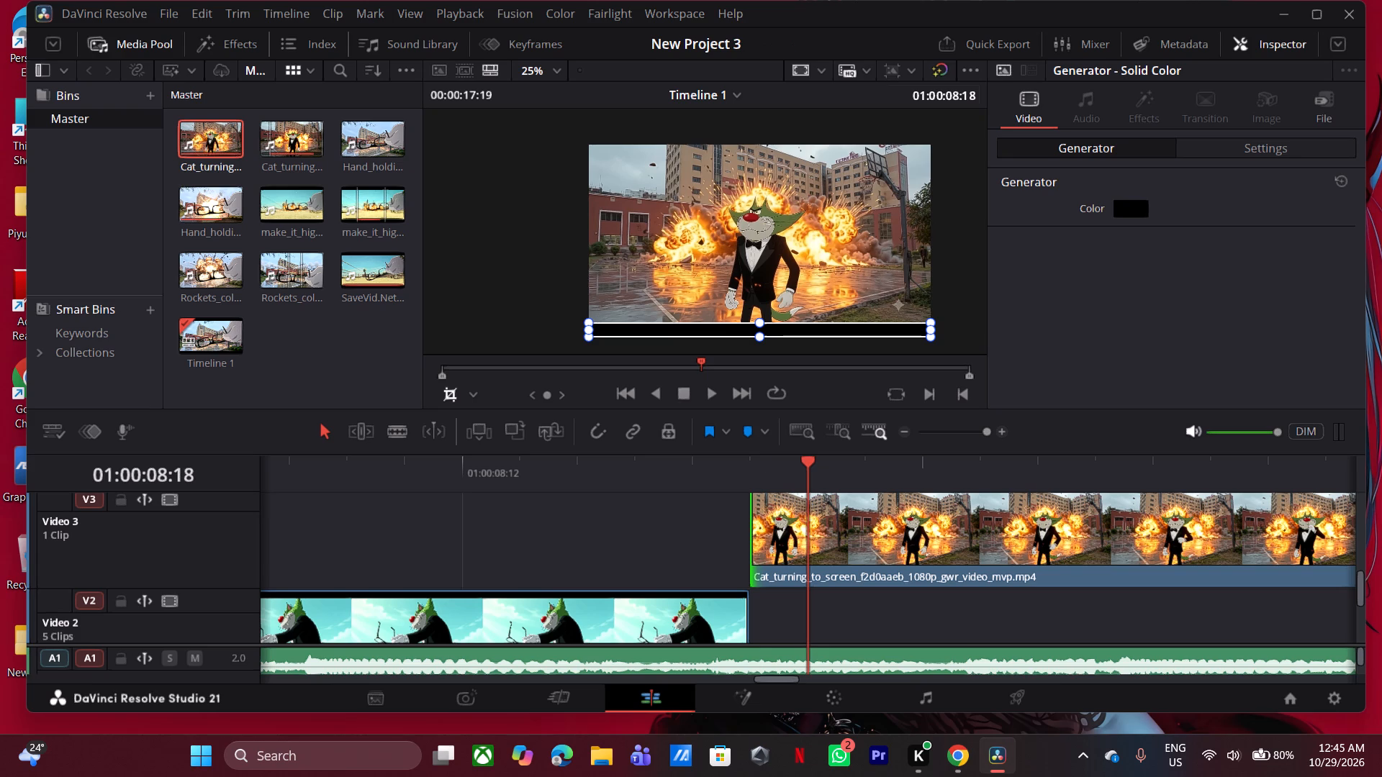
{"action": "left_click_drag", "start_coordinate": [757, 465], "coordinate": [749, 468]}
{"action": "left_click", "coordinate": [749, 468]}
{"action": "double_click", "coordinate": [1003, 430]}
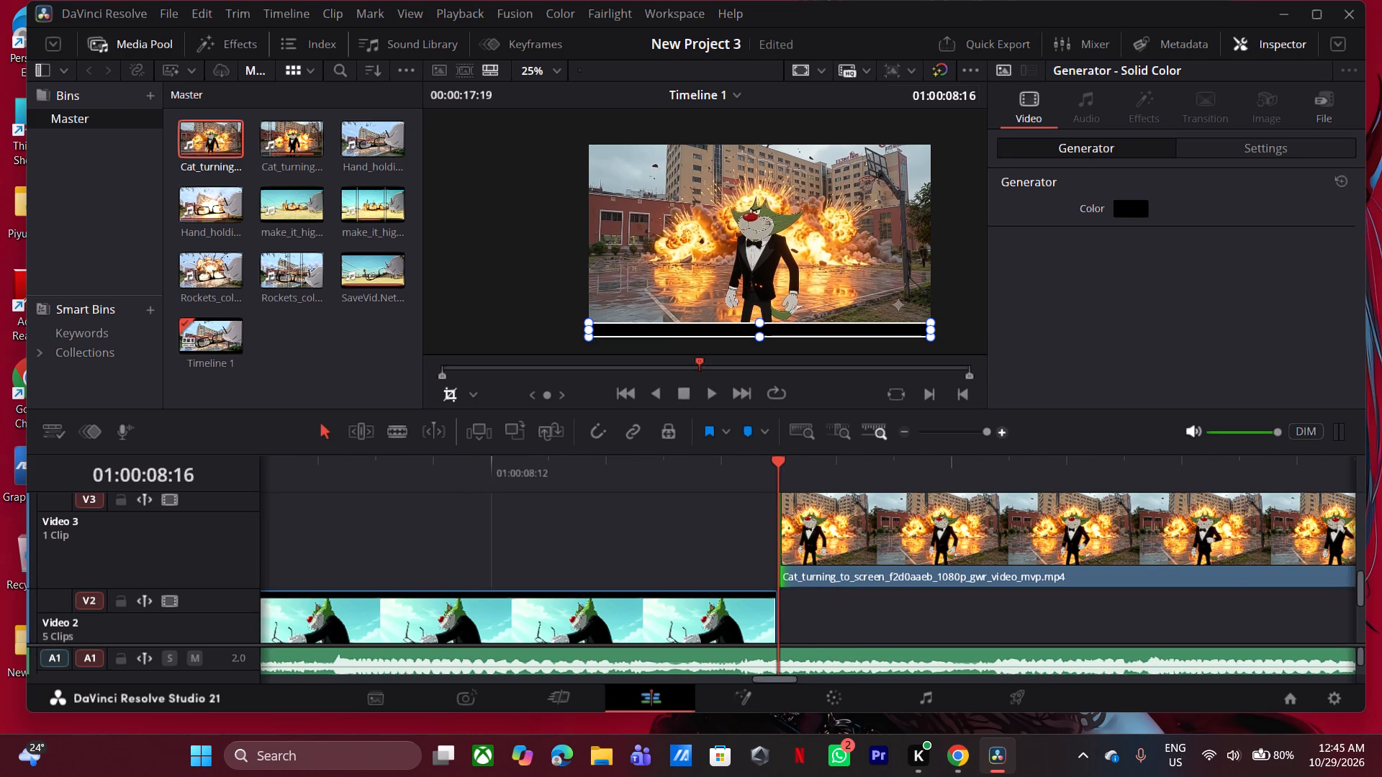
{"action": "scroll", "coordinate": [802, 577], "scroll_direction": "up", "scroll_amount": 1}
{"action": "left_click", "coordinate": [826, 548]}
{"action": "key", "text": "ctrl+b"}
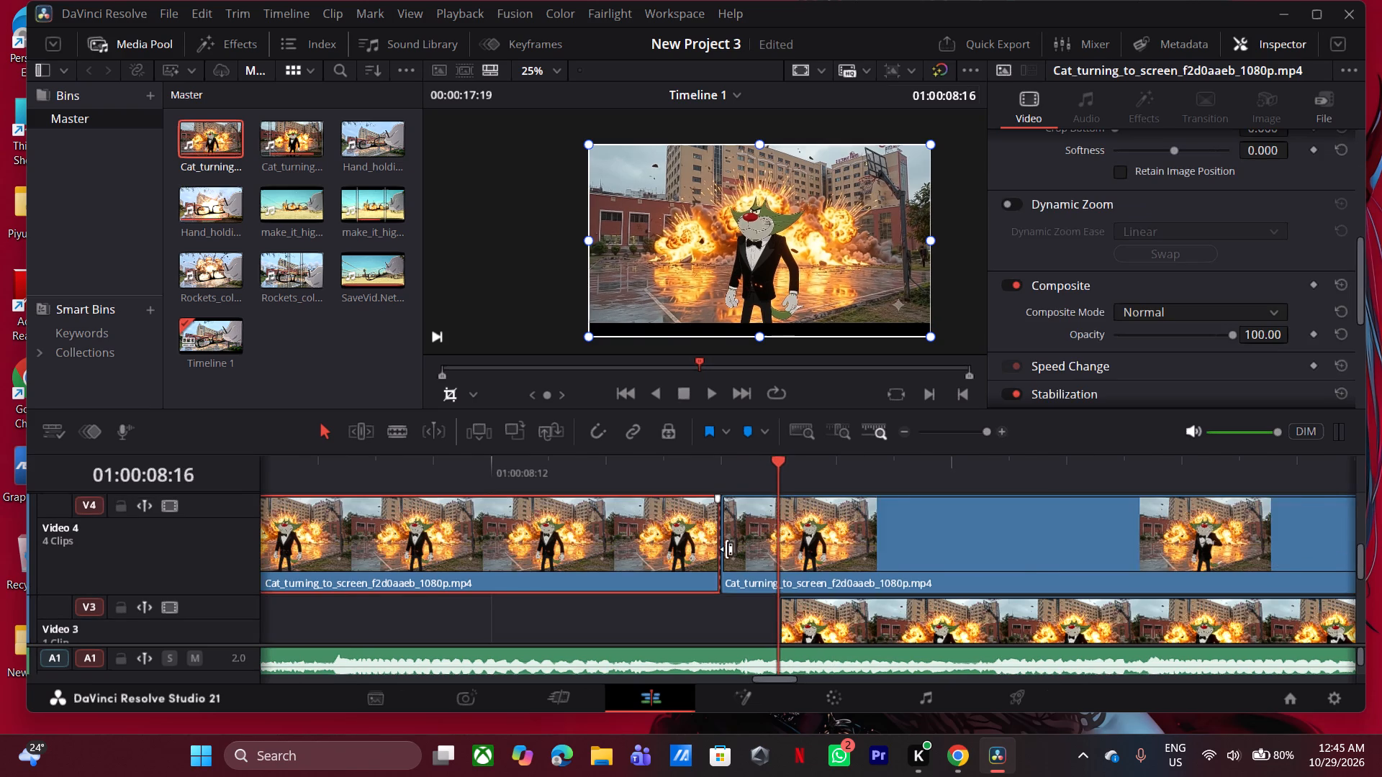
{"action": "double_click", "coordinate": [700, 547]}
{"action": "key", "text": "BackSpace"}
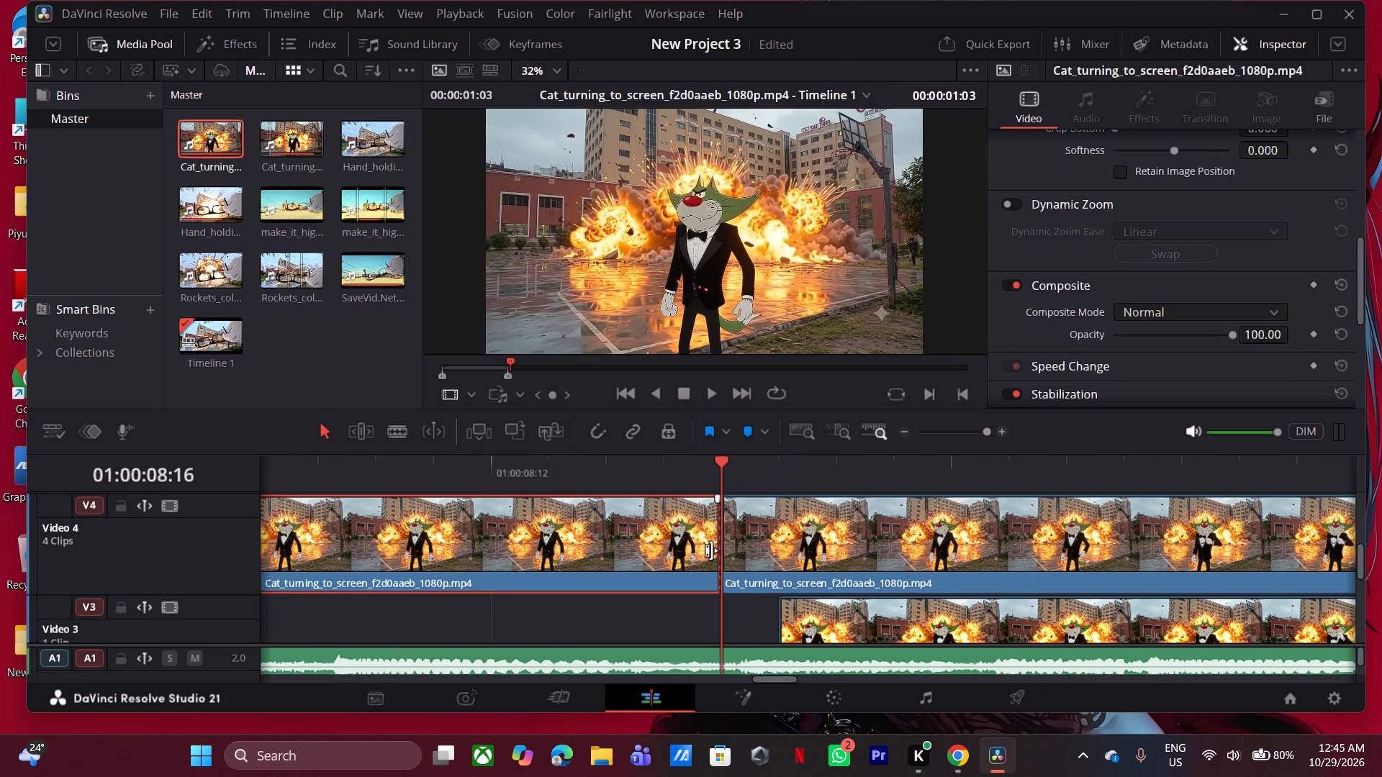
{"action": "left_click", "coordinate": [665, 550]}
{"action": "key", "text": "BackSpace"}
{"action": "left_click_drag", "start_coordinate": [729, 552], "coordinate": [796, 560]}
Move the gwr_video_mvp cat-turning clip from Video 3 down to Video 2, and the 1080p clip from Video 4 down to Video 3.
{"action": "double_click", "coordinate": [906, 430]}
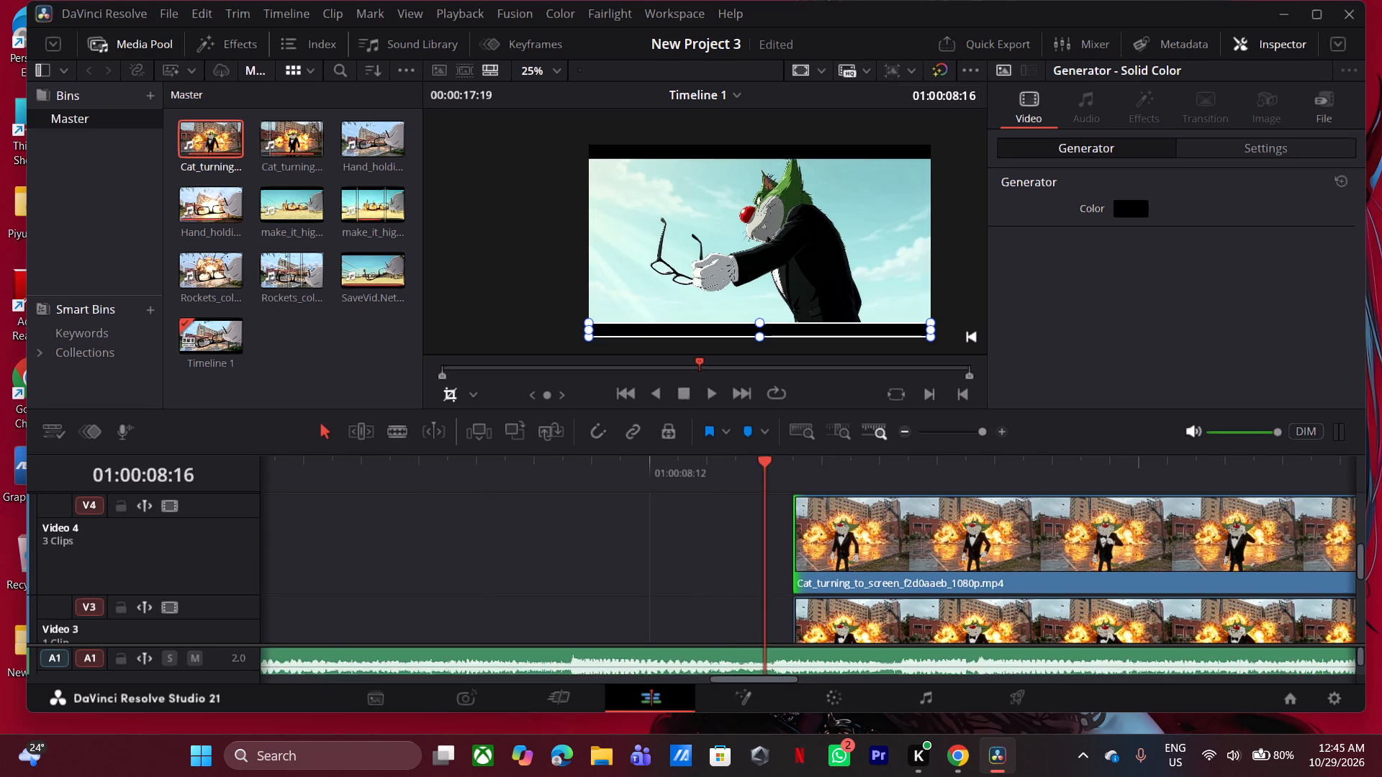
{"action": "left_click", "coordinate": [906, 430]}
{"action": "scroll", "coordinate": [894, 608], "scroll_direction": "down", "scroll_amount": 1}
{"action": "left_click_drag", "start_coordinate": [913, 576], "coordinate": [913, 591]}
{"action": "scroll", "coordinate": [923, 577], "scroll_direction": "up", "scroll_amount": 1}
{"action": "left_click_drag", "start_coordinate": [947, 574], "coordinate": [945, 595]}
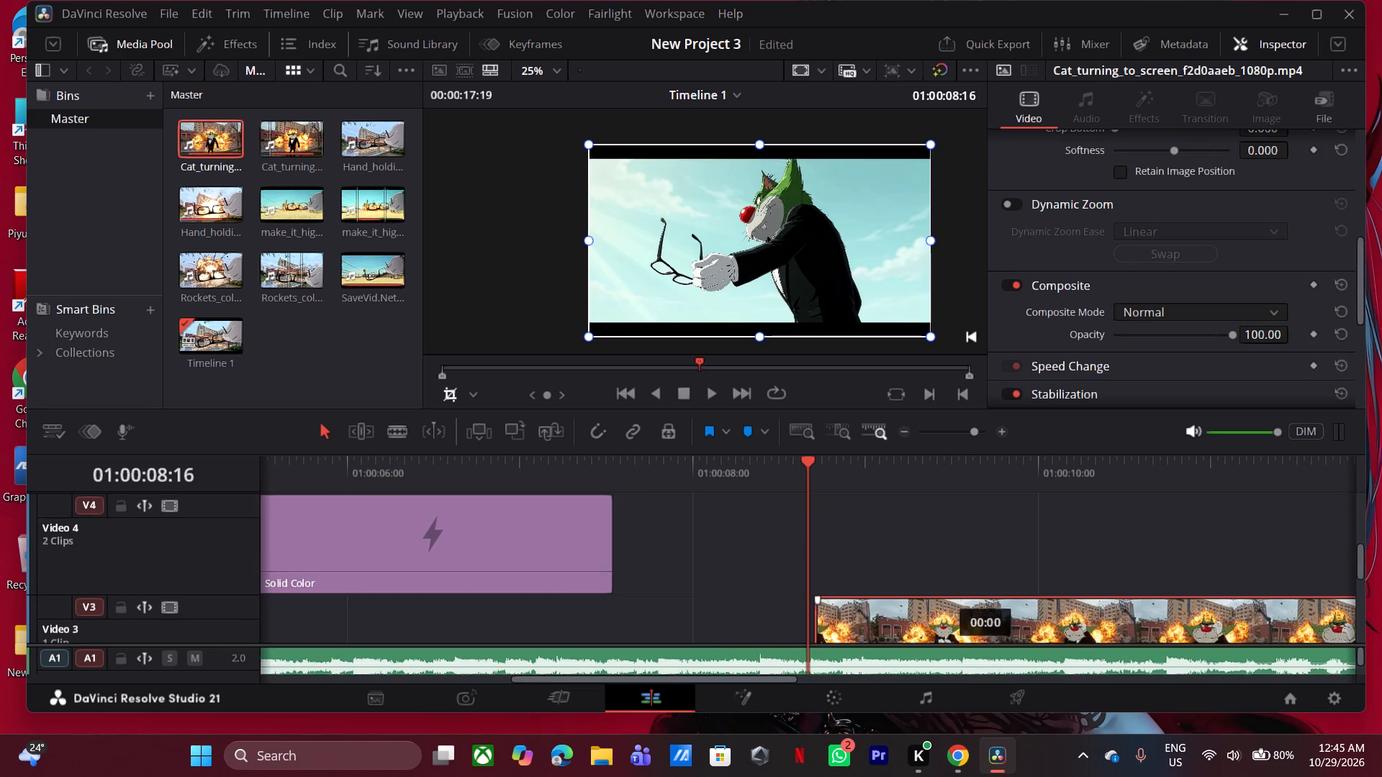
{"action": "left_click_drag", "start_coordinate": [945, 595], "coordinate": [944, 598]}
Extend the end of the Video 4 Solid Color bar until it meets the remaining Solid Color piece at about 01:00:16.
{"action": "left_click_drag", "start_coordinate": [603, 547], "coordinate": [1293, 550]}
{"action": "double_click", "coordinate": [906, 432]}
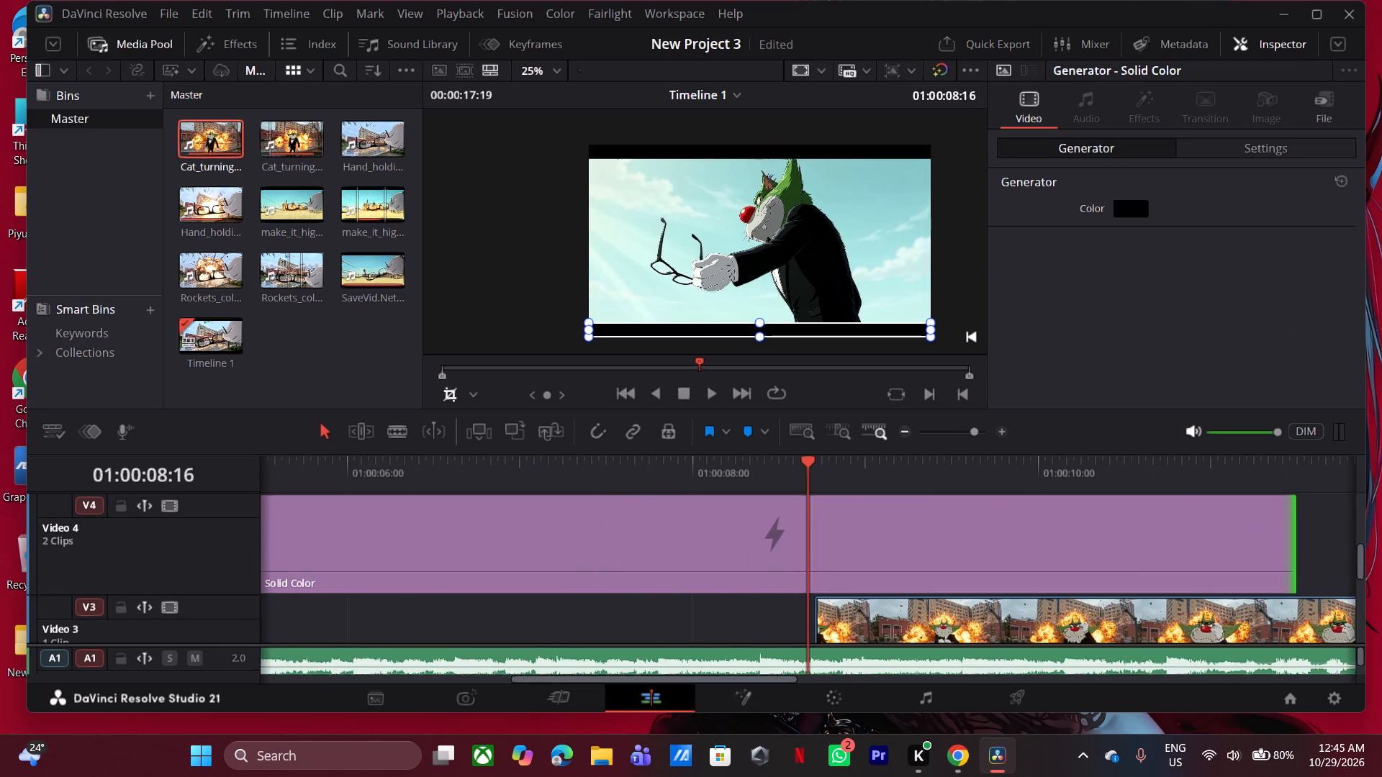
{"action": "scroll", "coordinate": [934, 540], "scroll_direction": "up", "scroll_amount": 1}
{"action": "left_click_drag", "start_coordinate": [754, 617], "coordinate": [965, 617]}
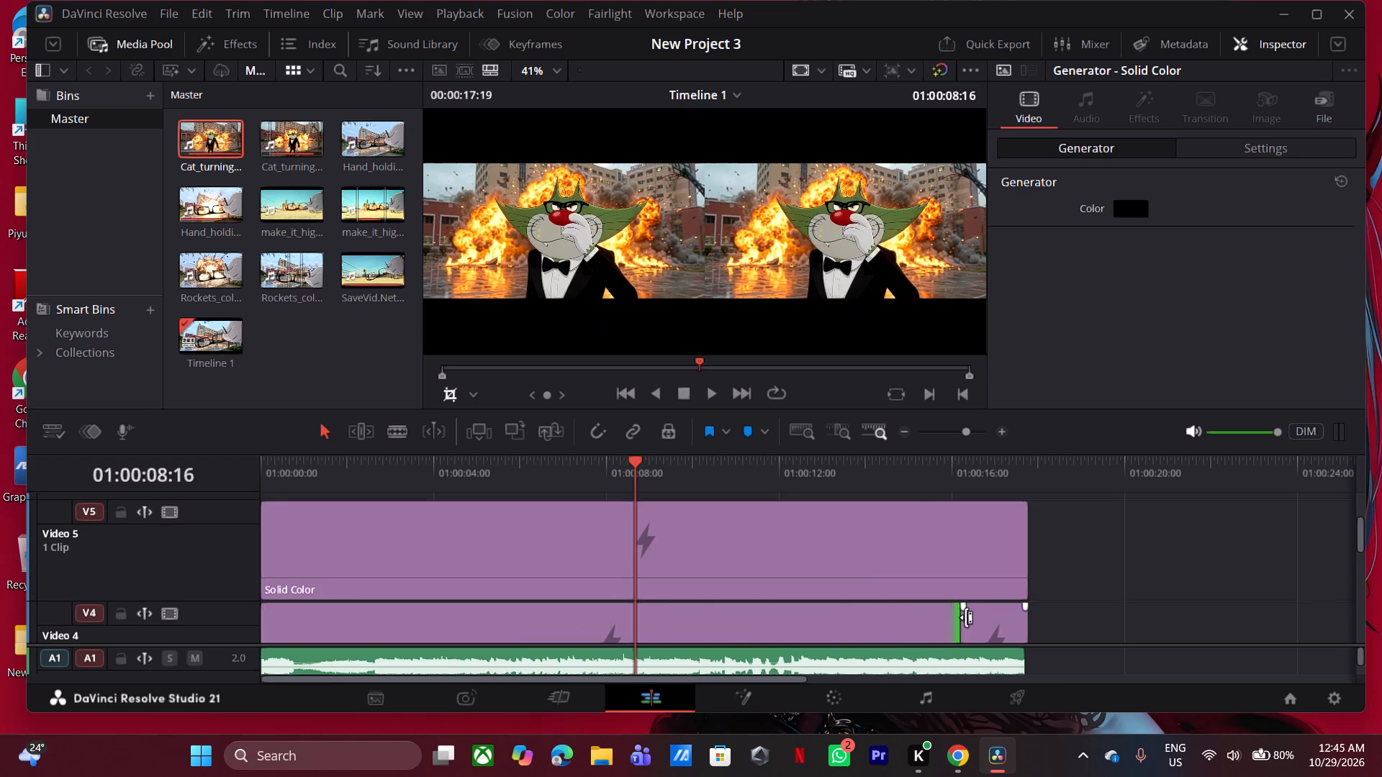
Split the 1080p cat-turning clip on Video 3 at 01:00:09:13, where the second cat-turning clip on Video 2 starts.
{"action": "scroll", "coordinate": [967, 617], "scroll_direction": "down", "scroll_amount": 2}
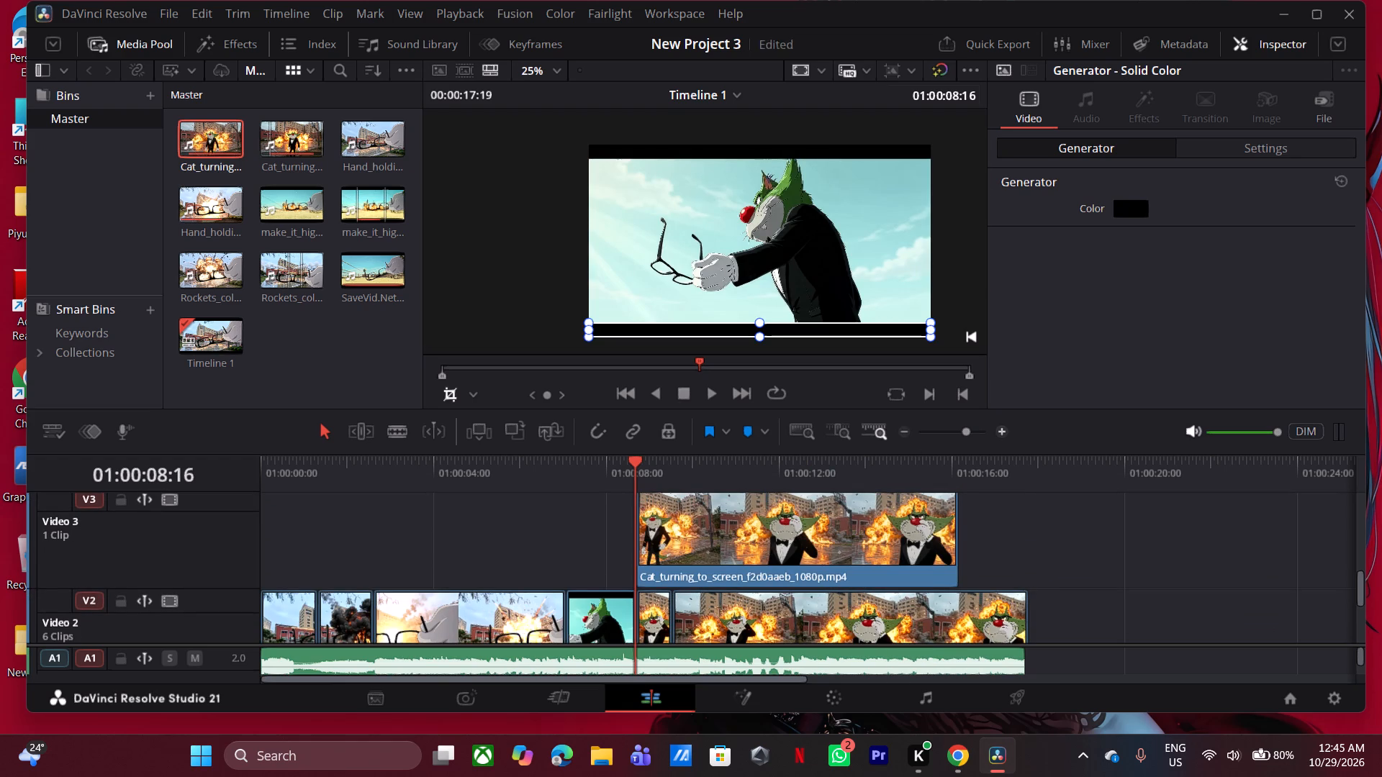
{"action": "triple_click", "coordinate": [1001, 432]}
{"action": "left_click_drag", "start_coordinate": [1081, 471], "coordinate": [1106, 471]}
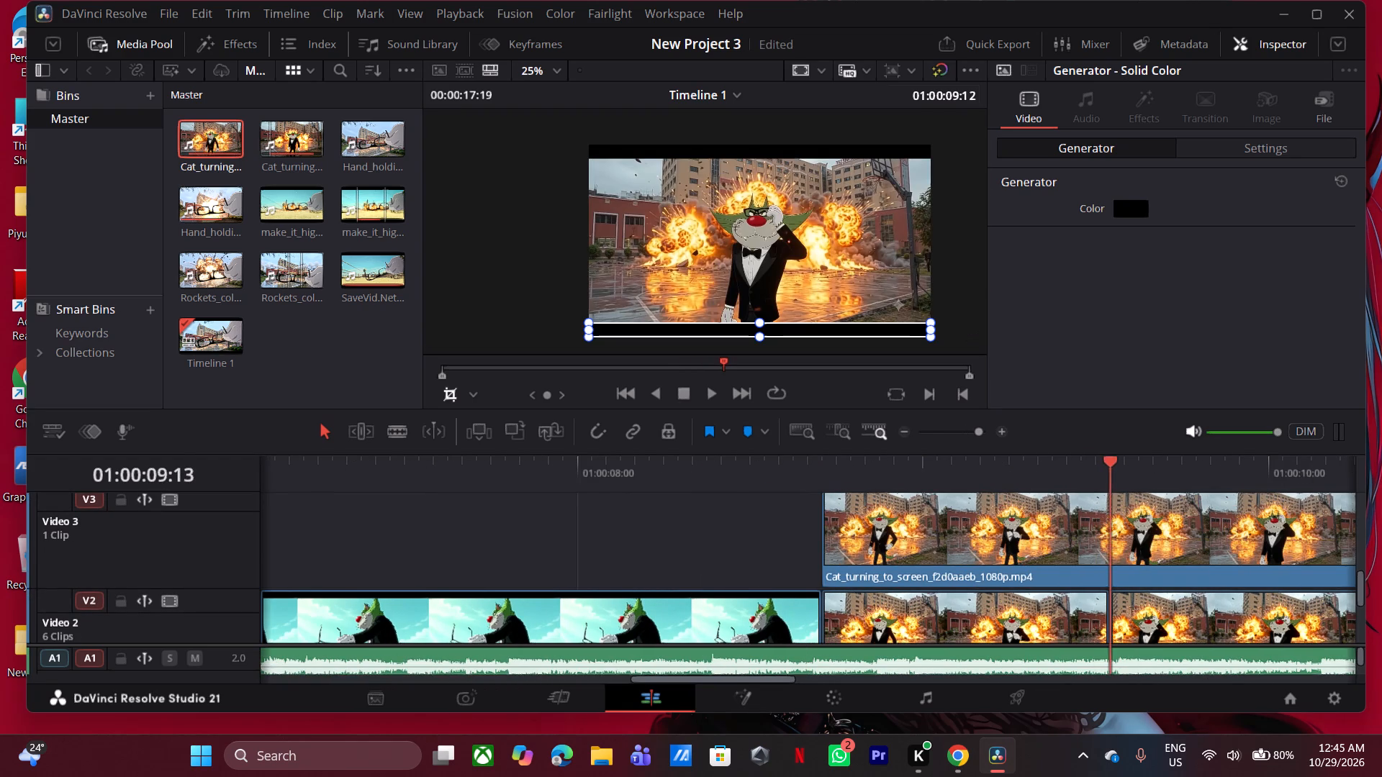
{"action": "left_click_drag", "start_coordinate": [1106, 471], "coordinate": [1108, 471]}
{"action": "left_click", "coordinate": [1117, 539]}
{"action": "key", "text": "ctrl+b"}
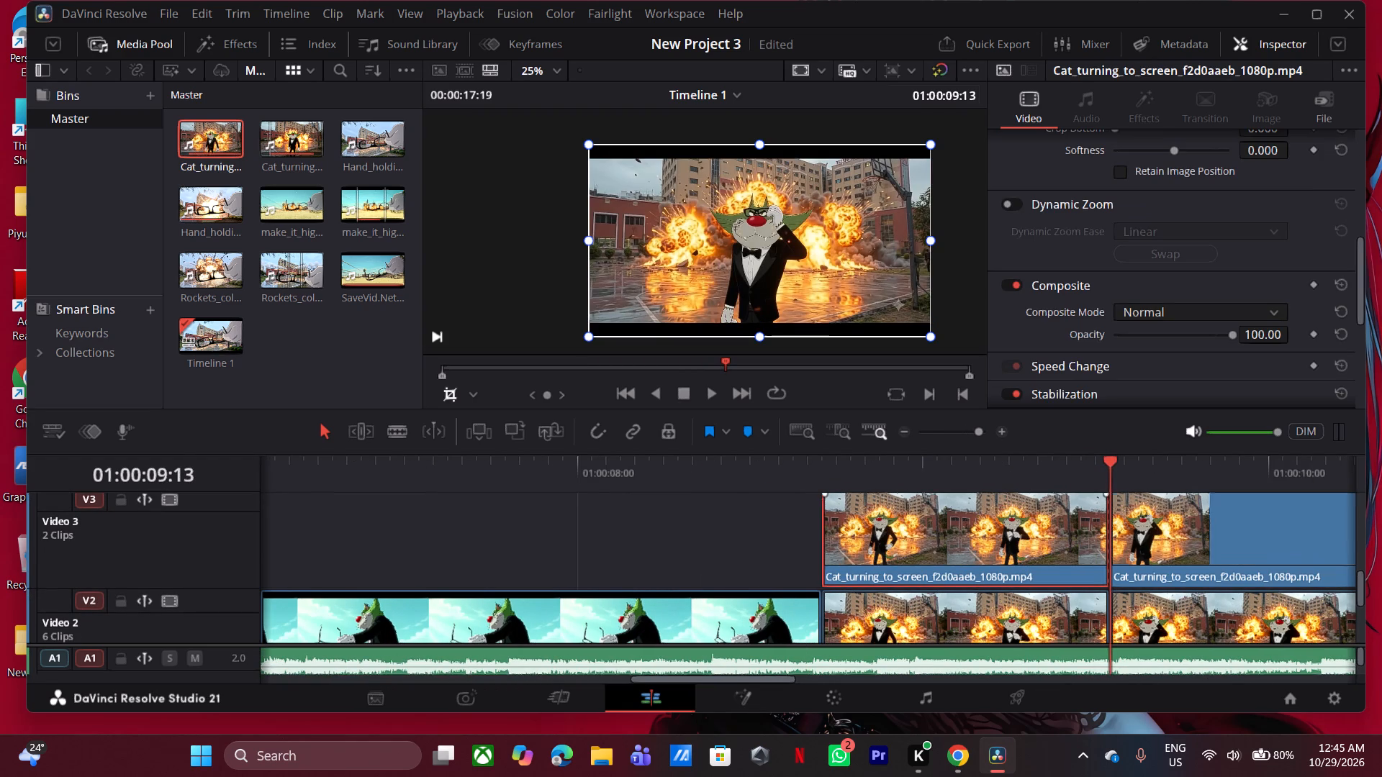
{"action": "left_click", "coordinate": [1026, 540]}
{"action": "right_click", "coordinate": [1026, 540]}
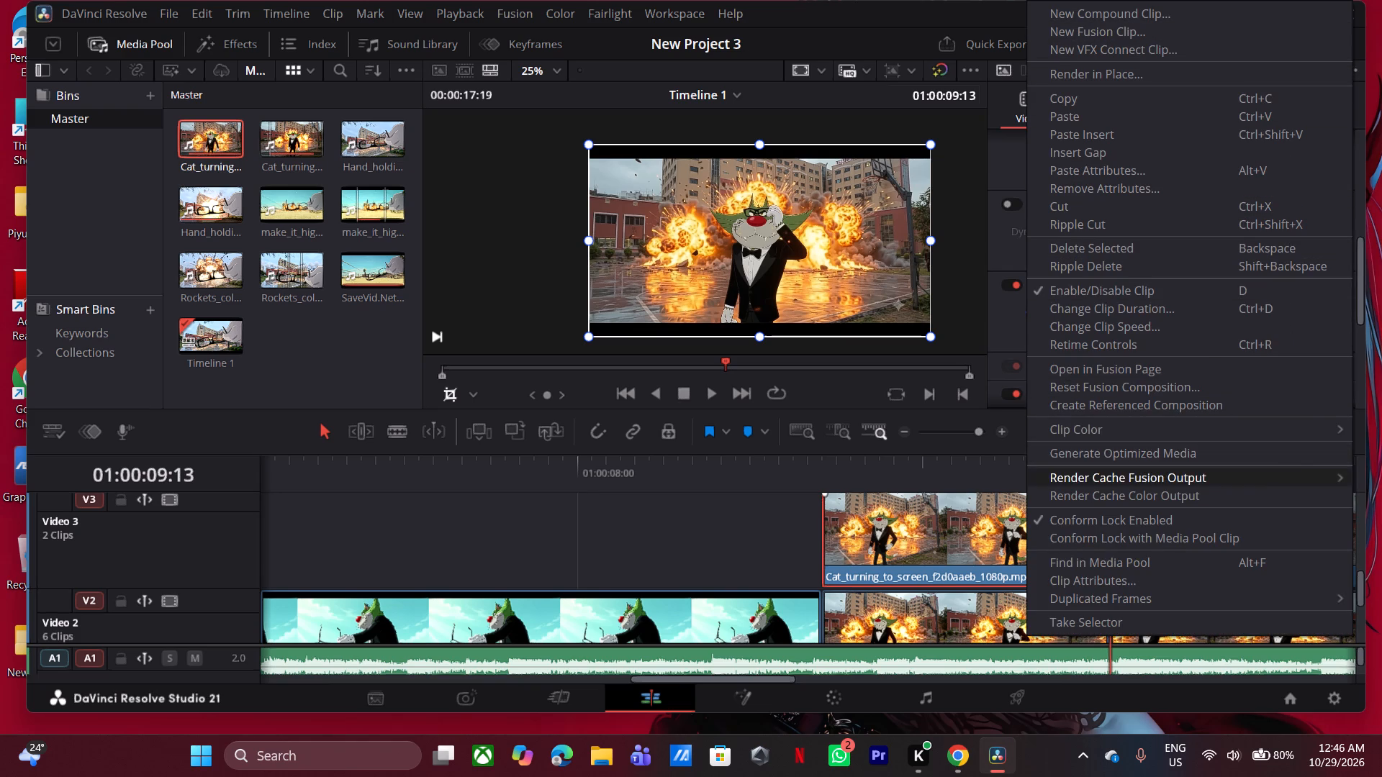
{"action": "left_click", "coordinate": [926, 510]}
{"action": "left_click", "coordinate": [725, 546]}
Check the speed of the long cat-turning clip on Video 2 and set the second 1080p part on Video 3 to 64% speed.
{"action": "left_click", "coordinate": [1168, 624]}
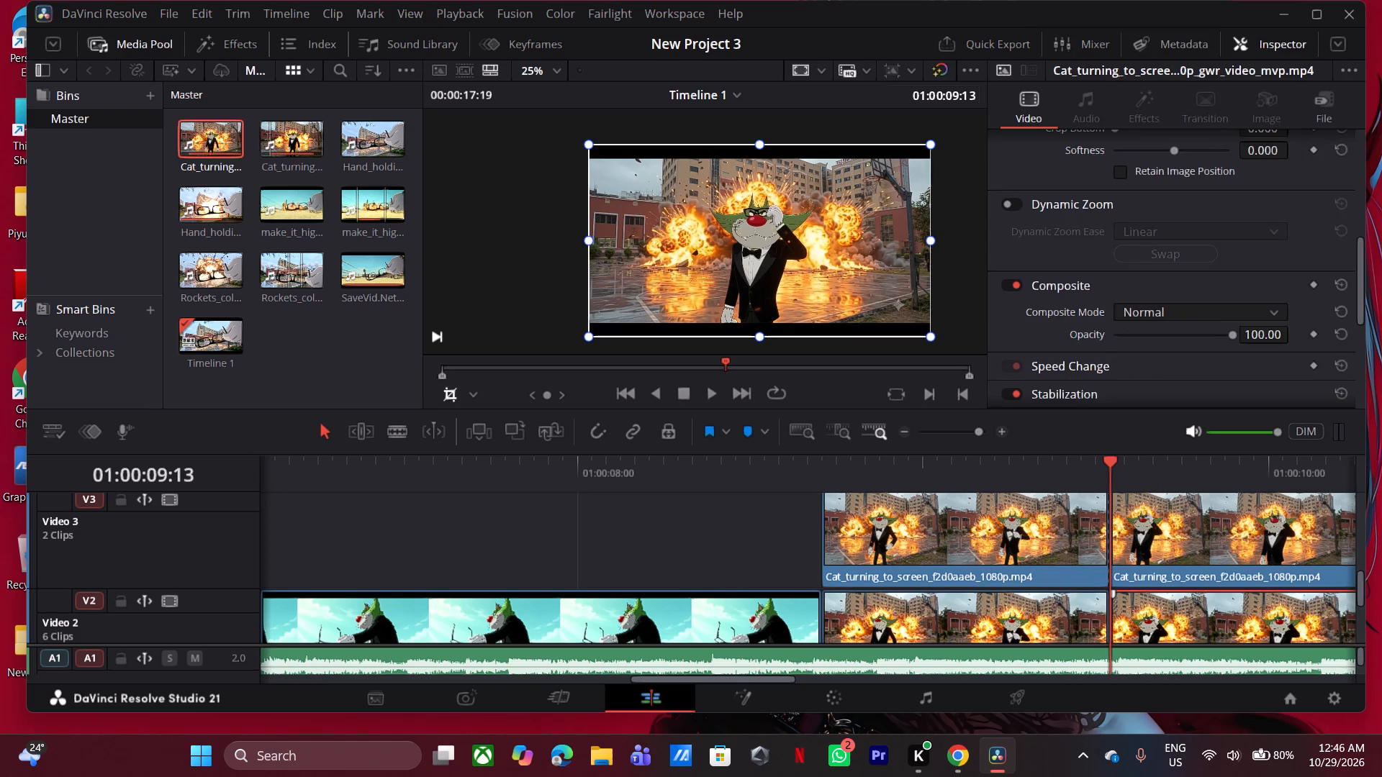
{"action": "right_click", "coordinate": [1168, 624]}
{"action": "left_click", "coordinate": [1185, 334]}
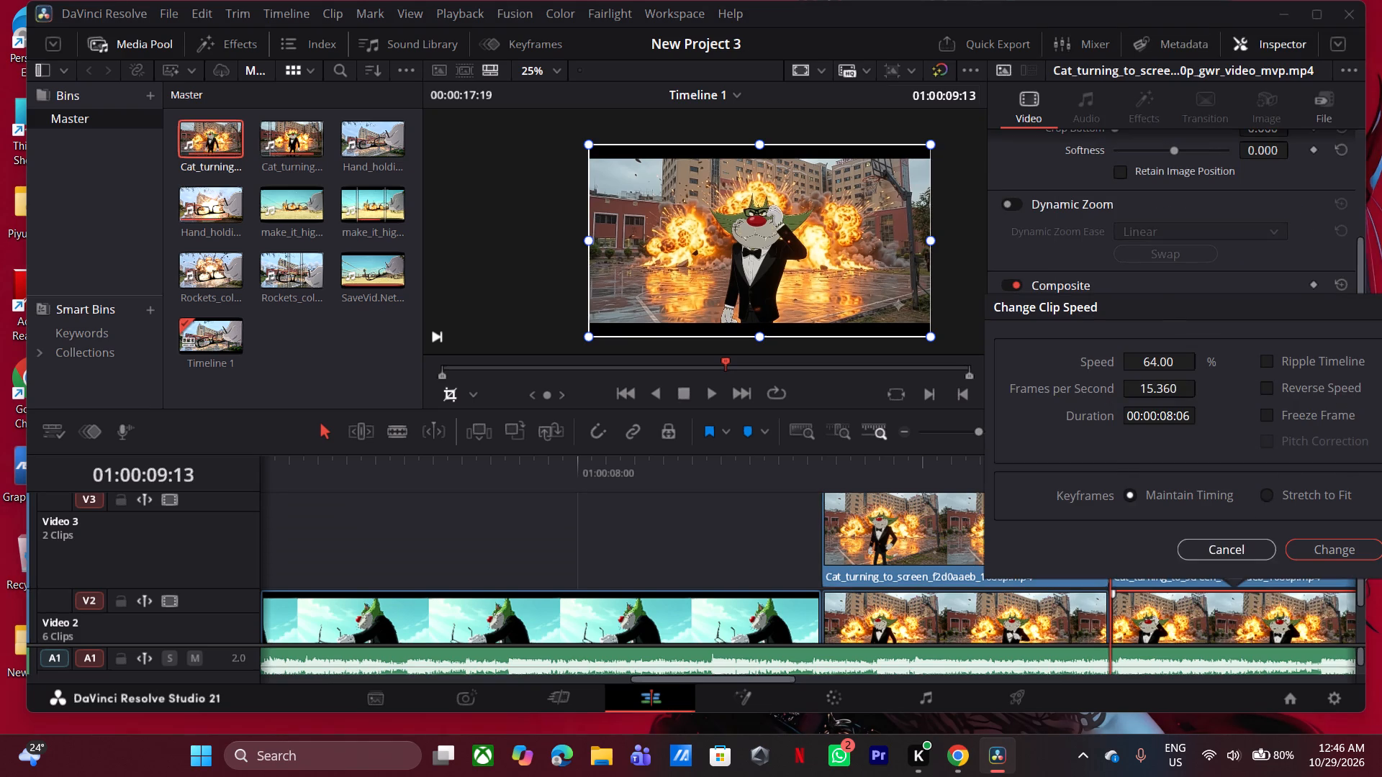
{"action": "left_click", "coordinate": [1213, 548]}
{"action": "left_click", "coordinate": [1211, 567]}
{"action": "right_click", "coordinate": [1211, 567]}
{"action": "left_click", "coordinate": [1202, 330]}
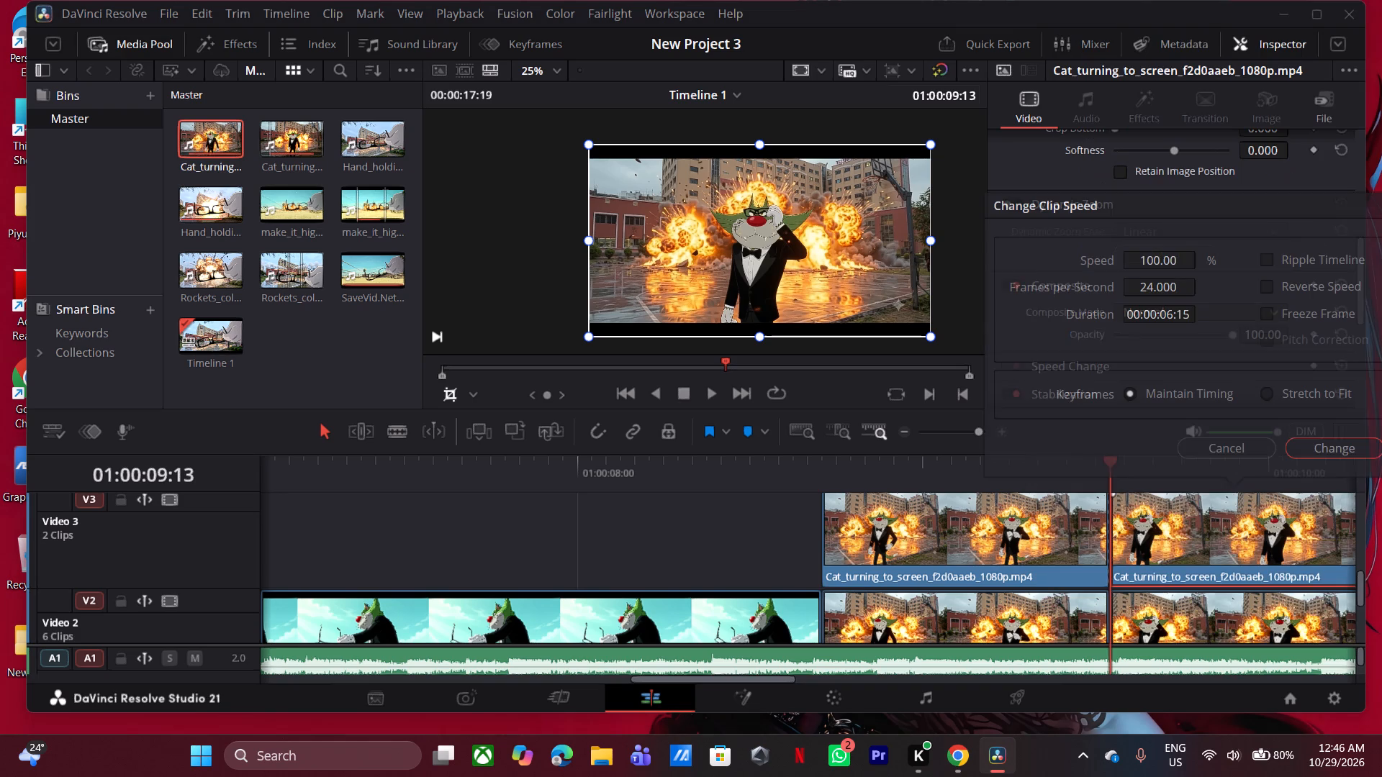
{"action": "left_click_drag", "start_coordinate": [1173, 258], "coordinate": [1141, 266]}
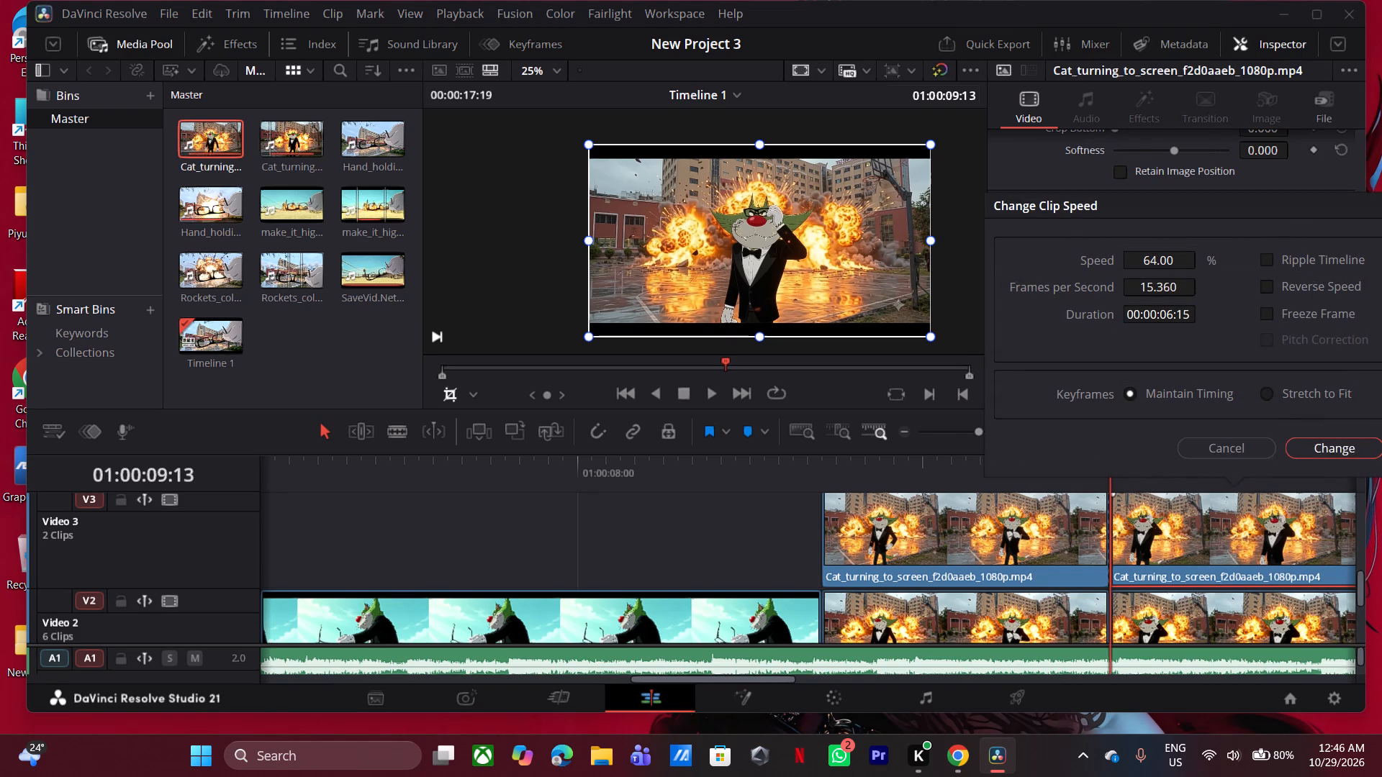
{"action": "left_click", "coordinate": [1316, 457]}
Match the second 1080p part's retiming to the Video 2 clip: Retime Process Optical Flow, Motion Estimation Enhanced Better.
{"action": "left_click", "coordinate": [900, 431]}
{"action": "left_click", "coordinate": [1106, 619]}
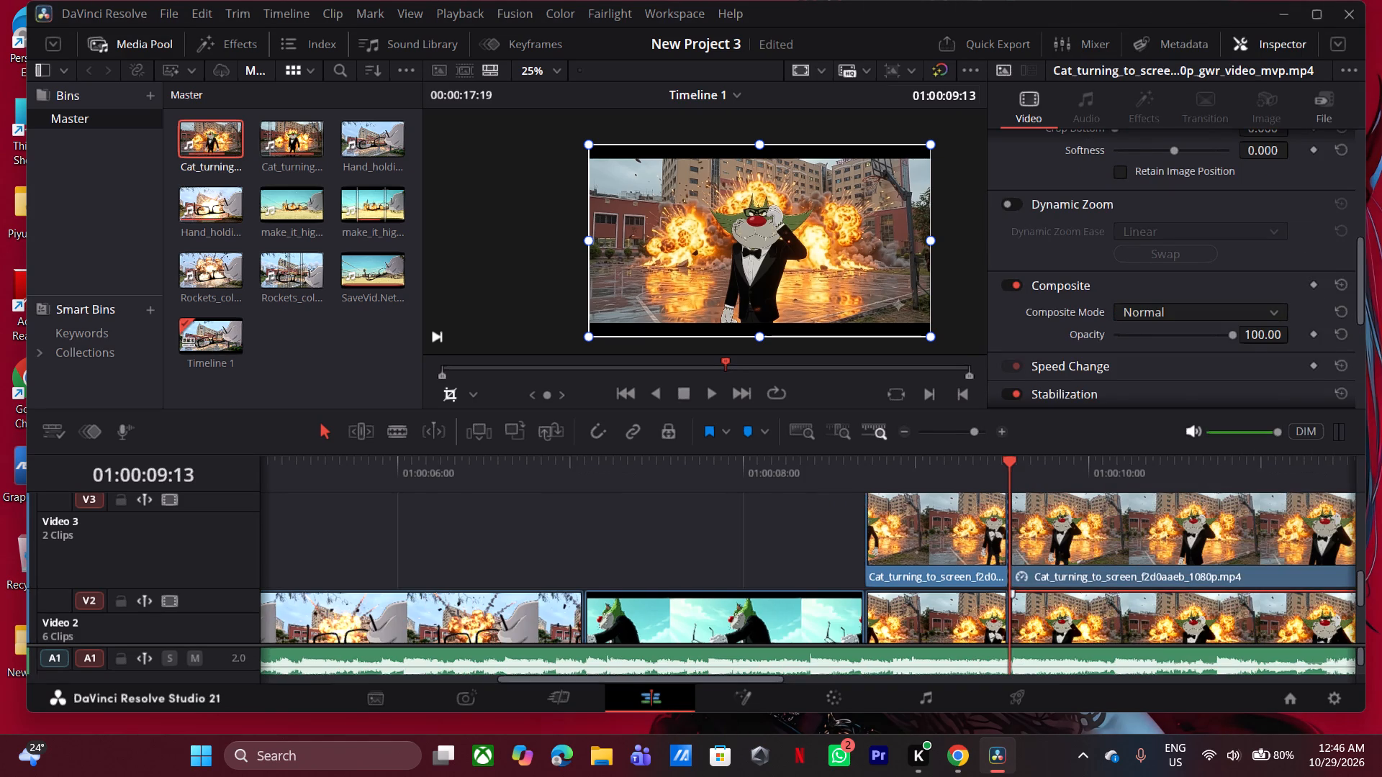
{"action": "scroll", "coordinate": [1240, 347], "scroll_direction": "down", "scroll_amount": 4}
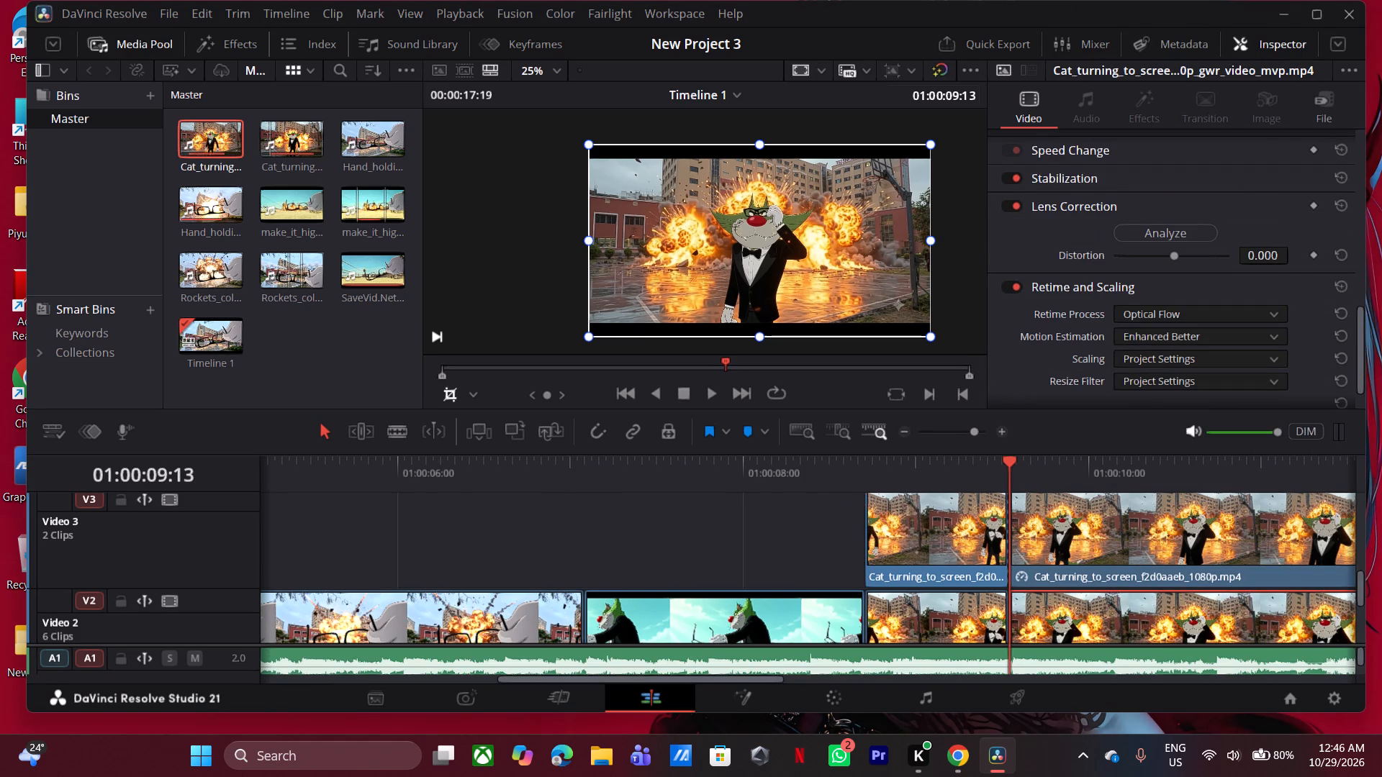
{"action": "left_click", "coordinate": [1150, 550]}
{"action": "left_click", "coordinate": [1224, 313]}
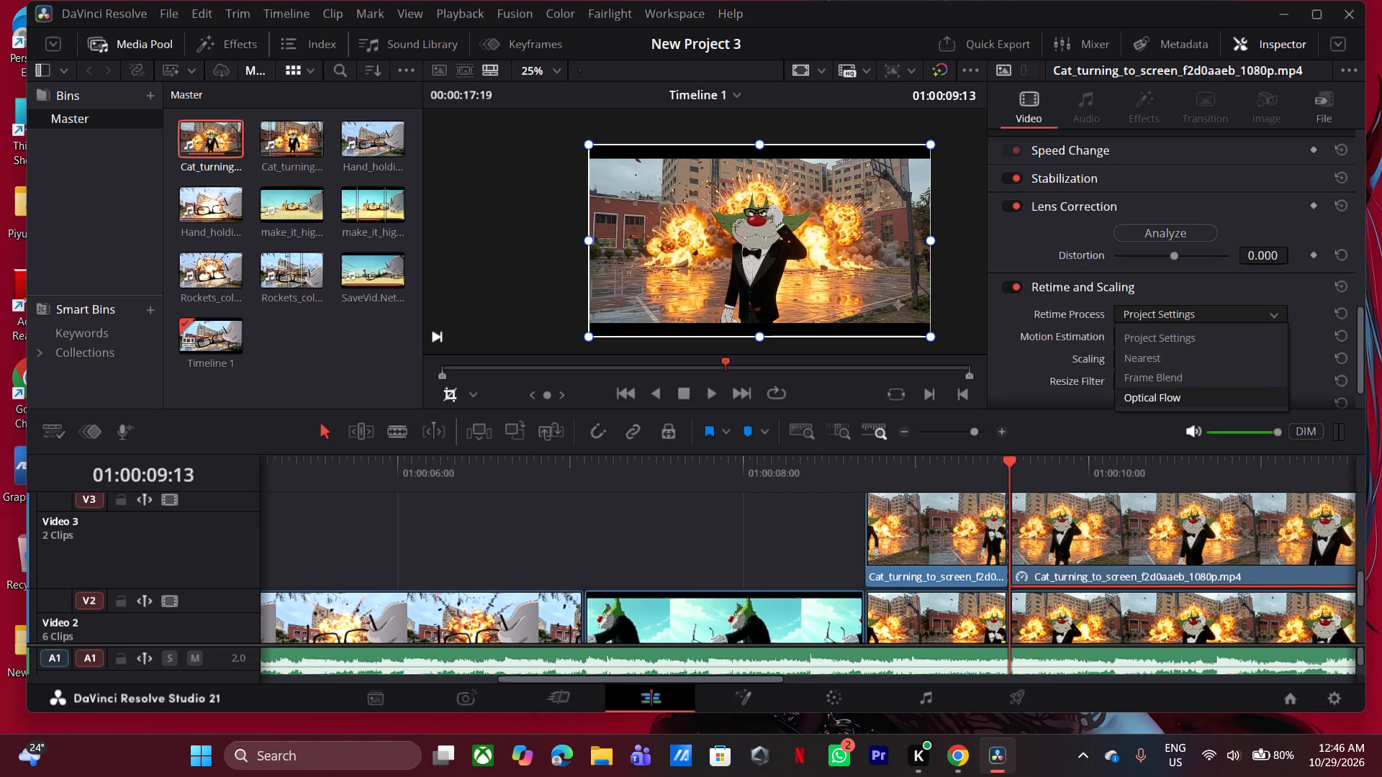
{"action": "left_click", "coordinate": [1176, 391]}
{"action": "left_click", "coordinate": [1197, 337]}
{"action": "left_click", "coordinate": [1183, 436]}
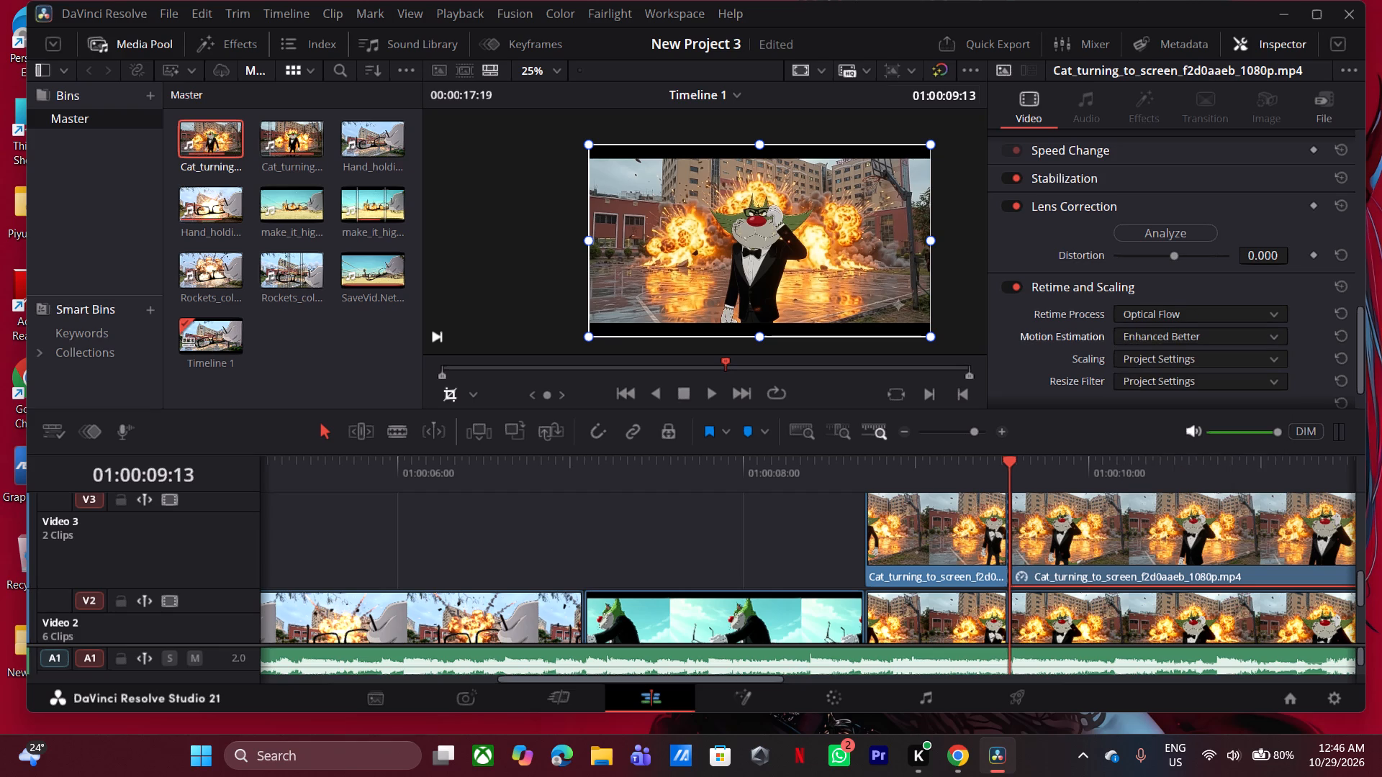
{"action": "left_click", "coordinate": [1075, 579]}
Move the short Video 2 cat-turning clip up to an empty spot on Video 3 and put the short 1080p part in its place.
{"action": "left_click", "coordinate": [952, 607]}
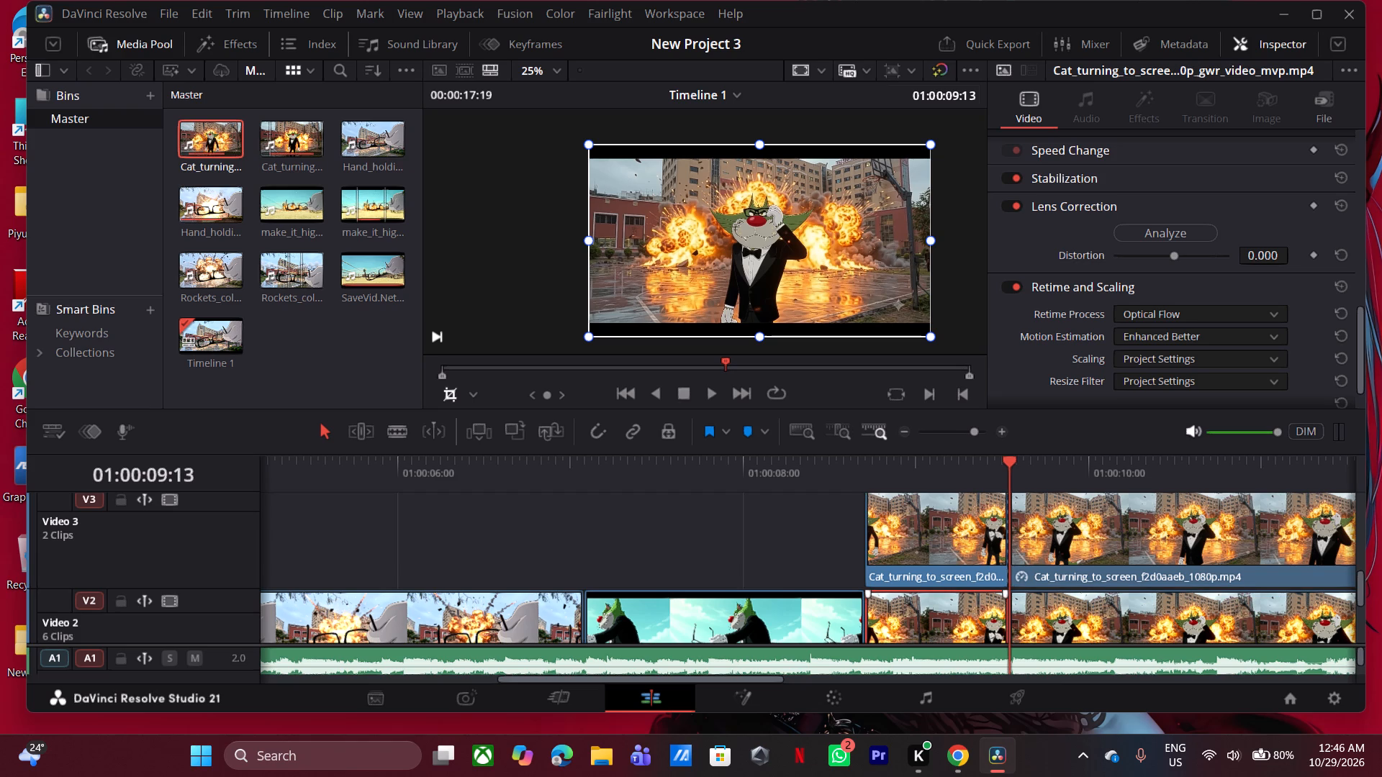
{"action": "left_click_drag", "start_coordinate": [952, 617], "coordinate": [773, 545]}
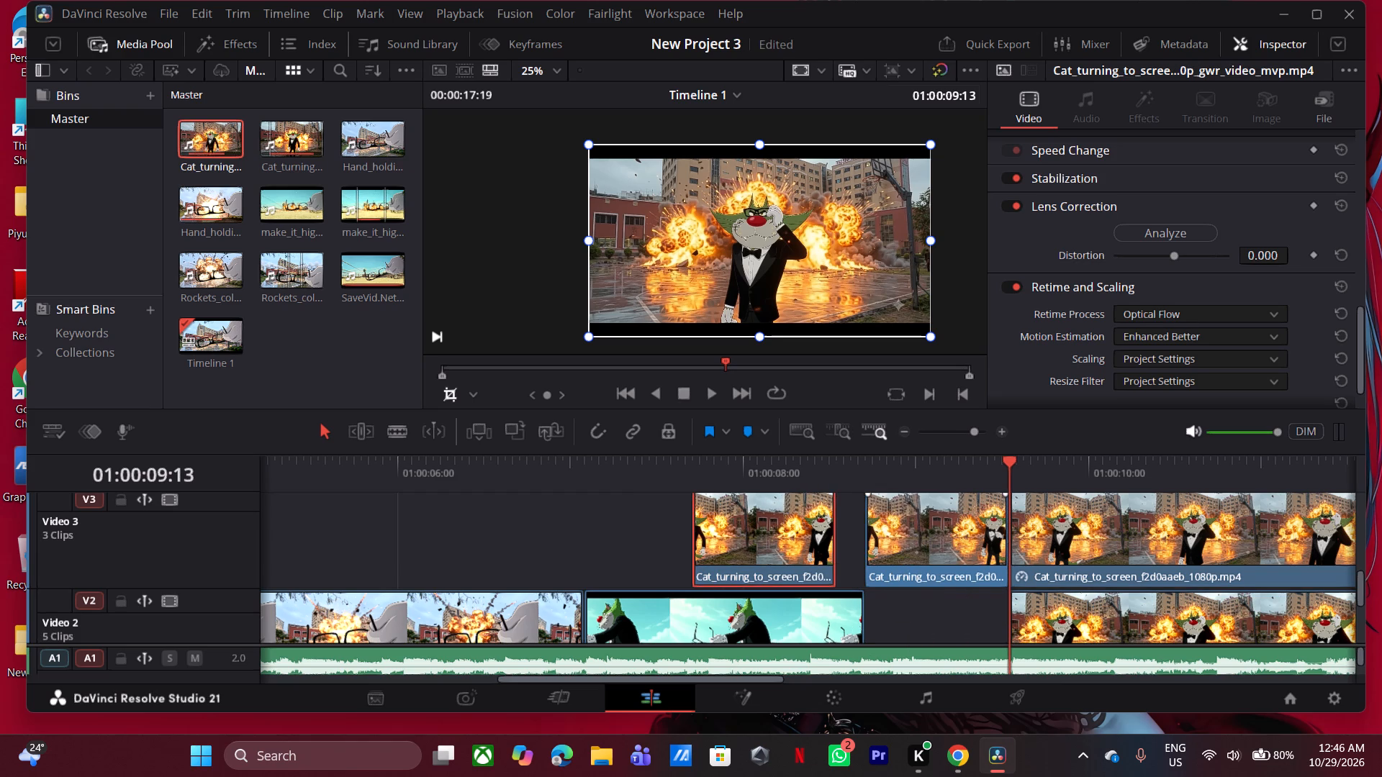
{"action": "left_click_drag", "start_coordinate": [957, 578], "coordinate": [957, 592]}
Extend the end of the retimed 1080p clip on Video 3 to match the end of the Video 2 clip beneath it.
{"action": "double_click", "coordinate": [899, 428]}
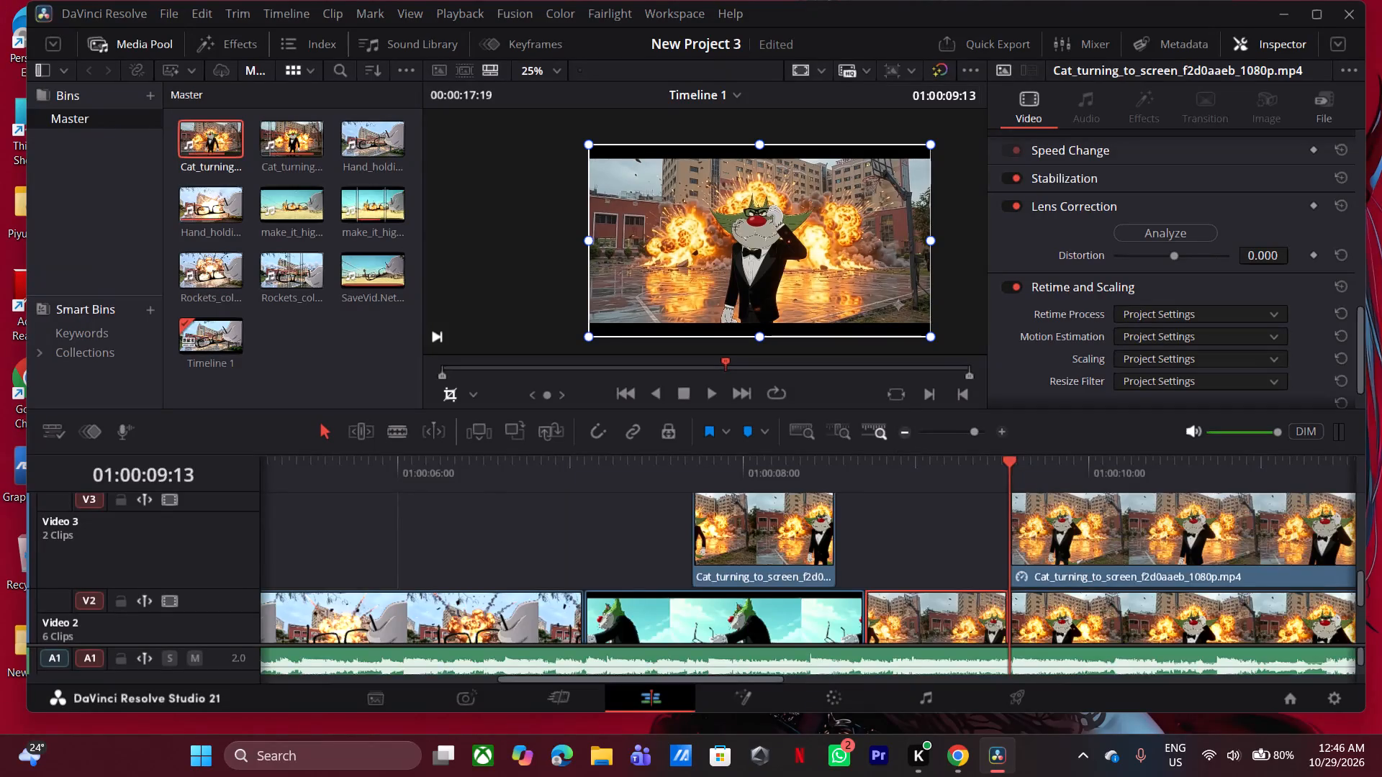
{"action": "left_click_drag", "start_coordinate": [952, 558], "coordinate": [1016, 563]}
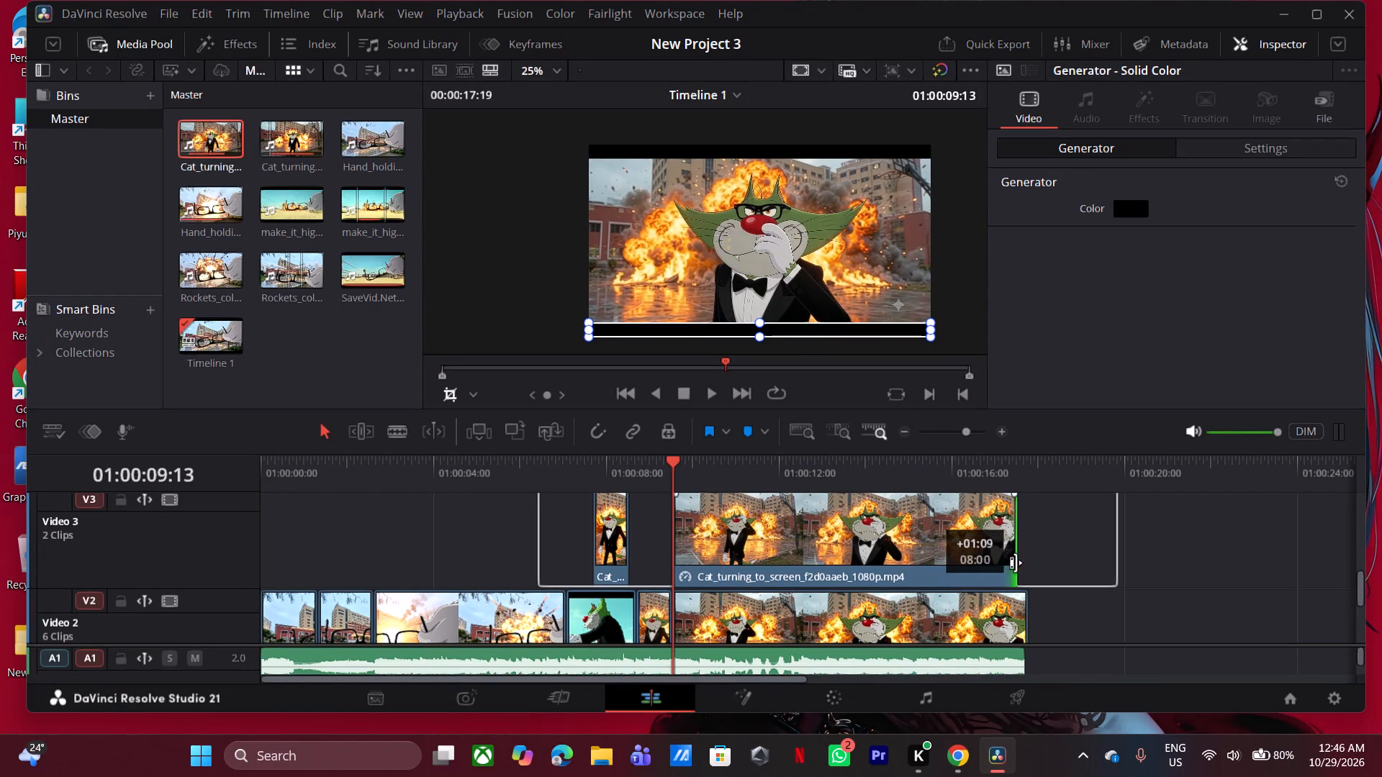
{"action": "left_click_drag", "start_coordinate": [1016, 563], "coordinate": [1022, 564]}
{"action": "left_click", "coordinate": [1029, 465]}
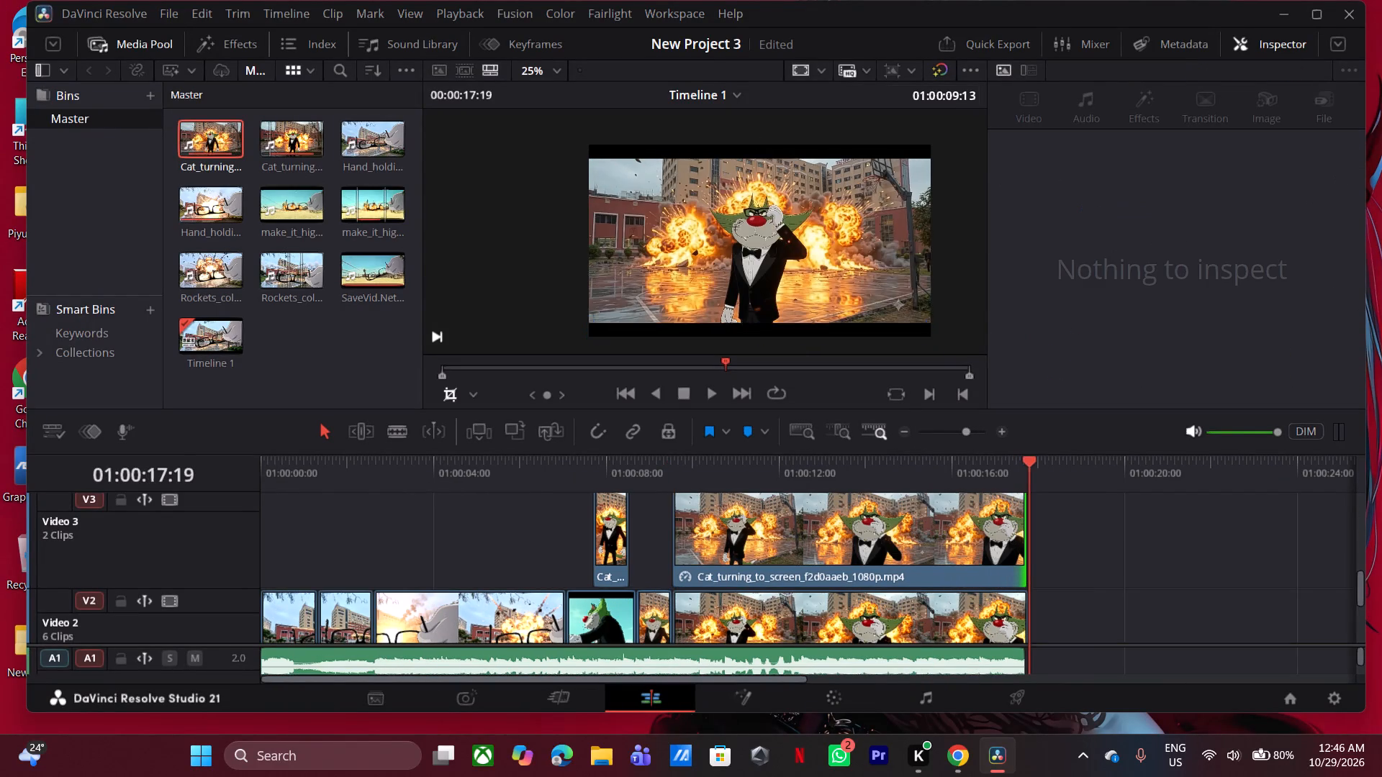
{"action": "triple_click", "coordinate": [1000, 430]}
{"action": "left_click", "coordinate": [1000, 430]}
{"action": "left_click_drag", "start_coordinate": [775, 524], "coordinate": [787, 528]}
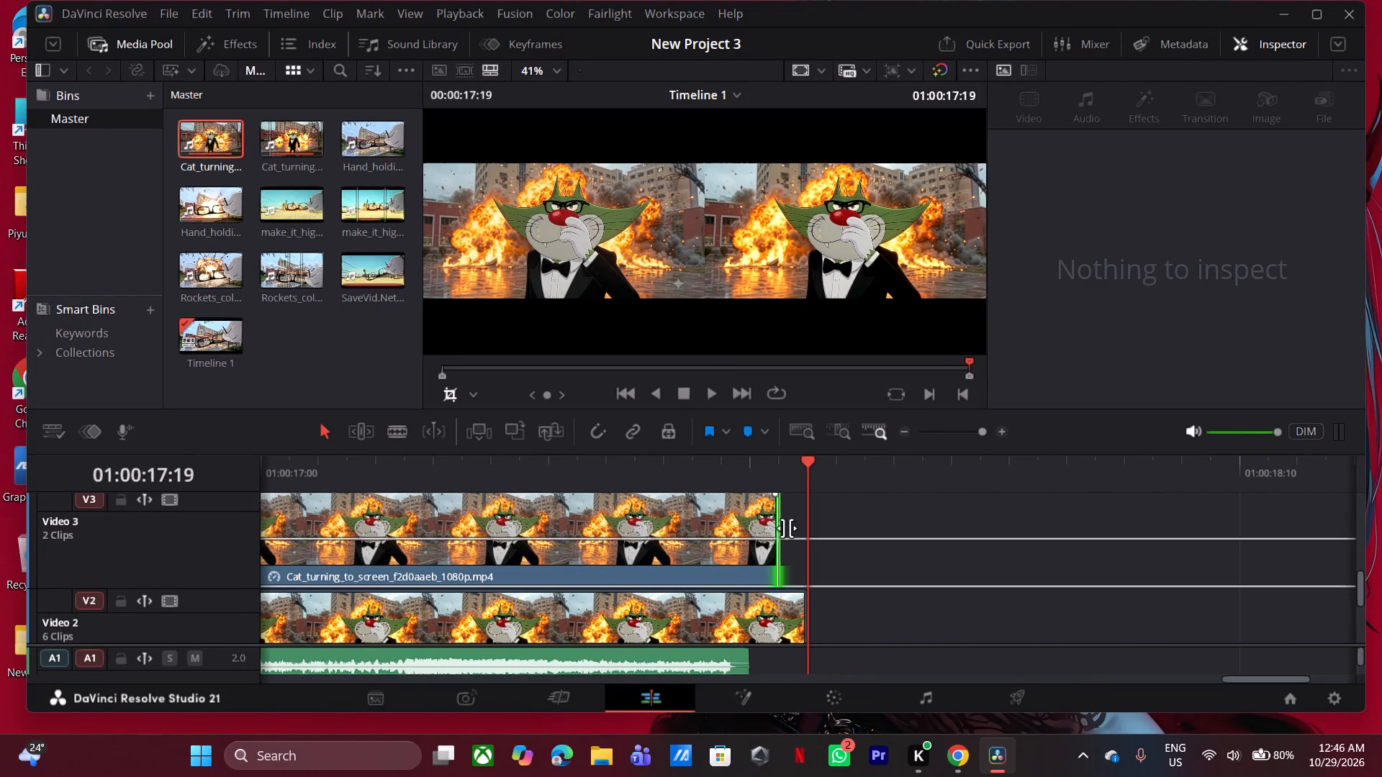
{"action": "left_click_drag", "start_coordinate": [787, 528], "coordinate": [807, 534]}
{"action": "triple_click", "coordinate": [901, 436]}
{"action": "triple_click", "coordinate": [901, 436]}
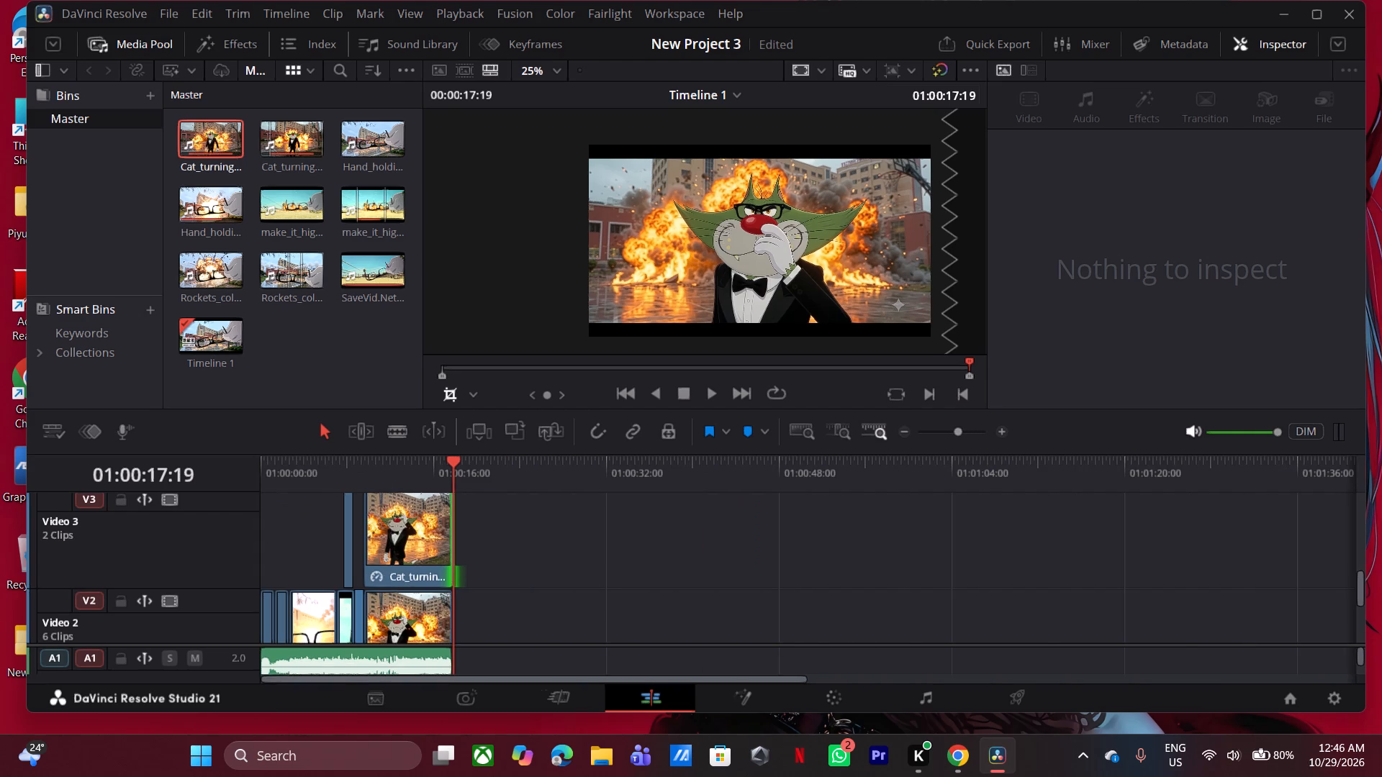
Move the retimed 1080p clip past the timeline's end on Video 3 and raise the long gwr_video_mvp clip from Video 2 to Video 3.
{"action": "left_click", "coordinate": [425, 477]}
{"action": "double_click", "coordinate": [1003, 435]}
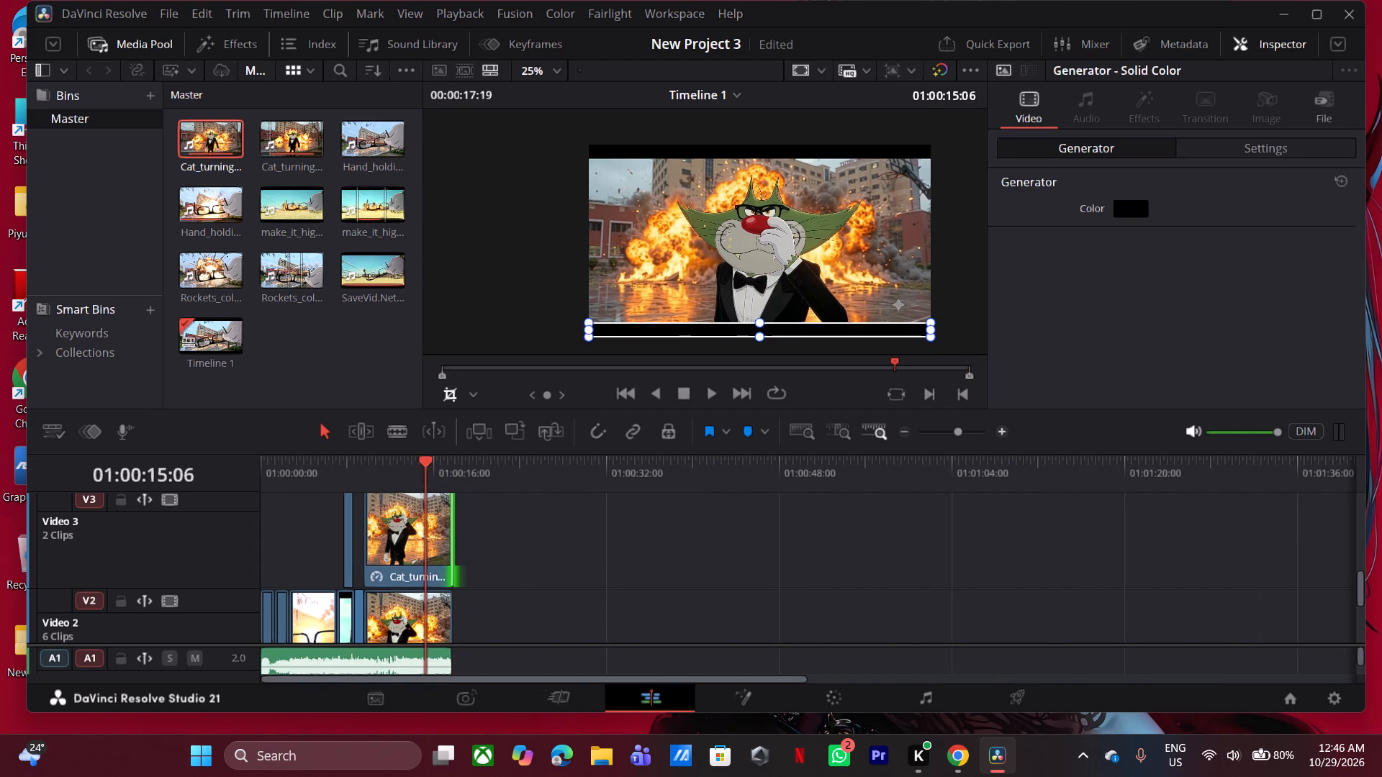
{"action": "left_click_drag", "start_coordinate": [628, 549], "coordinate": [1006, 553]}
{"action": "left_click", "coordinate": [1006, 553]}
{"action": "left_click_drag", "start_coordinate": [636, 593], "coordinate": [637, 590]}
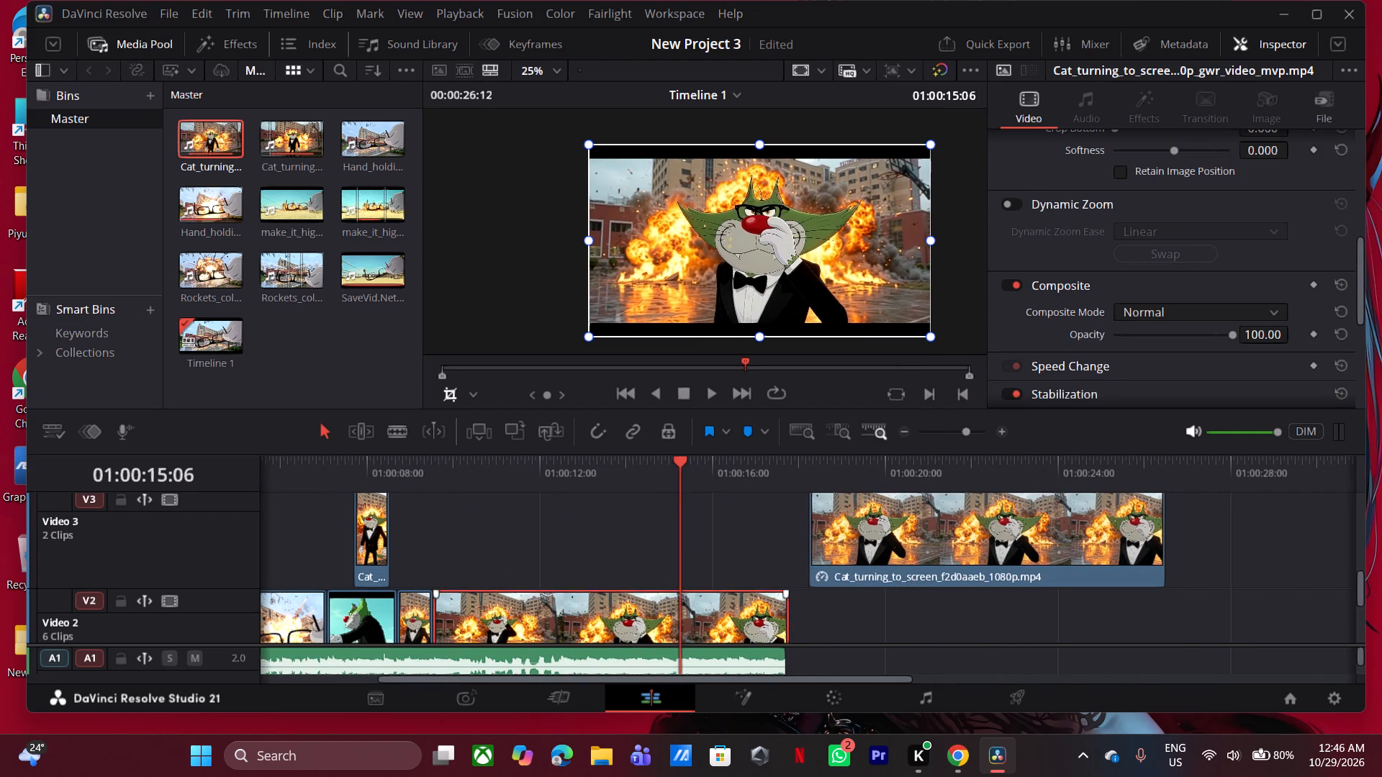
{"action": "left_click_drag", "start_coordinate": [637, 590], "coordinate": [638, 583]}
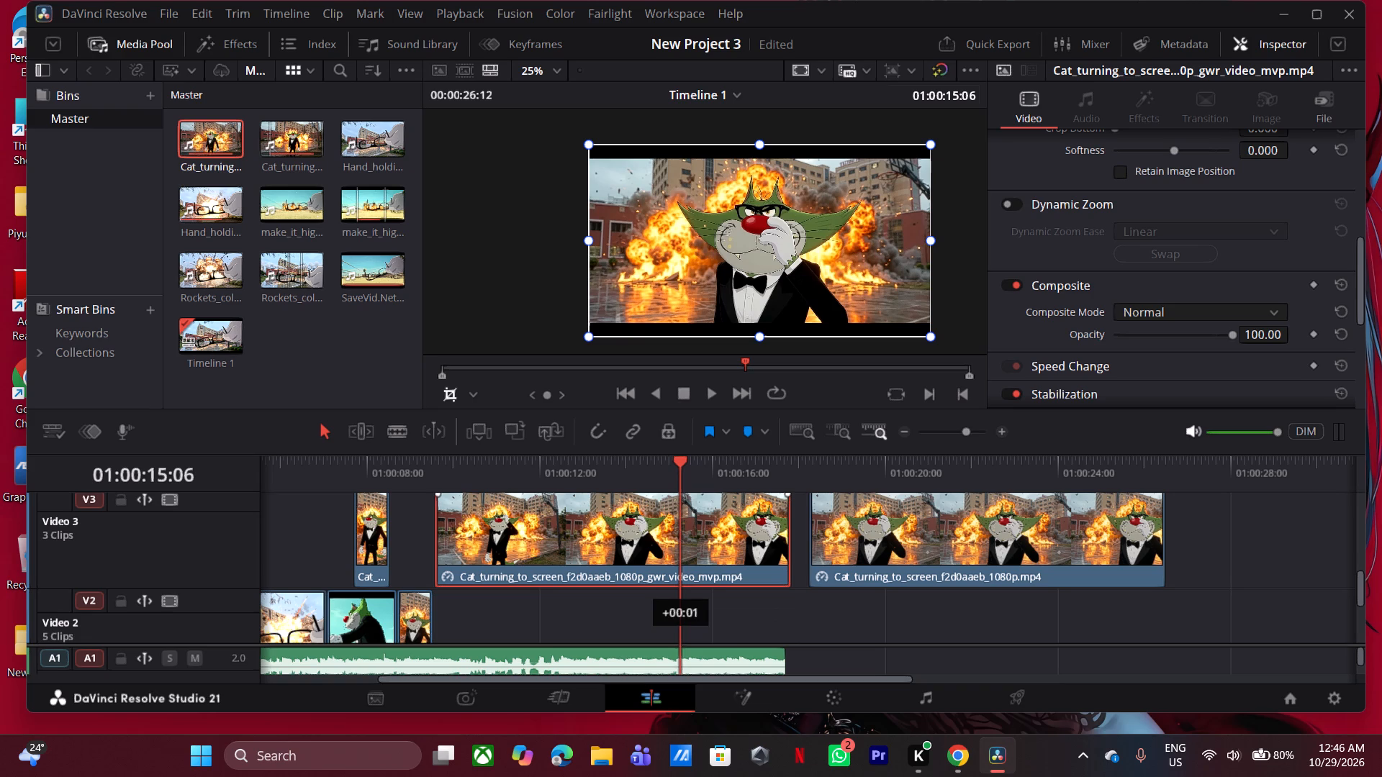
{"action": "left_click_drag", "start_coordinate": [638, 583], "coordinate": [637, 583]}
Move the retimed 1080p clip down to Video 2 and butt its start against the end of the short 1080p clip.
{"action": "left_click_drag", "start_coordinate": [868, 571], "coordinate": [659, 615]}
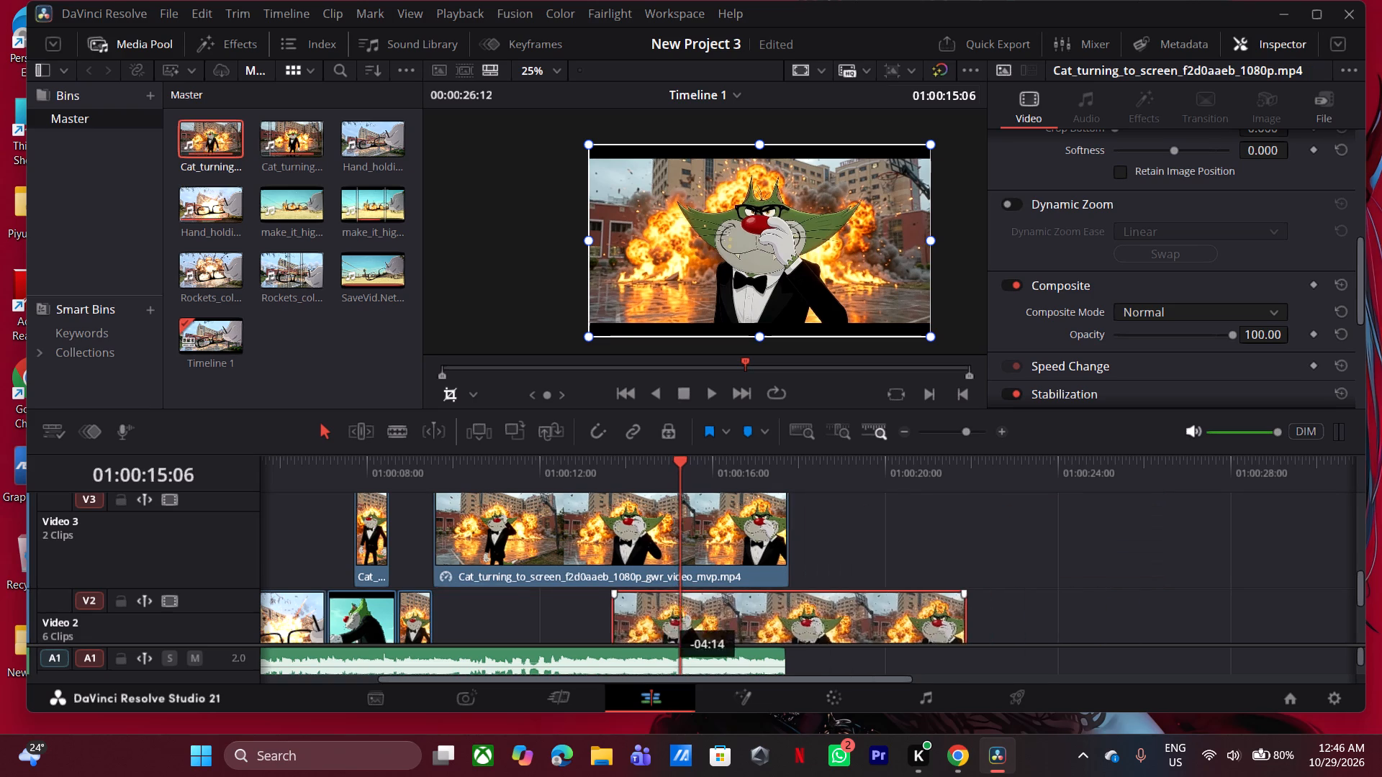
{"action": "left_click_drag", "start_coordinate": [659, 615], "coordinate": [508, 618]}
{"action": "double_click", "coordinate": [446, 471]}
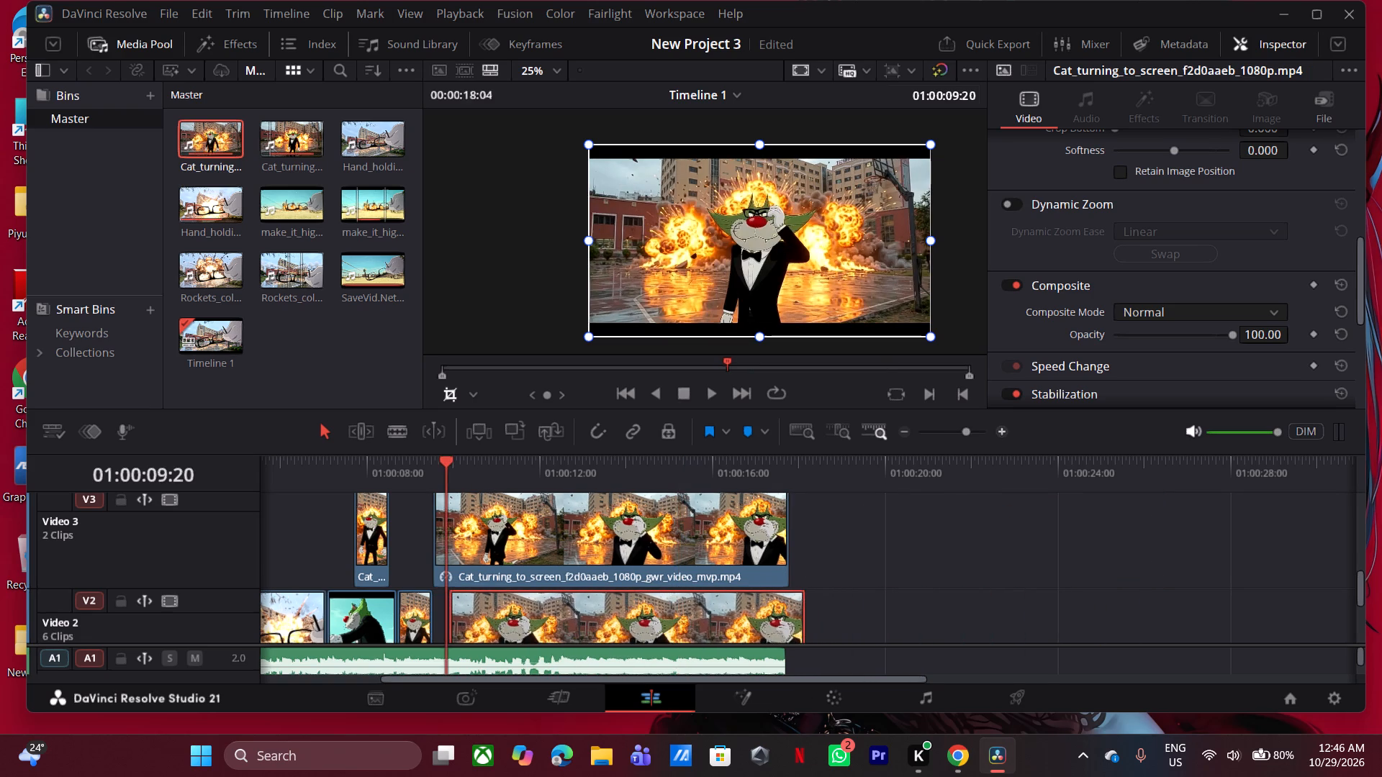
{"action": "triple_click", "coordinate": [996, 435]}
{"action": "left_click_drag", "start_coordinate": [898, 610], "coordinate": [787, 608]}
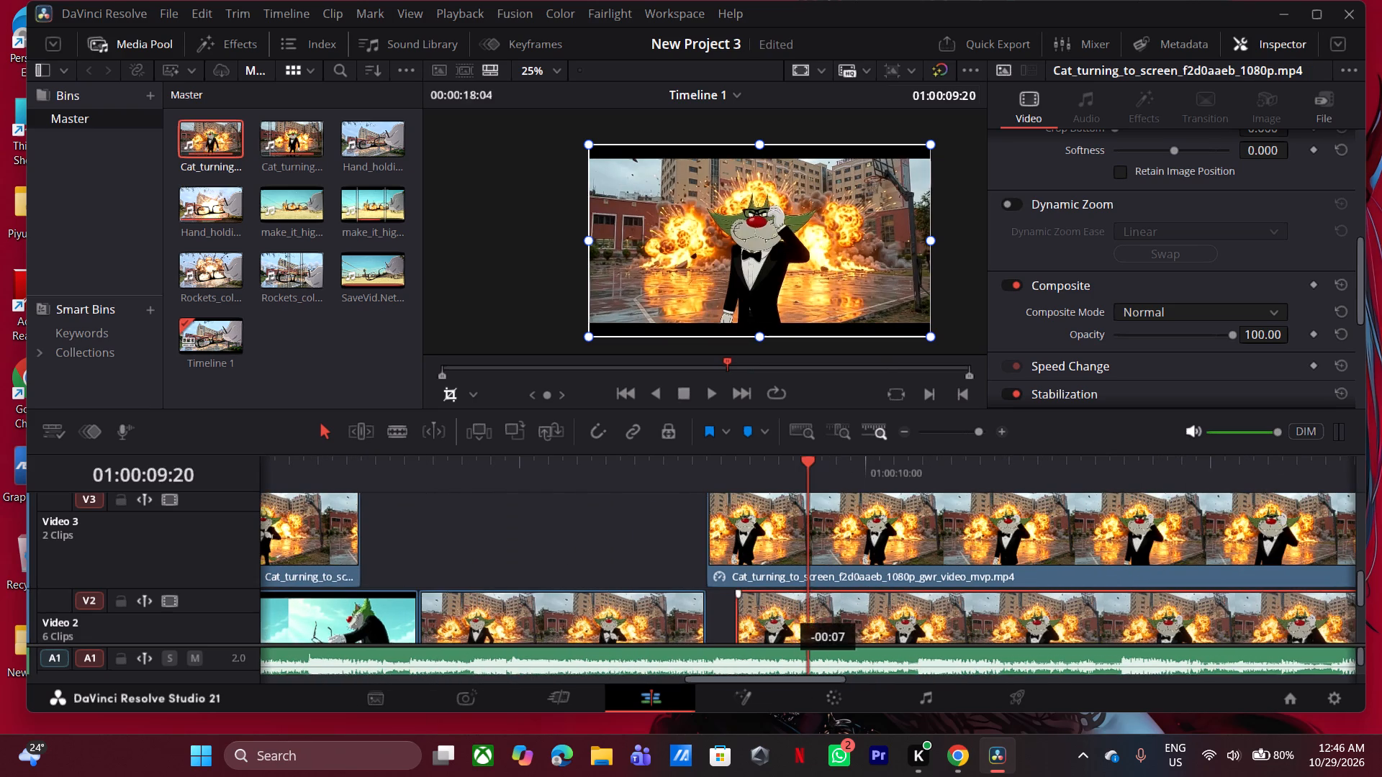
{"action": "left_click_drag", "start_coordinate": [787, 608], "coordinate": [768, 613]}
Move the short gwr_video_mvp clip on Video 3 directly above the short 1080p clip, against the long gwr_video_mvp clip.
{"action": "left_click_drag", "start_coordinate": [294, 550], "coordinate": [646, 553]}
{"action": "left_click", "coordinate": [646, 553]}
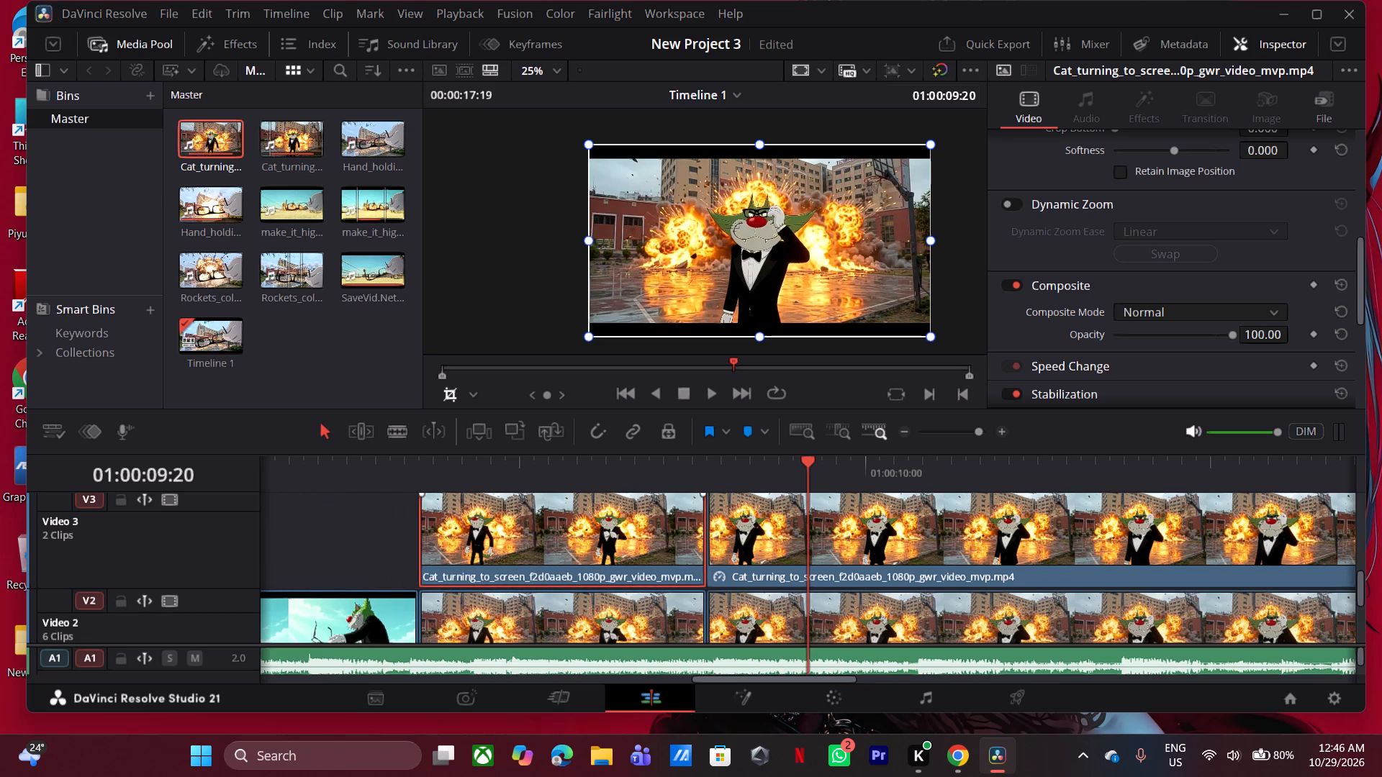
Crop the short cat-turning clip on Video 3 to a small rectangle over the picture's lower-right corner, above the black bar.
{"action": "left_click_drag", "start_coordinate": [585, 238], "coordinate": [839, 257]}
{"action": "left_click", "coordinate": [839, 257]}
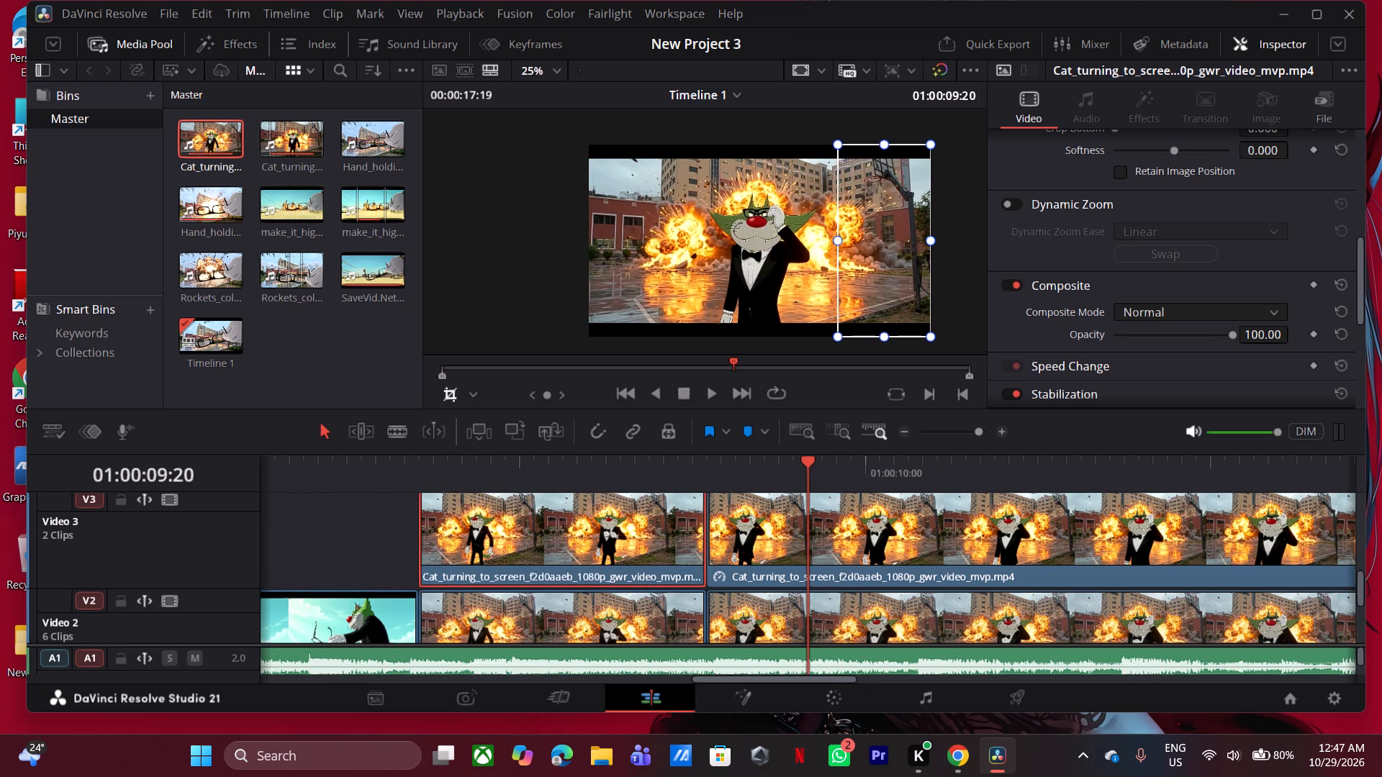
{"action": "left_click_drag", "start_coordinate": [882, 147], "coordinate": [909, 283]}
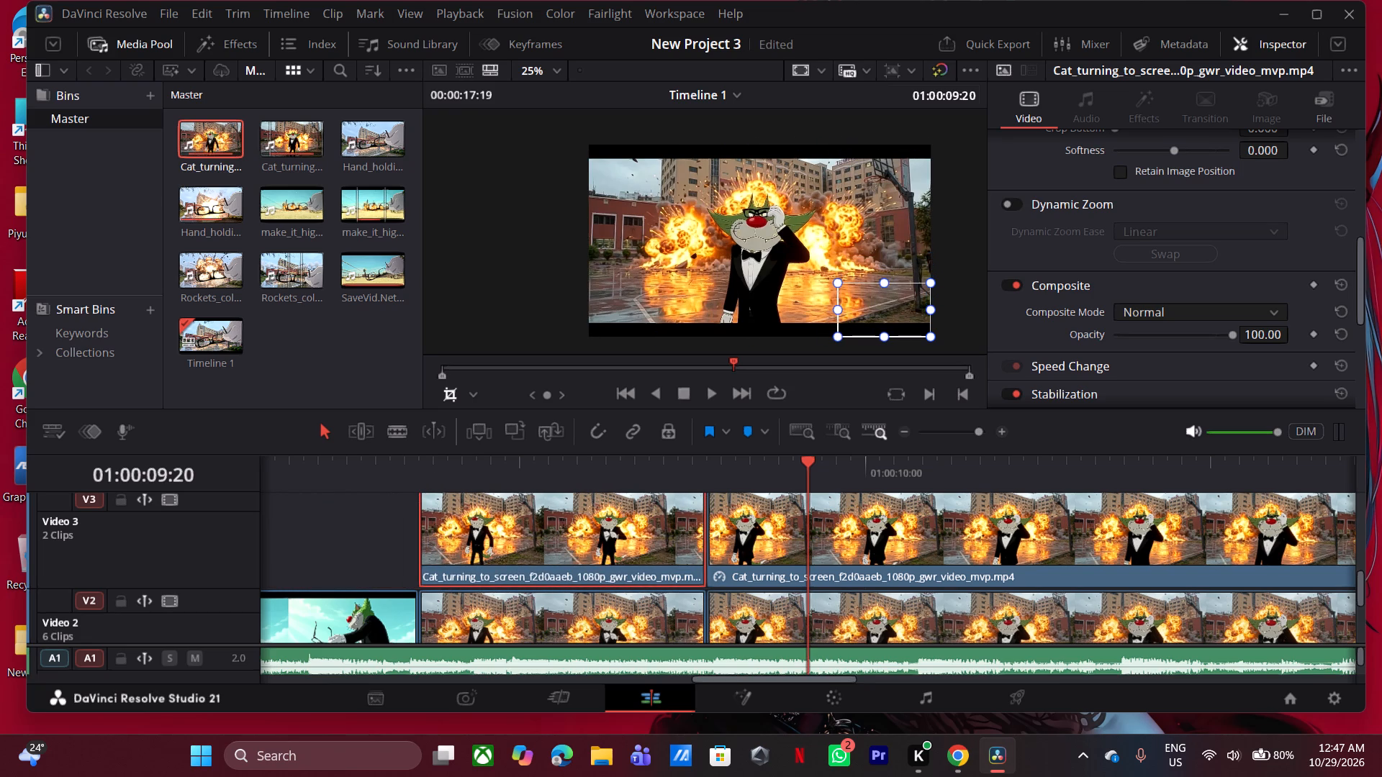
{"action": "left_click_drag", "start_coordinate": [881, 337], "coordinate": [892, 322]}
{"action": "scroll", "coordinate": [892, 322], "scroll_direction": "up", "scroll_amount": 20}
{"action": "scroll", "coordinate": [892, 322], "scroll_direction": "up", "scroll_amount": 1}
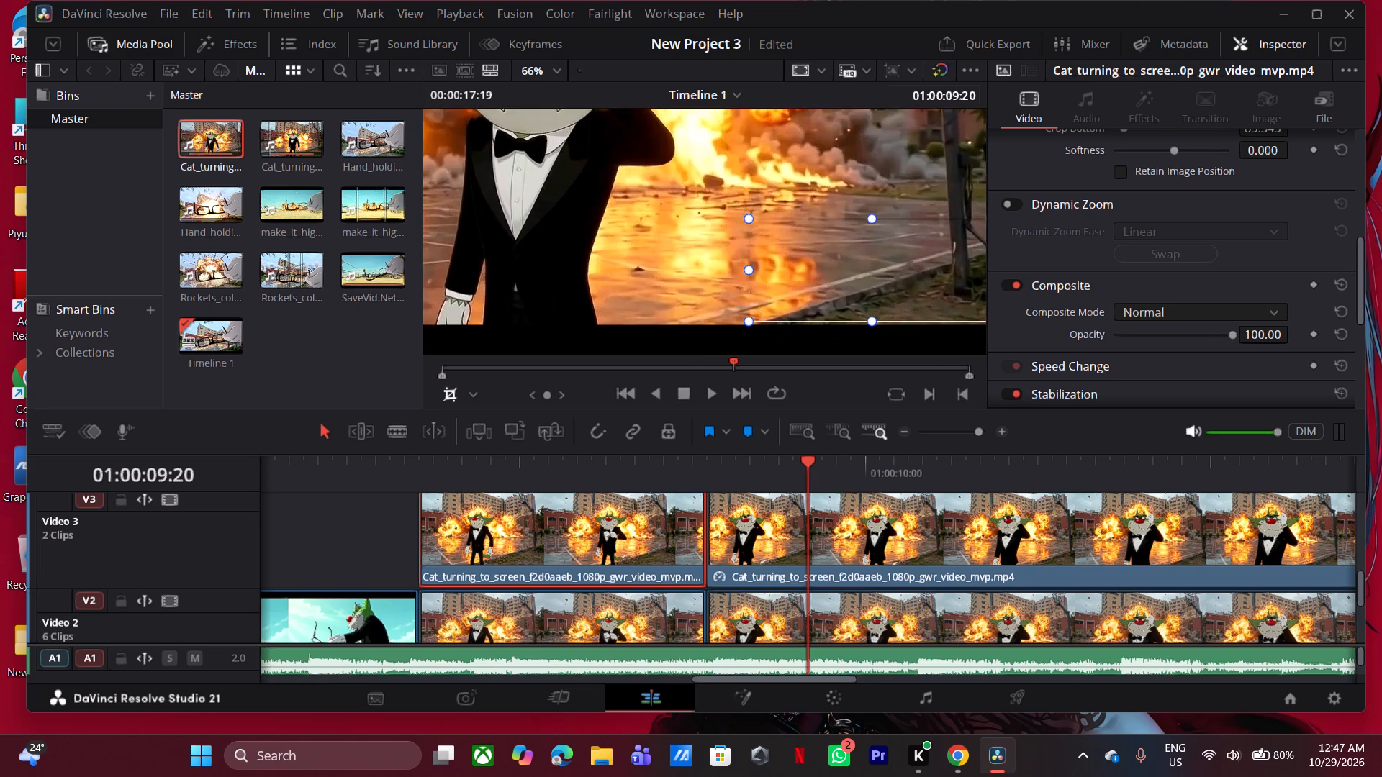
{"action": "left_click_drag", "start_coordinate": [739, 267], "coordinate": [852, 275]}
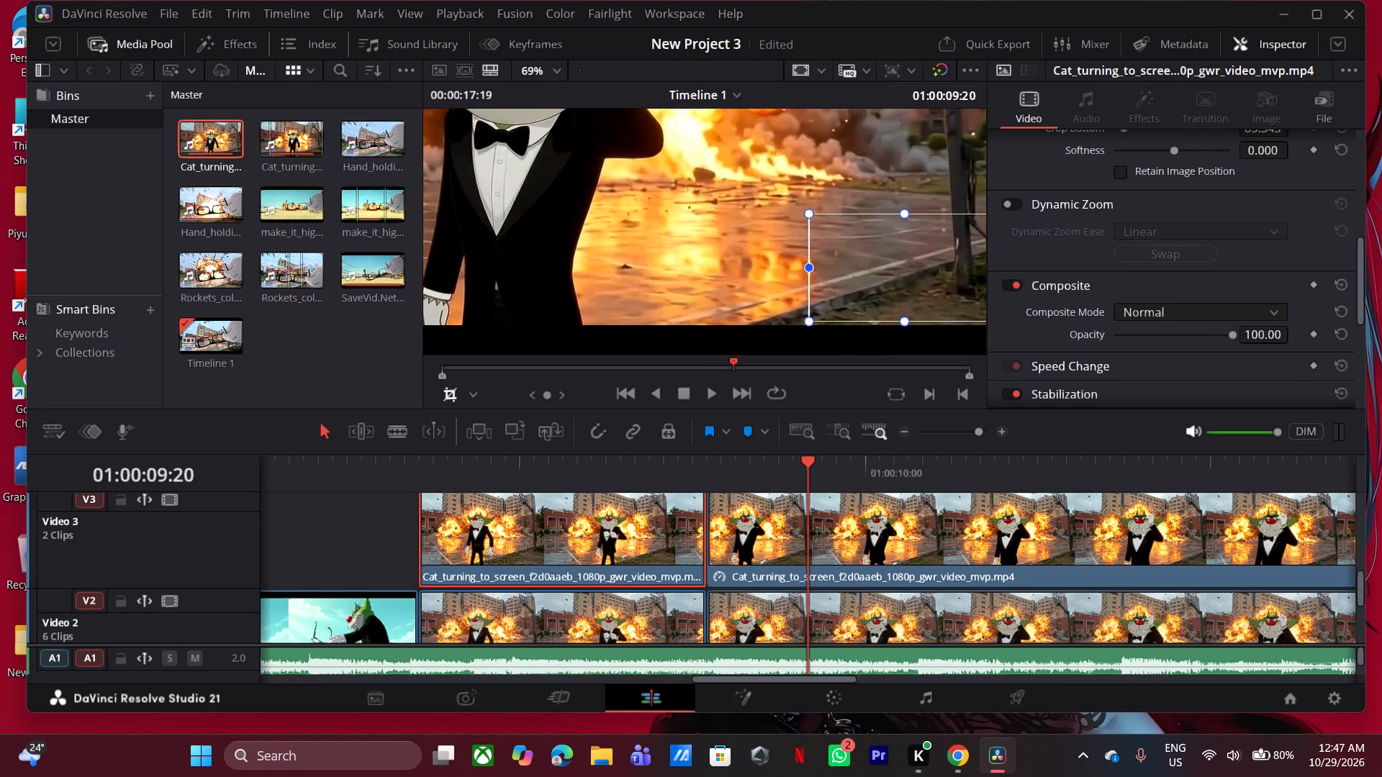
{"action": "left_click_drag", "start_coordinate": [852, 275], "coordinate": [865, 276]}
{"action": "left_click", "coordinate": [931, 322]}
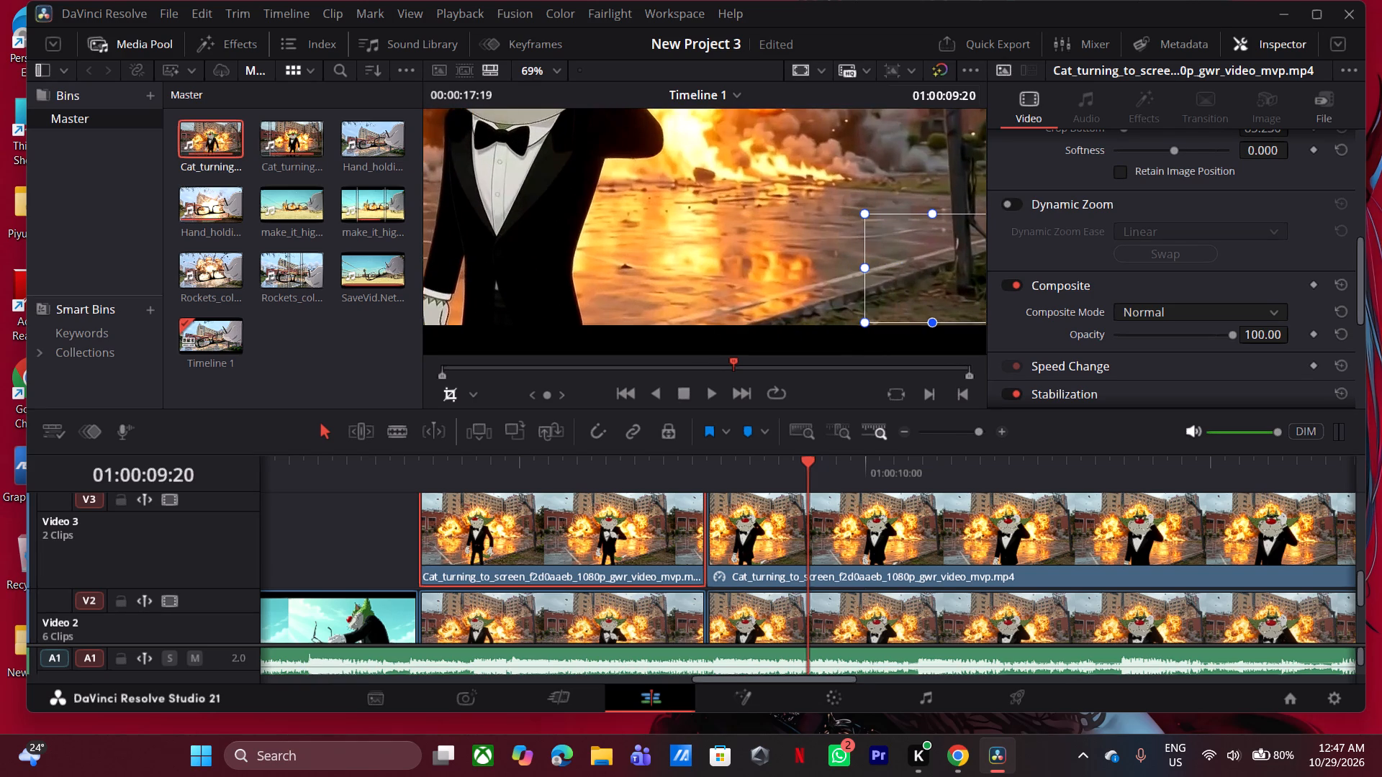
{"action": "middle_click_drag", "start_coordinate": [928, 296], "coordinate": [785, 275]}
{"action": "left_click_drag", "start_coordinate": [858, 247], "coordinate": [820, 254]}
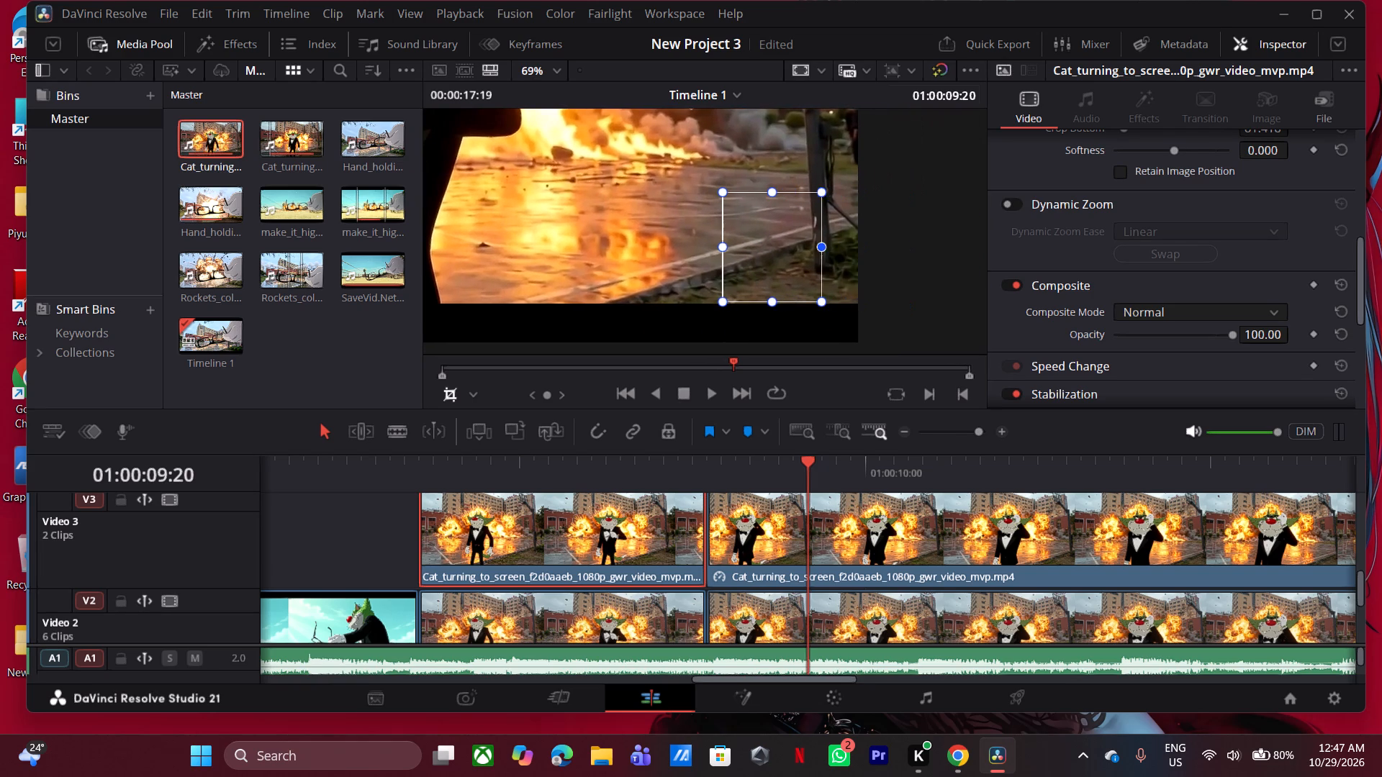
{"action": "left_click_drag", "start_coordinate": [820, 254], "coordinate": [813, 254]}
{"action": "left_click_drag", "start_coordinate": [769, 298], "coordinate": [774, 291]}
{"action": "left_click_drag", "start_coordinate": [762, 192], "coordinate": [767, 219]}
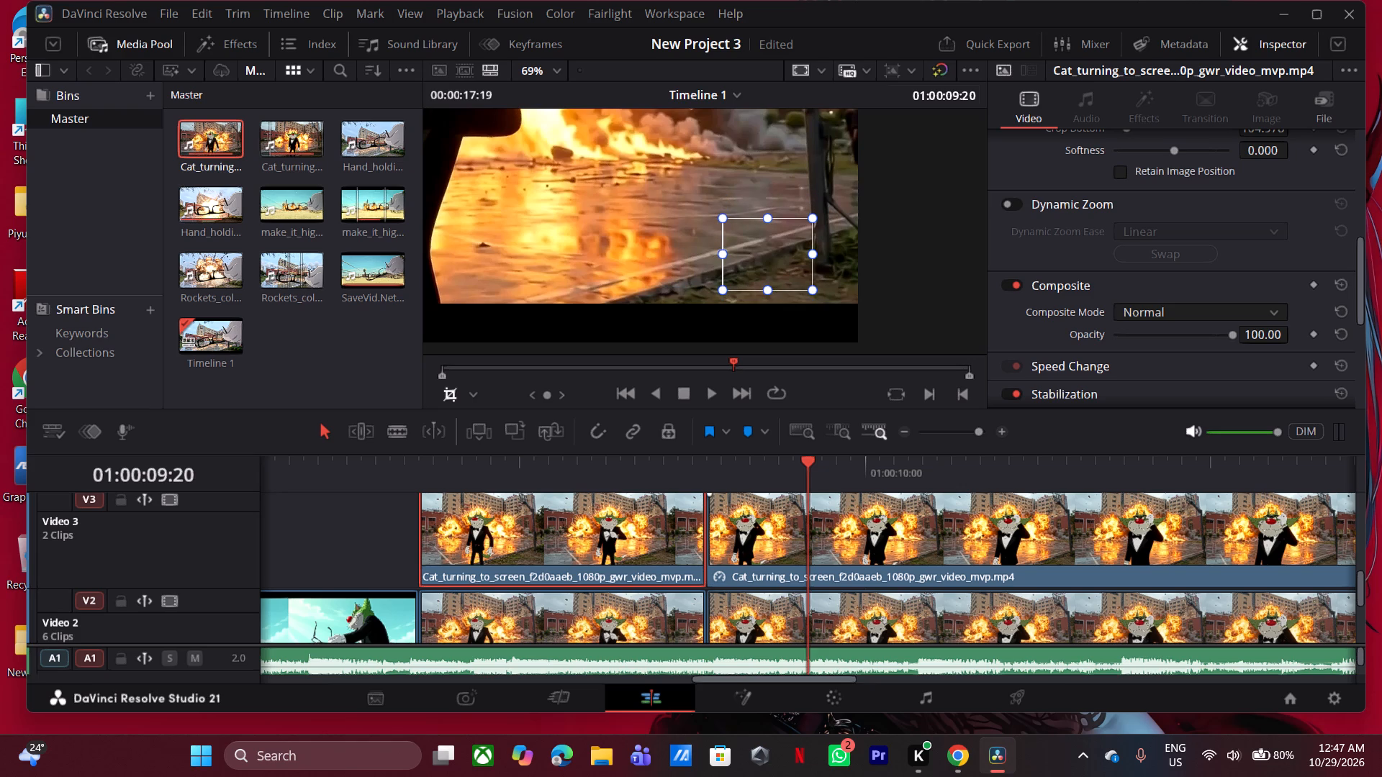
Crop the long retimed cat-turning clip on Video 3 to a rectangle at the picture's lower-right edge, ending above the black bar.
{"action": "left_click", "coordinate": [637, 535]}
{"action": "left_click", "coordinate": [818, 543]}
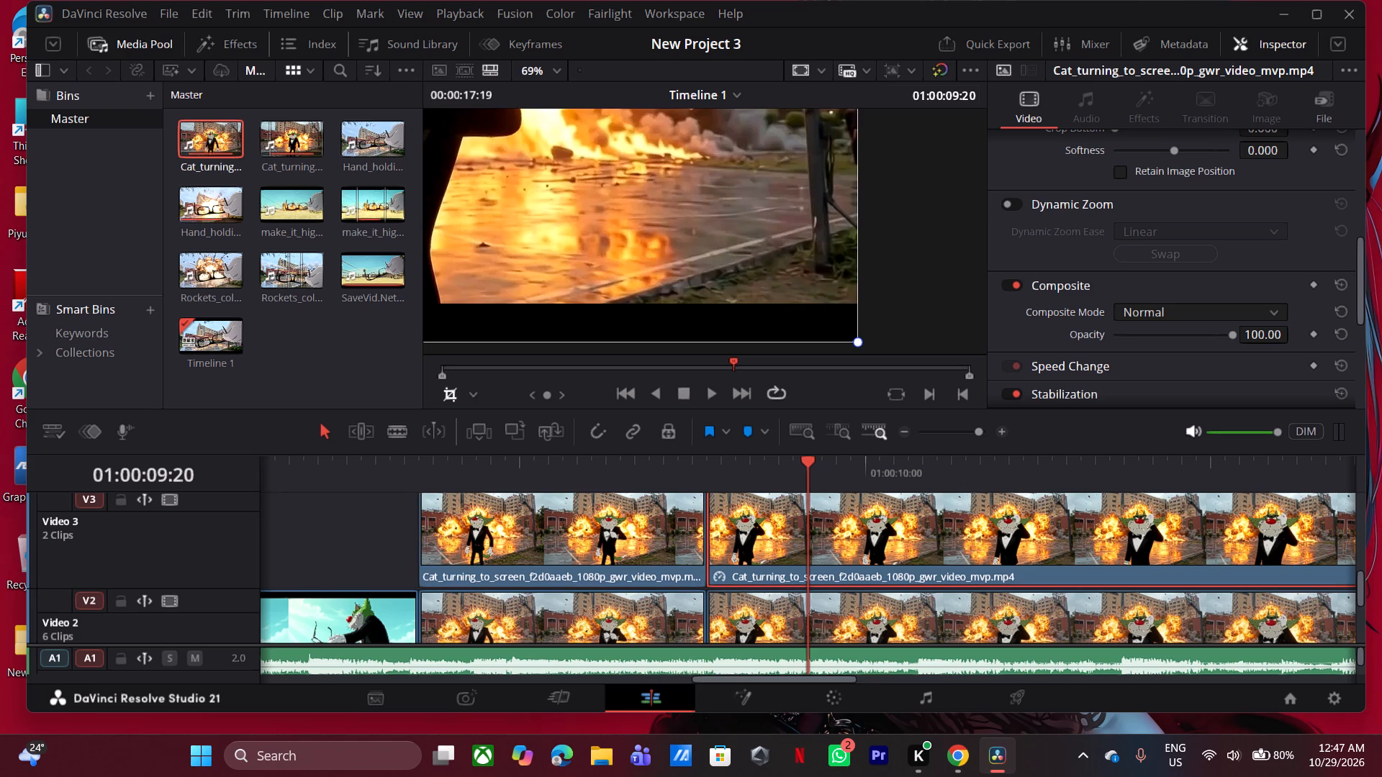
{"action": "scroll", "coordinate": [664, 281], "scroll_direction": "down", "scroll_amount": 20}
{"action": "middle_click_drag", "start_coordinate": [510, 176], "coordinate": [670, 260]}
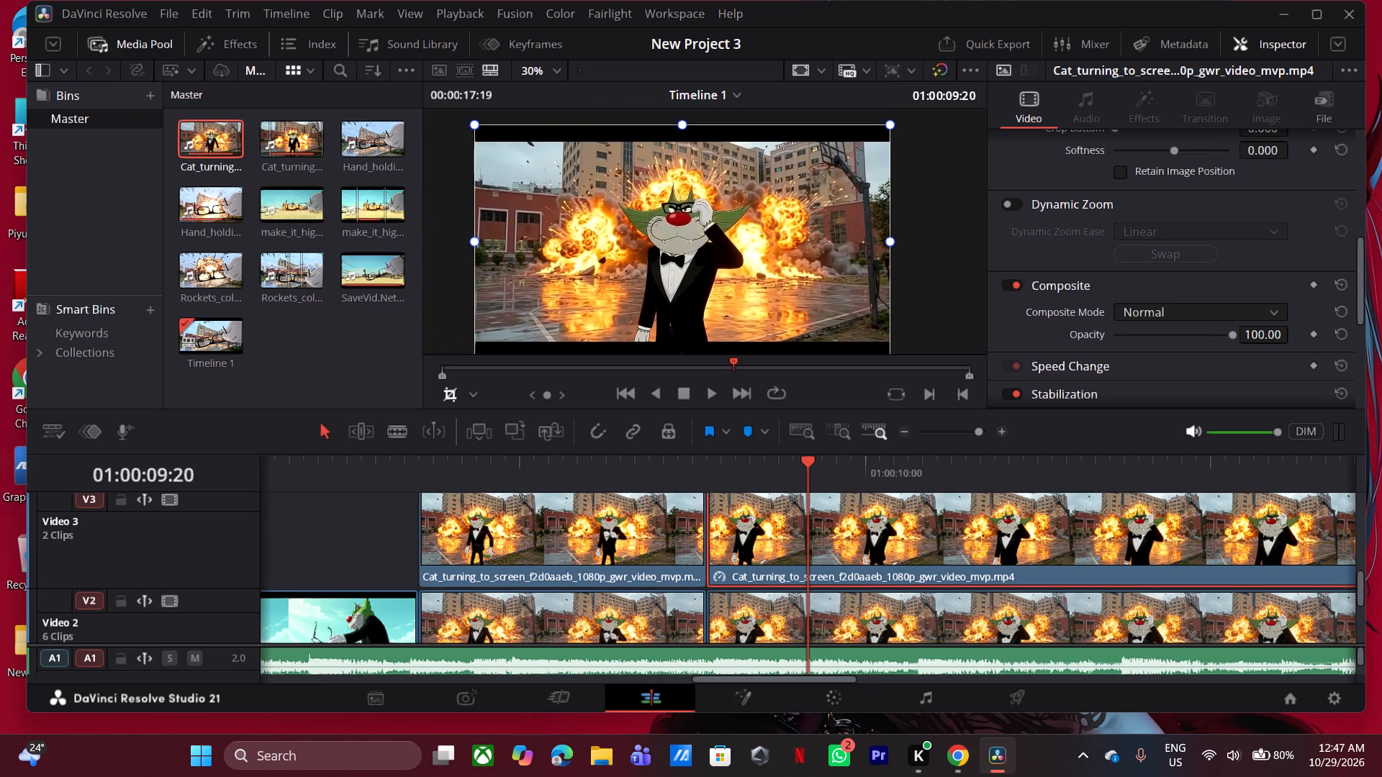
{"action": "left_click_drag", "start_coordinate": [477, 246], "coordinate": [785, 266]}
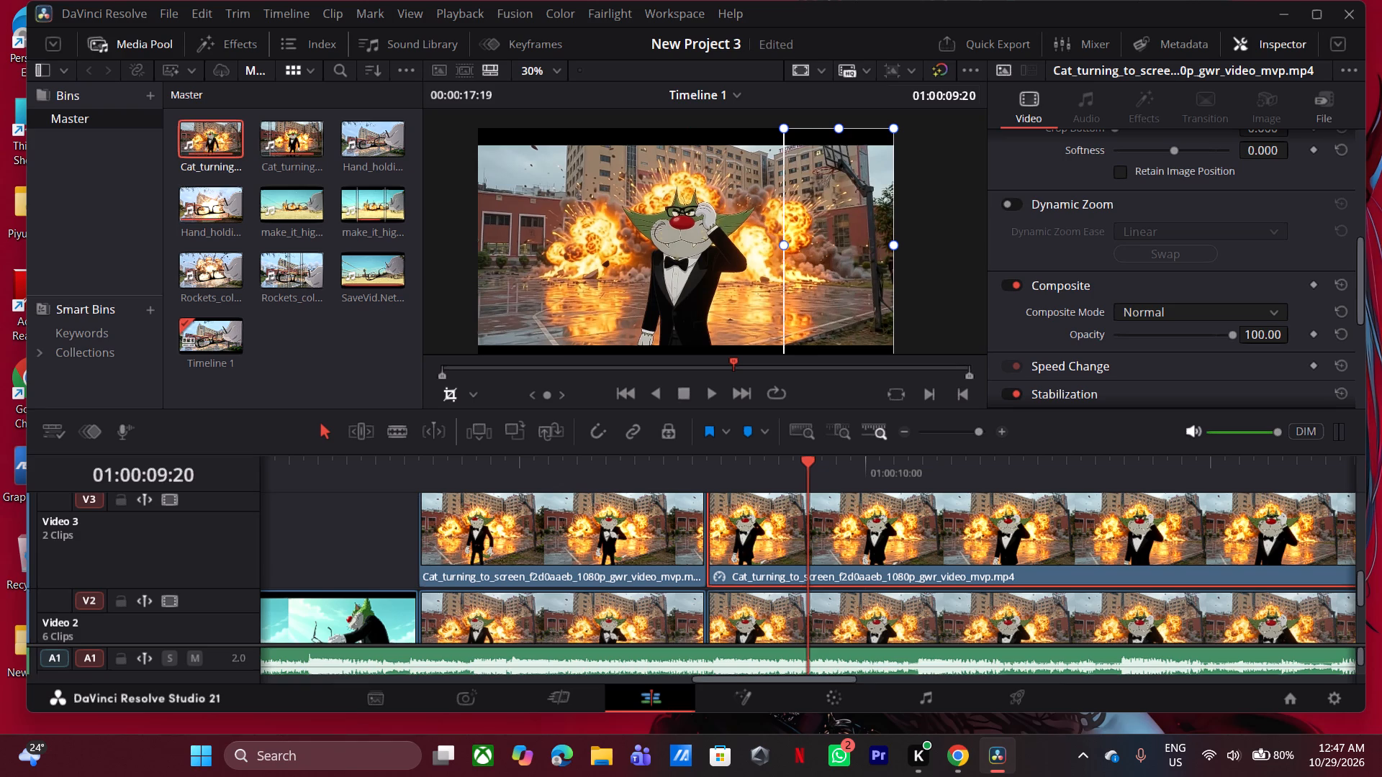
{"action": "left_click_drag", "start_coordinate": [785, 243], "coordinate": [821, 250]}
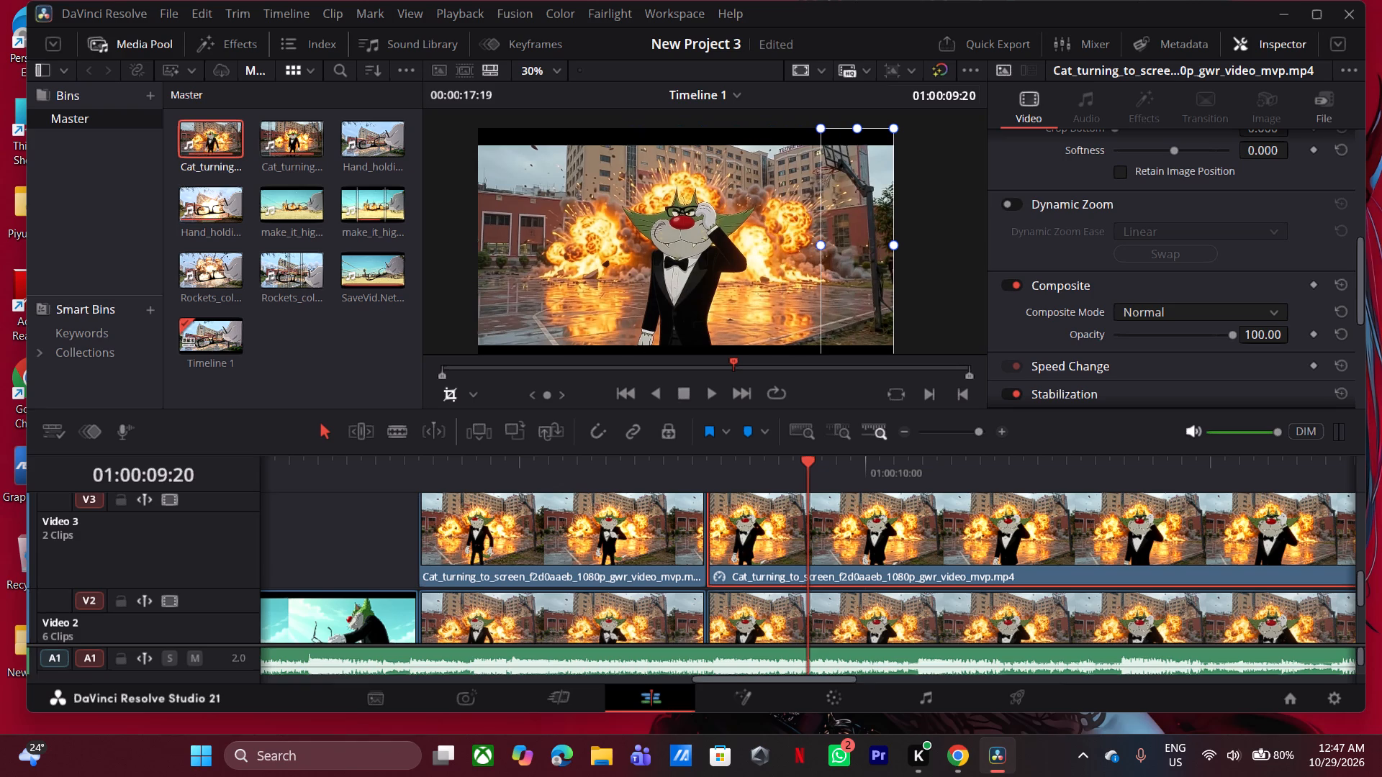
{"action": "left_click_drag", "start_coordinate": [855, 128], "coordinate": [859, 300]}
{"action": "middle_click_drag", "start_coordinate": [862, 323], "coordinate": [853, 264]}
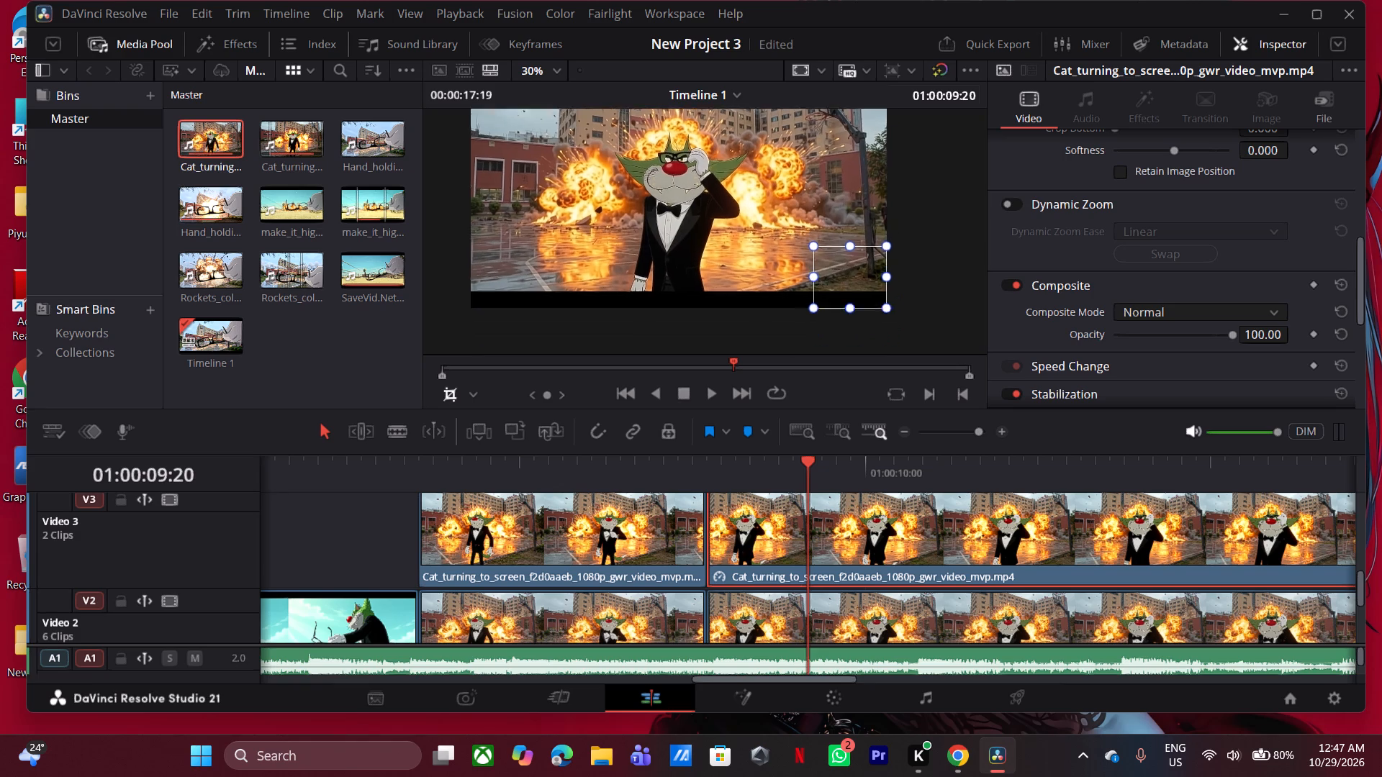
{"action": "middle_click_drag", "start_coordinate": [853, 264], "coordinate": [851, 254]}
{"action": "scroll", "coordinate": [851, 254], "scroll_direction": "up", "scroll_amount": 17}
{"action": "left_click_drag", "start_coordinate": [844, 332], "coordinate": [861, 278]}
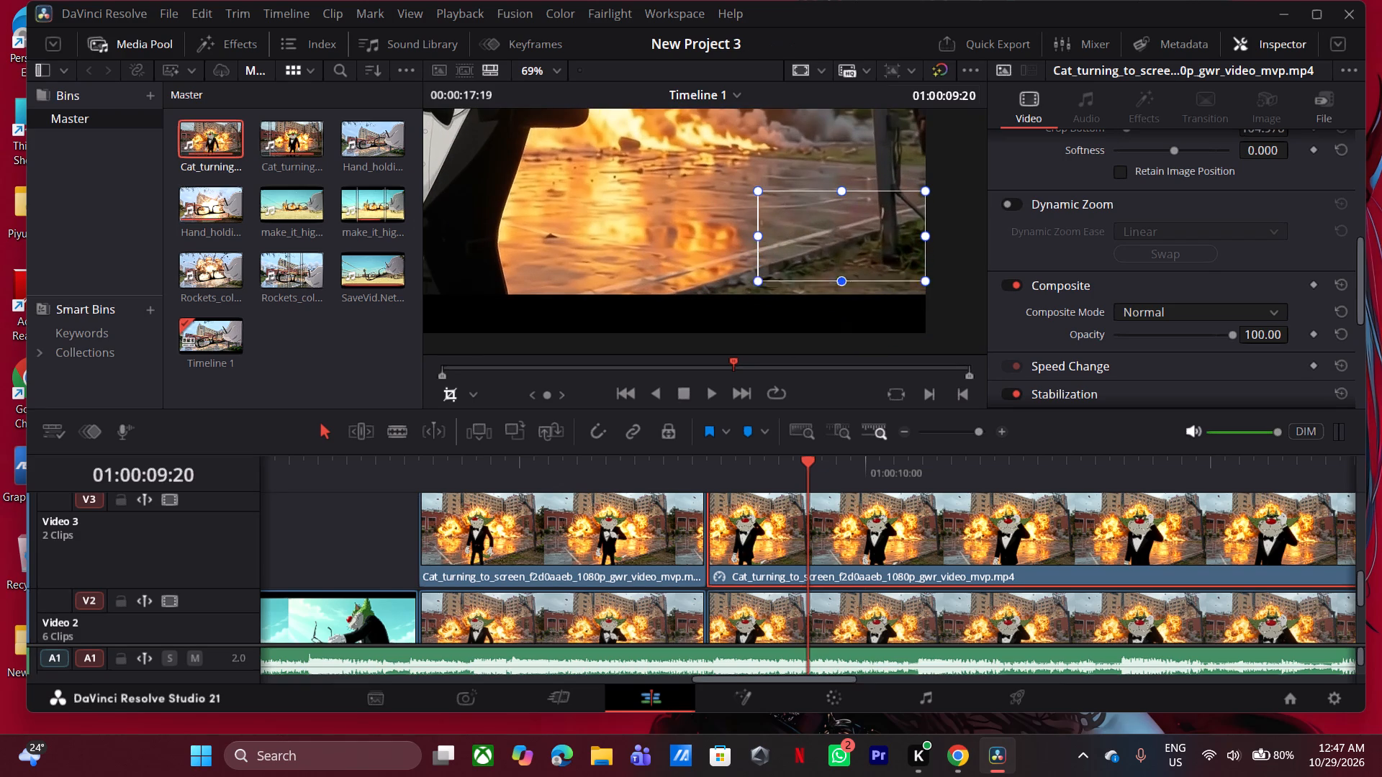
{"action": "left_click_drag", "start_coordinate": [861, 278], "coordinate": [861, 277]}
Copy the colour grade of clip 09 onto clip 08 and the grade of clip 07 onto clip 06.
{"action": "left_click", "coordinate": [832, 699]}
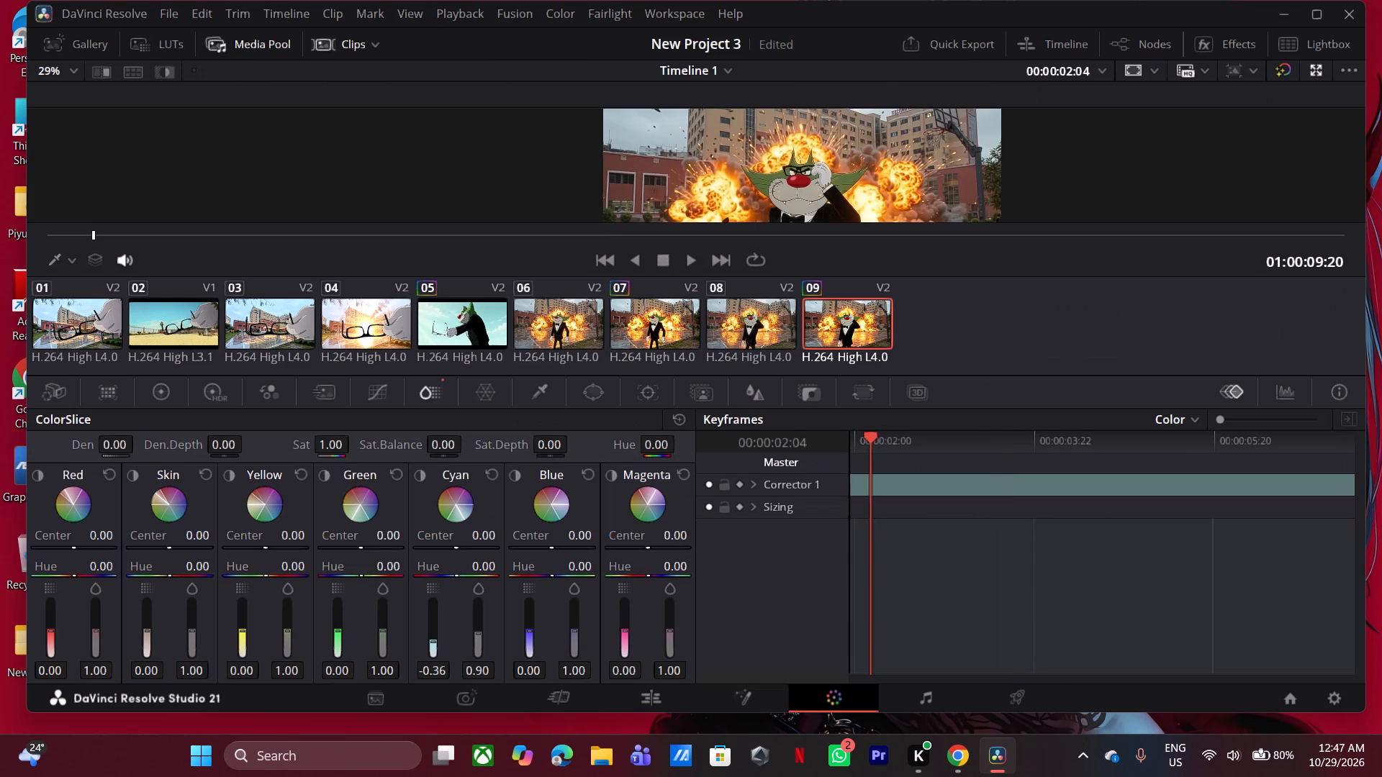
{"action": "left_click", "coordinate": [773, 316]}
{"action": "middle_click", "coordinate": [823, 318]}
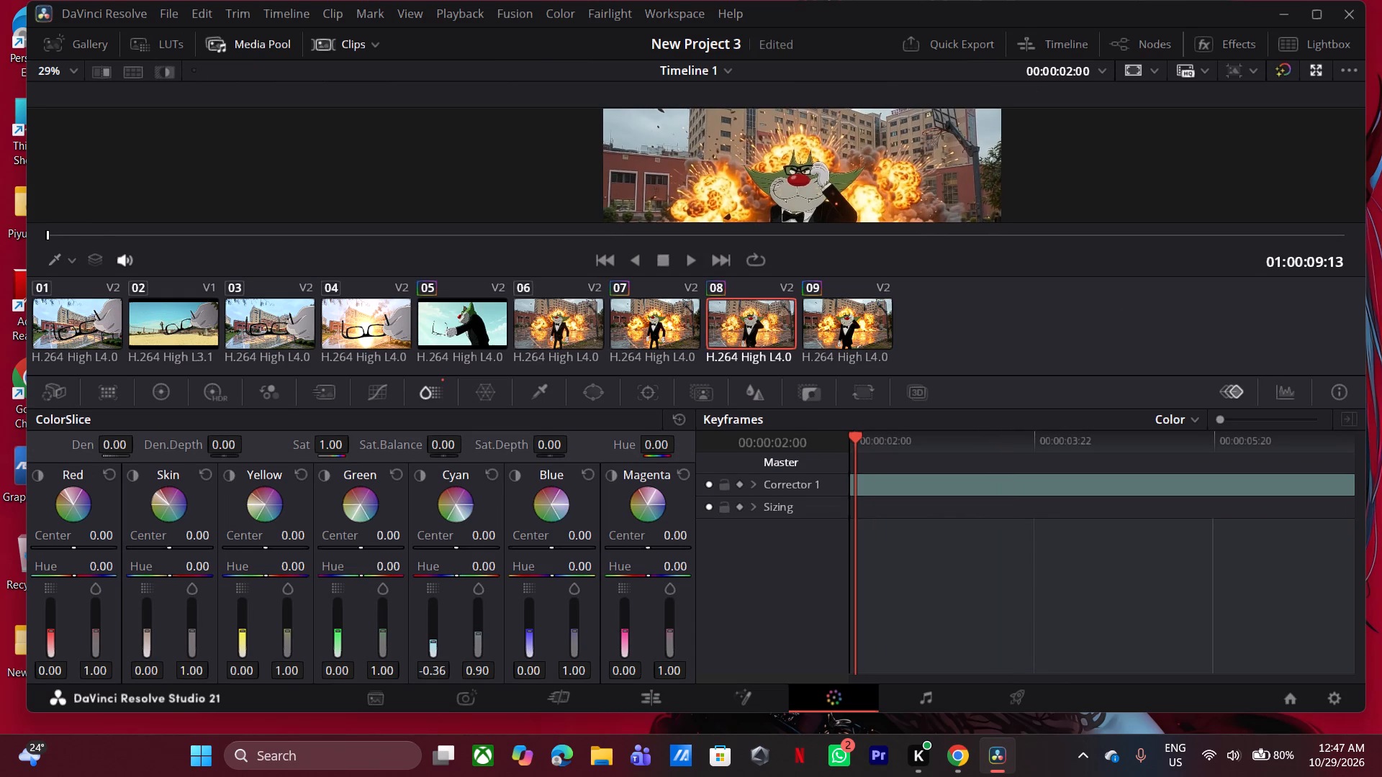
{"action": "left_click", "coordinate": [567, 323]}
{"action": "middle_click", "coordinate": [648, 316]}
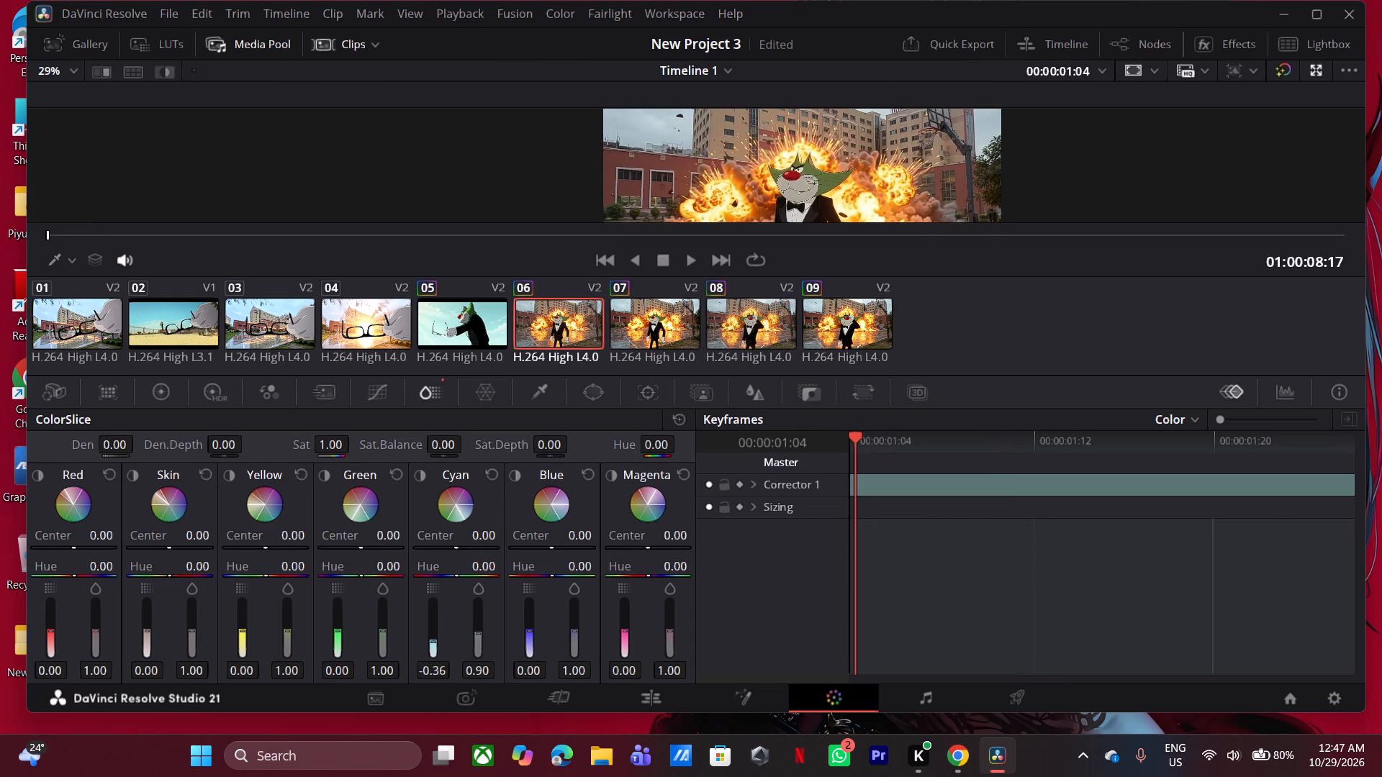
Play the explosion section full screen from 01:00:08:17 to check the cropped corner patches and copied grades.
{"action": "left_click", "coordinate": [679, 700]}
{"action": "triple_click", "coordinate": [908, 434]}
{"action": "left_click", "coordinate": [908, 434]}
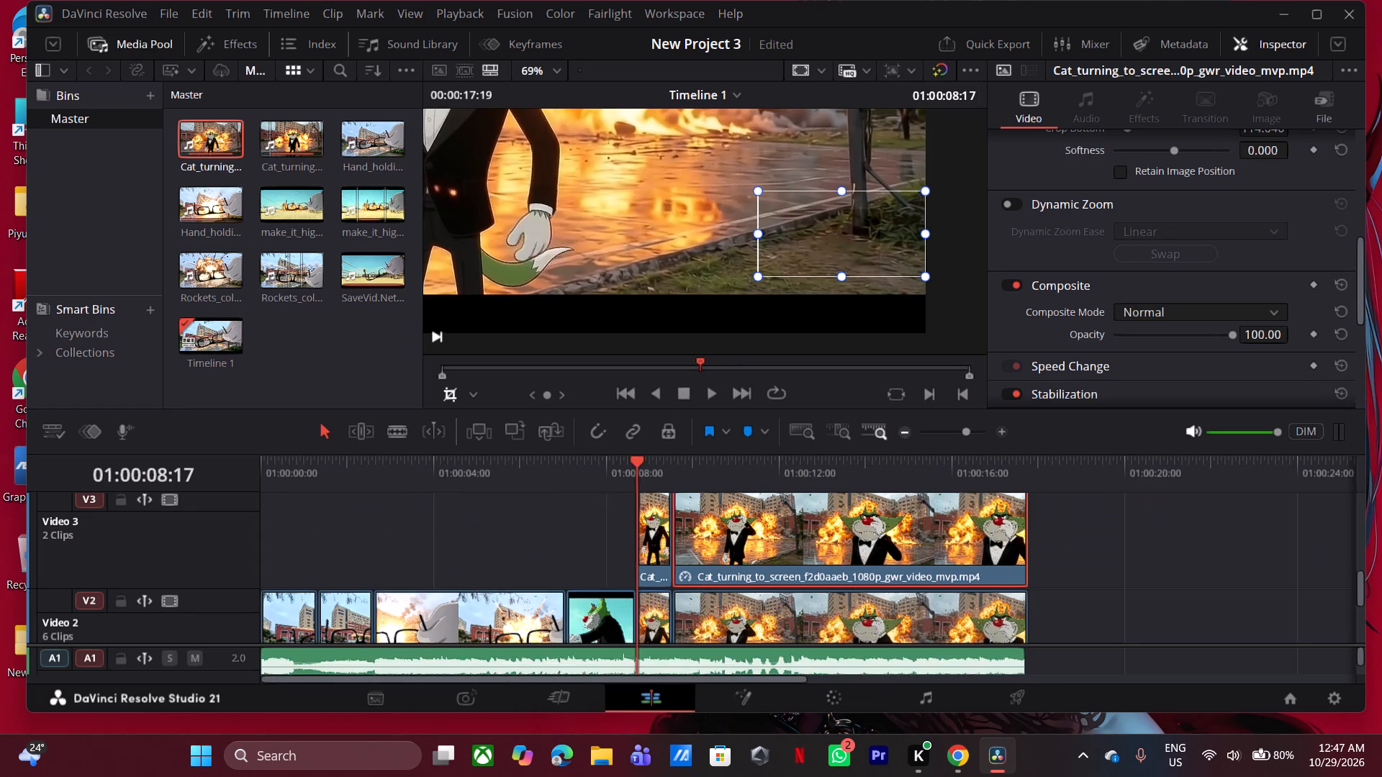
{"action": "scroll", "coordinate": [651, 245], "scroll_direction": "down", "scroll_amount": 3}
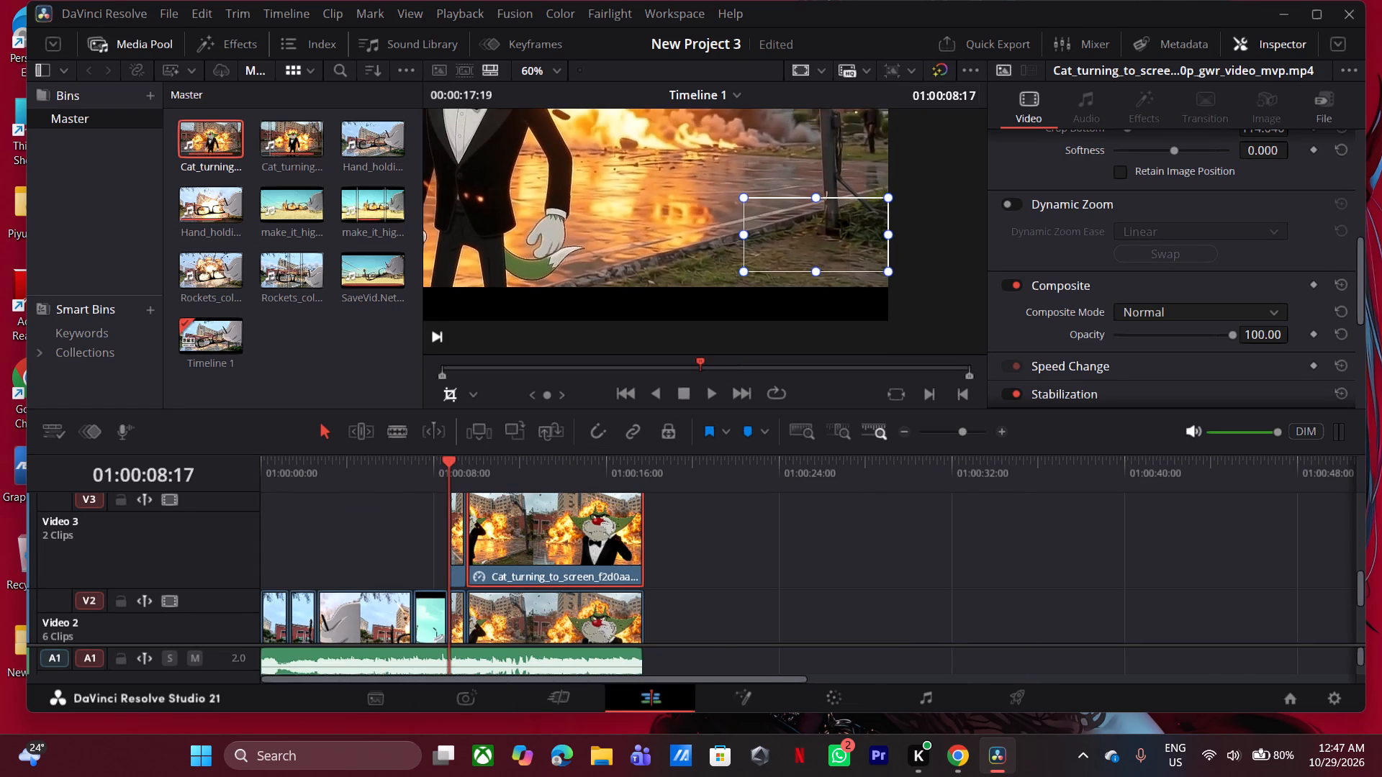
{"action": "key", "text": "ctrl+f"}
{"action": "key", "text": "space"}
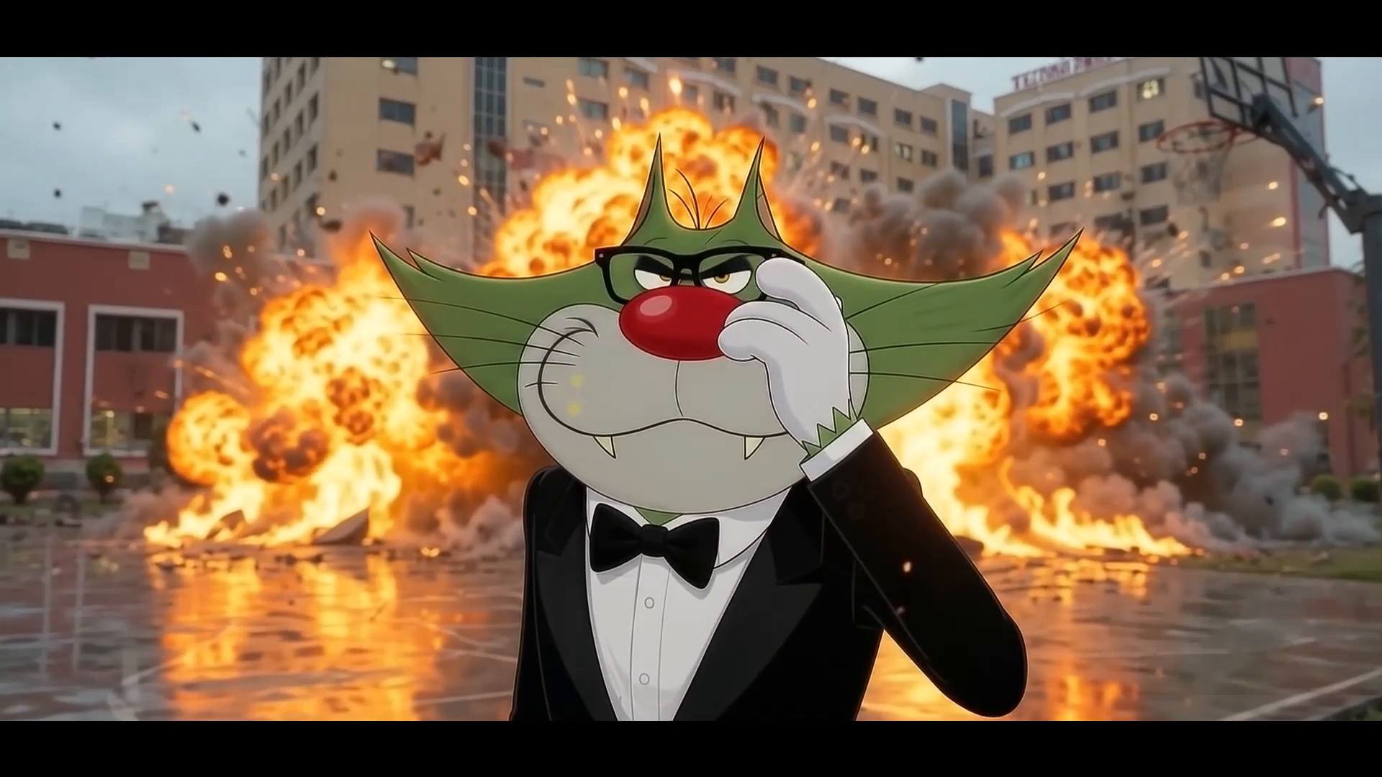
{"action": "key", "text": "Escape"}
{"action": "key", "text": "space"}
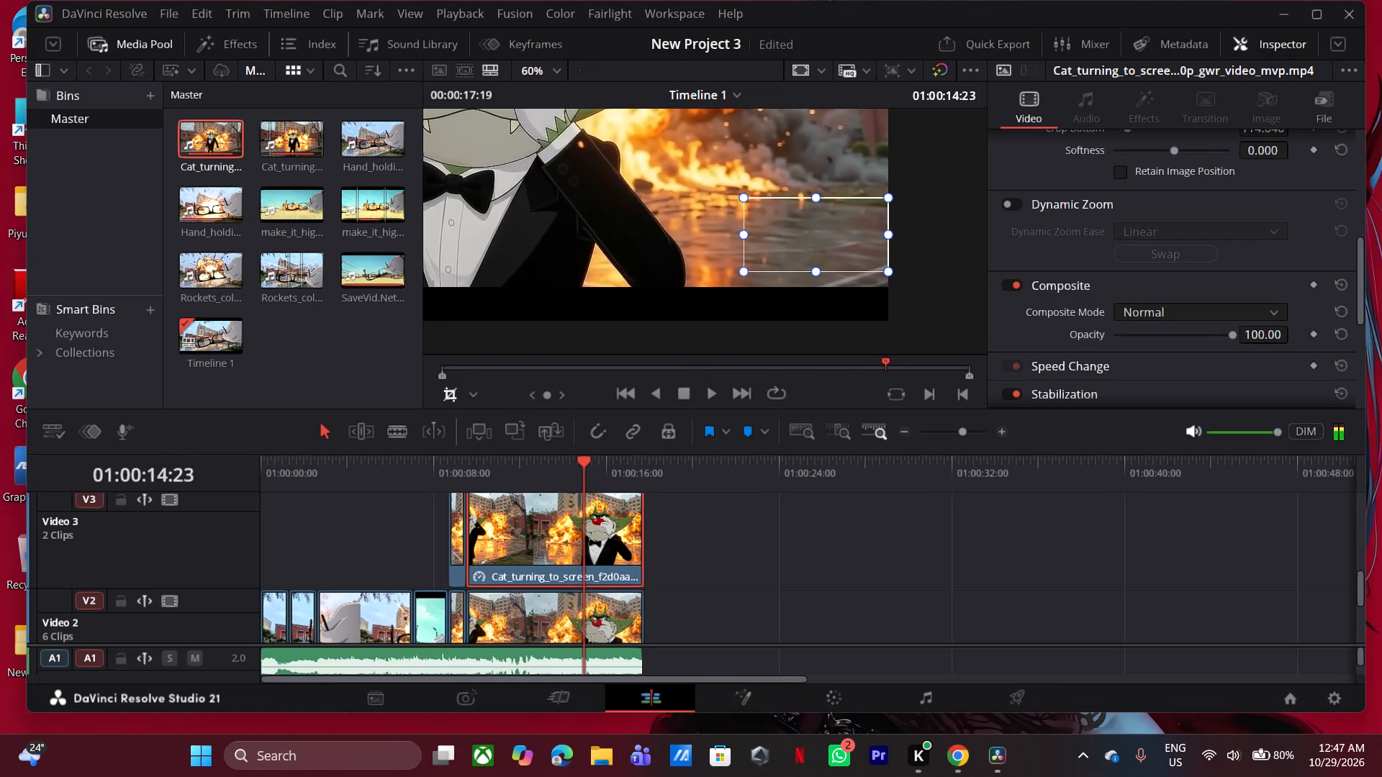
{"action": "left_click_drag", "start_coordinate": [443, 473], "coordinate": [420, 476]}
Save the project.
{"action": "key", "text": "ctrl+s"}
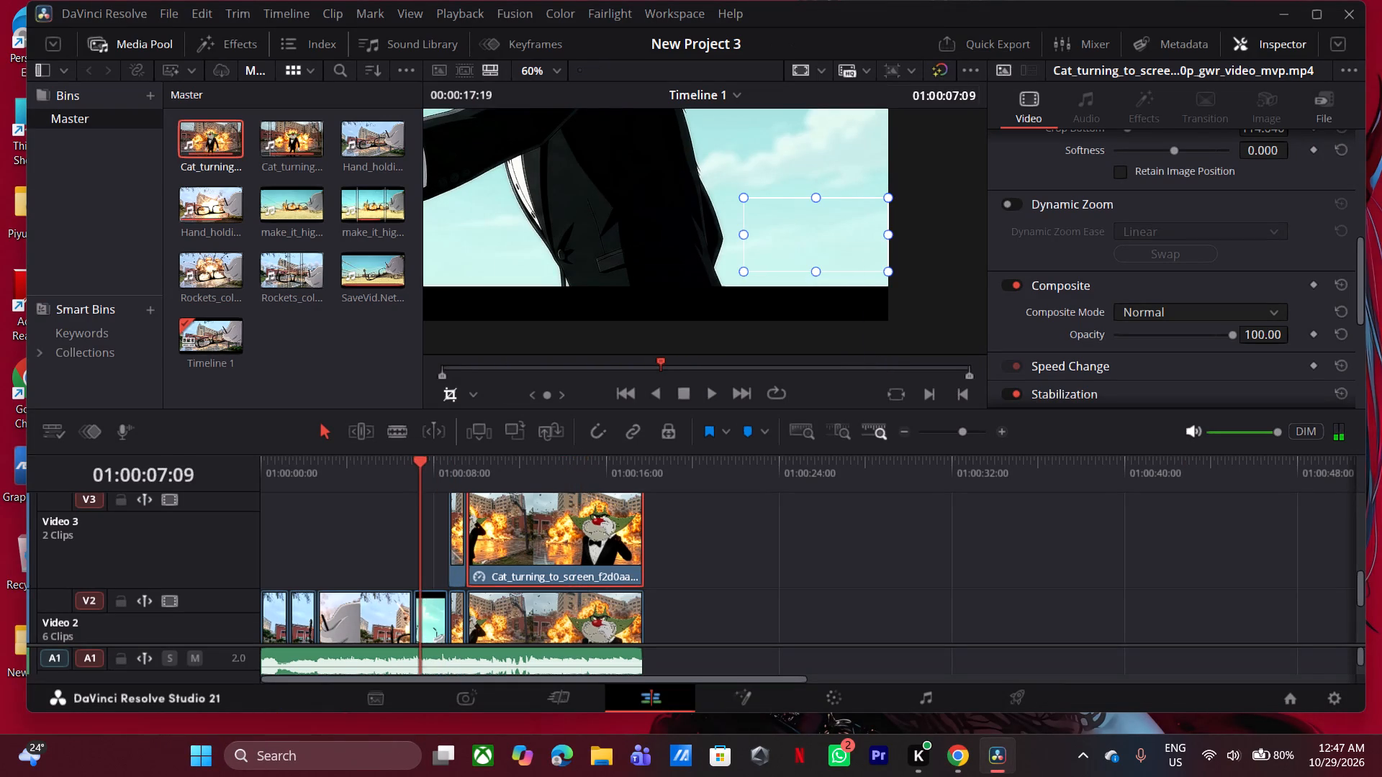
Examine the picture across the cut from the sky clip to the explosion clips, comparing their look.
{"action": "scroll", "coordinate": [674, 212], "scroll_direction": "down", "scroll_amount": 5}
{"action": "key", "text": "z"}
{"action": "middle_click_drag", "start_coordinate": [674, 211], "coordinate": [705, 229]}
{"action": "scroll", "coordinate": [705, 229], "scroll_direction": "down", "scroll_amount": 1}
{"action": "scroll", "coordinate": [713, 256], "scroll_direction": "up", "scroll_amount": 7}
{"action": "left_click_drag", "start_coordinate": [419, 472], "coordinate": [389, 481]}
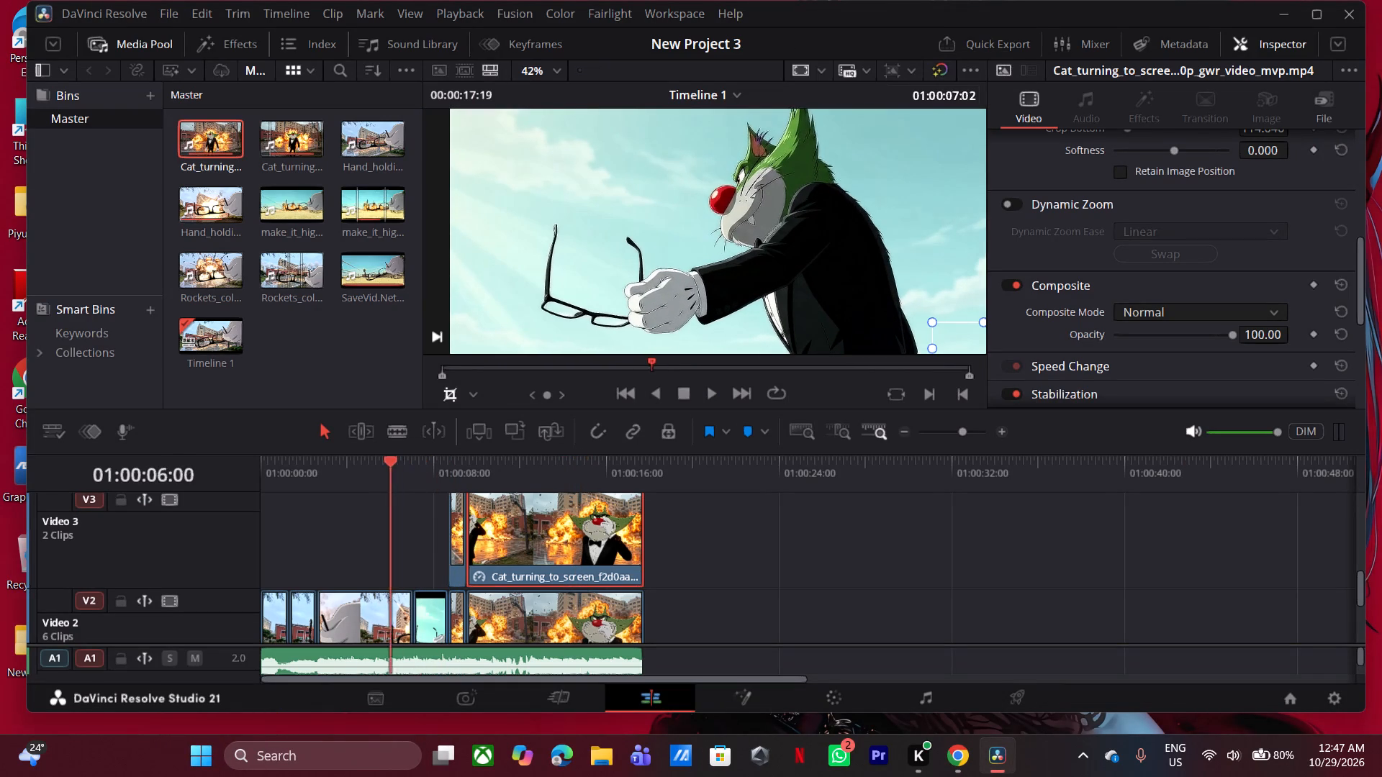
{"action": "left_click_drag", "start_coordinate": [389, 481], "coordinate": [446, 518]}
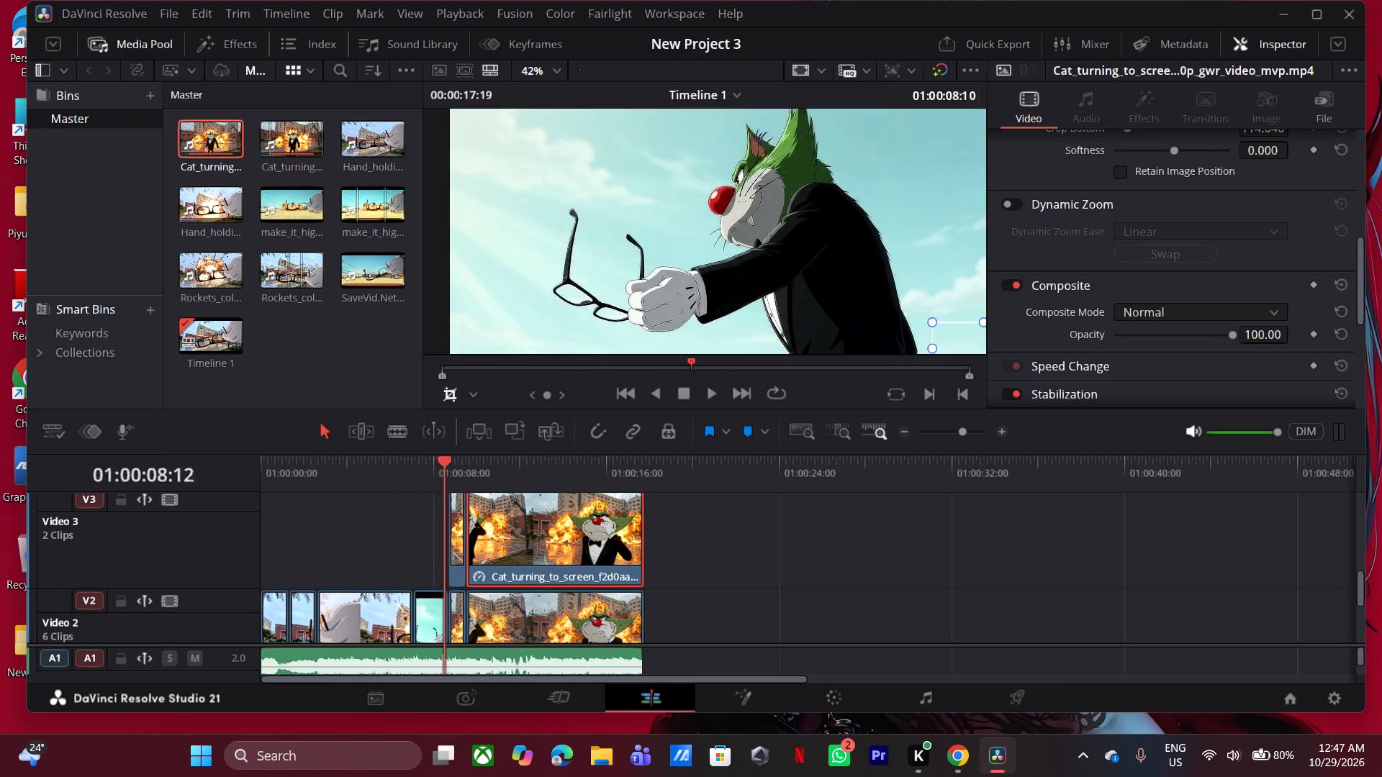
{"action": "left_click_drag", "start_coordinate": [446, 518], "coordinate": [500, 521]}
Grade clip 06 with Shadows -6.00, Highlights 12.00 and Color Boost 9.00, and adjust its colour temperature.
{"action": "left_click", "coordinate": [830, 696]}
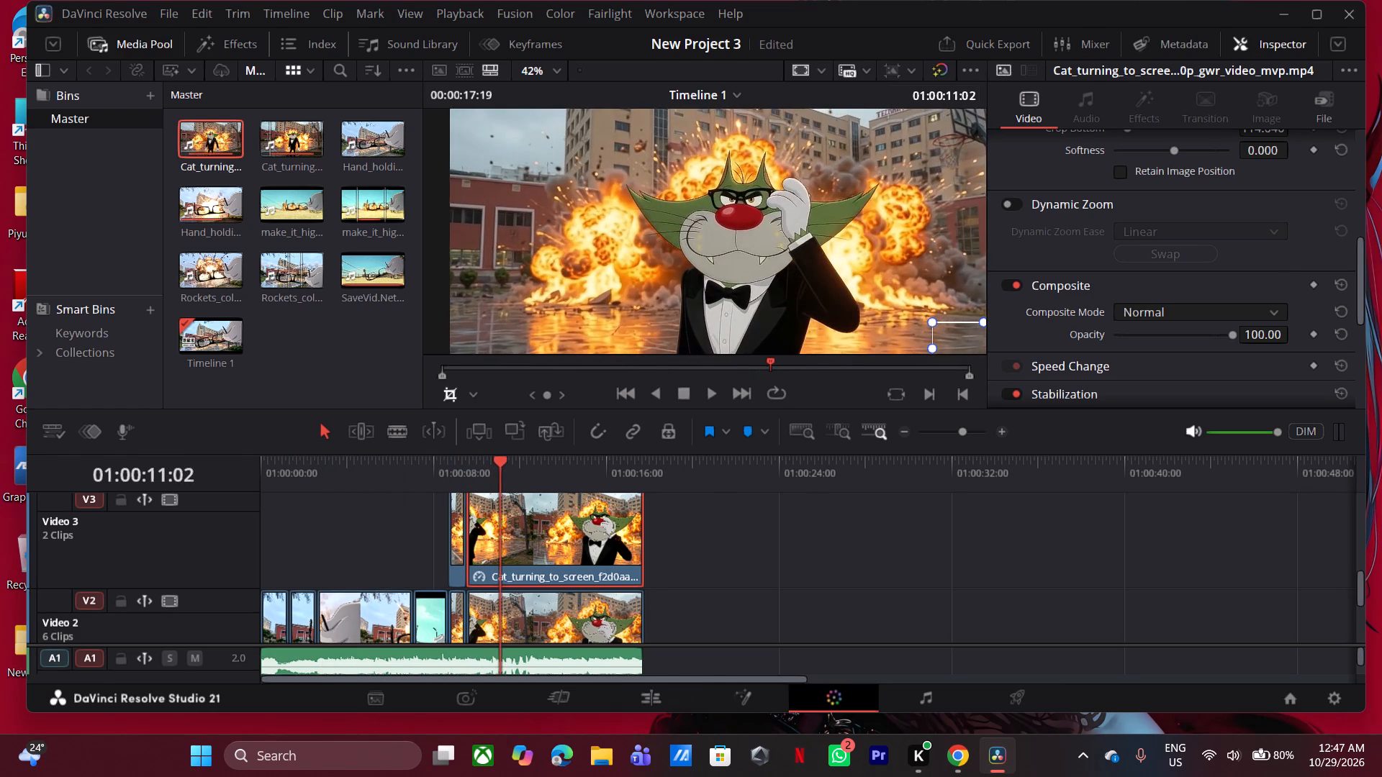
{"action": "left_click", "coordinate": [565, 324]}
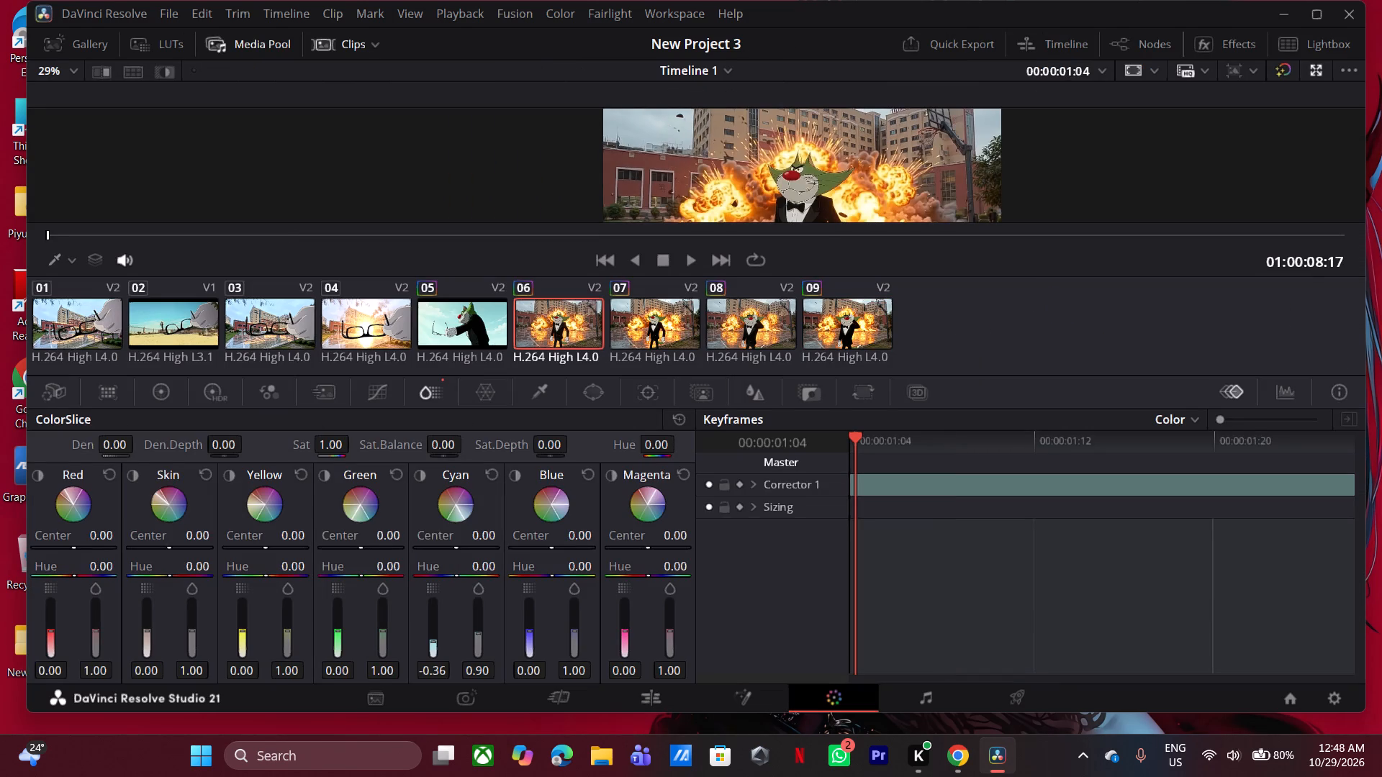
{"action": "left_click", "coordinate": [351, 40]}
{"action": "scroll", "coordinate": [759, 248], "scroll_direction": "up", "scroll_amount": 1}
{"action": "middle_click_drag", "start_coordinate": [759, 248], "coordinate": [726, 204]}
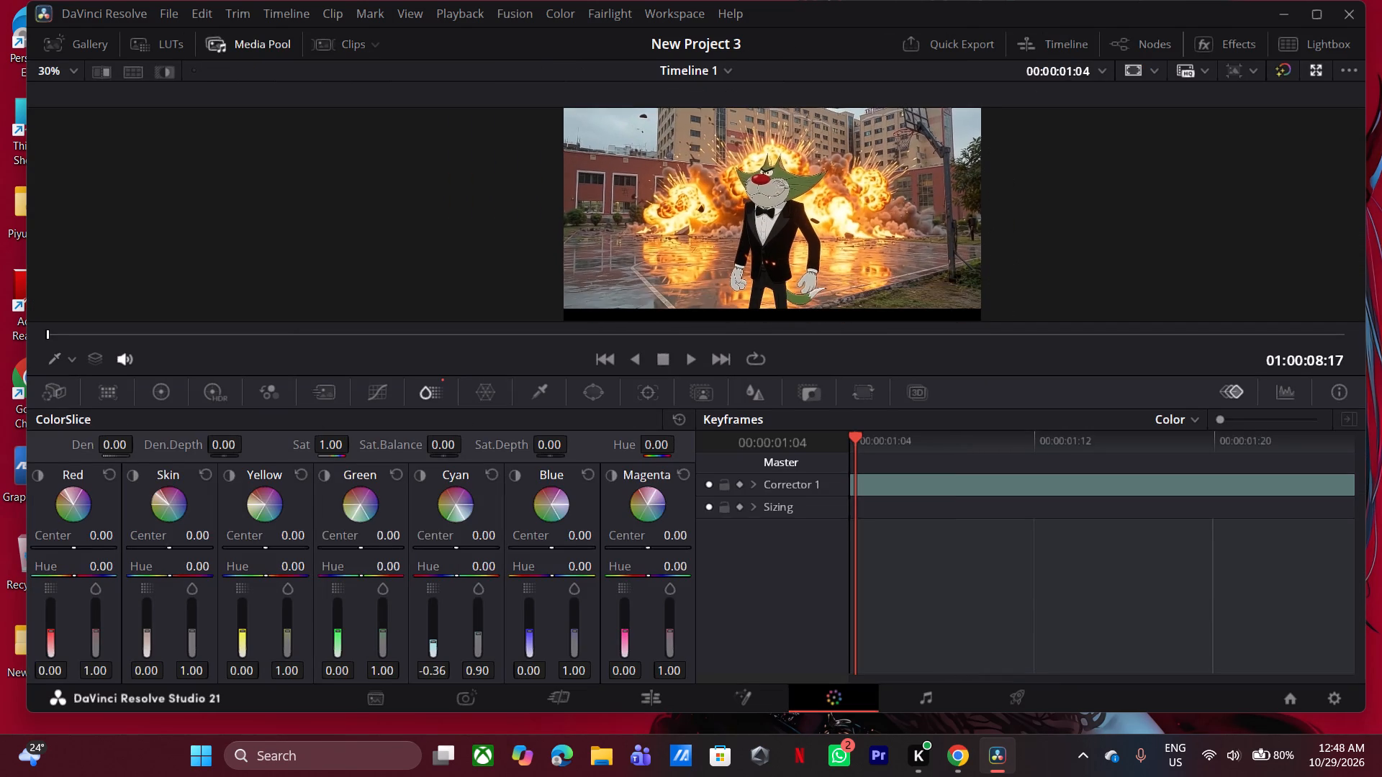
{"action": "double_click", "coordinate": [159, 386]}
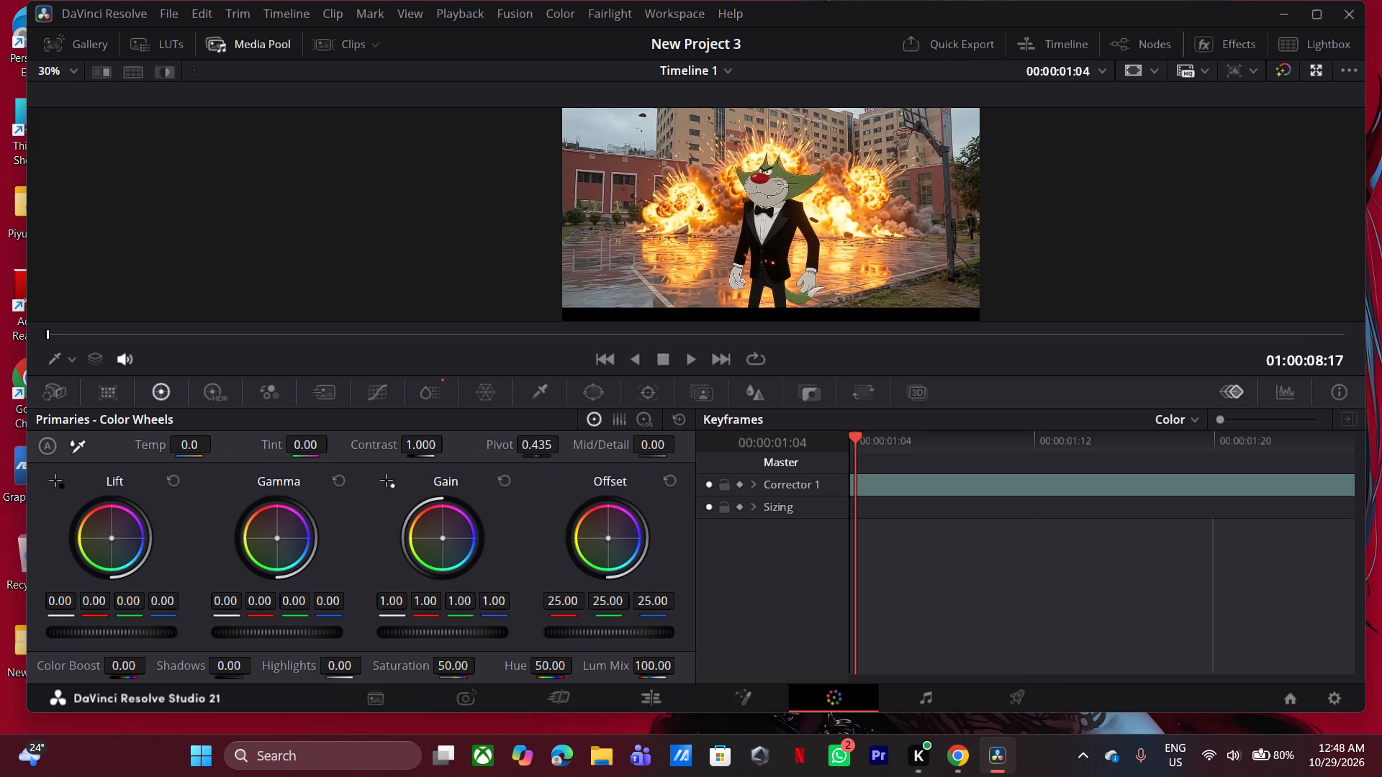
{"action": "left_click_drag", "start_coordinate": [241, 662], "coordinate": [278, 668]}
{"action": "left_click_drag", "start_coordinate": [278, 668], "coordinate": [230, 676]}
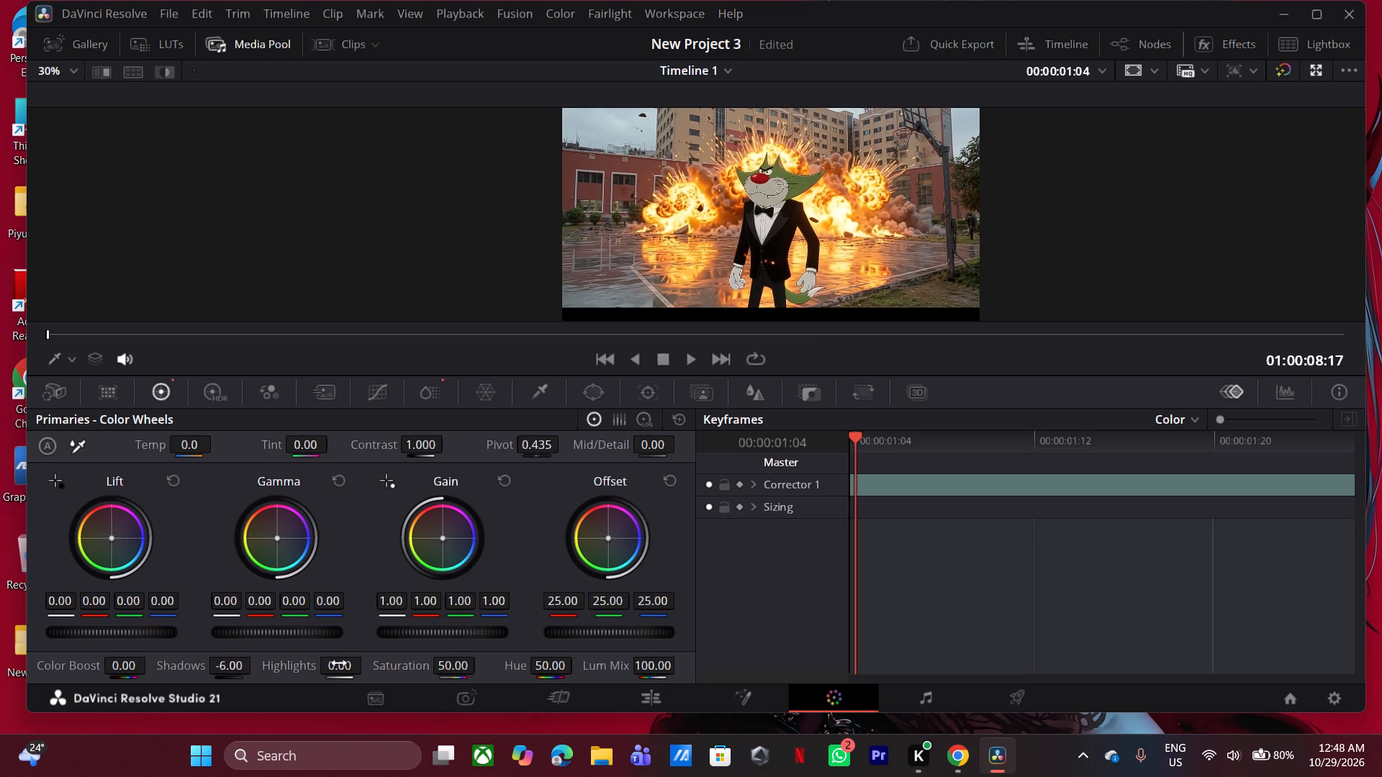
{"action": "left_click_drag", "start_coordinate": [339, 663], "coordinate": [366, 668]}
{"action": "left_click_drag", "start_coordinate": [366, 668], "coordinate": [361, 671]}
{"action": "left_click_drag", "start_coordinate": [126, 667], "coordinate": [109, 663]}
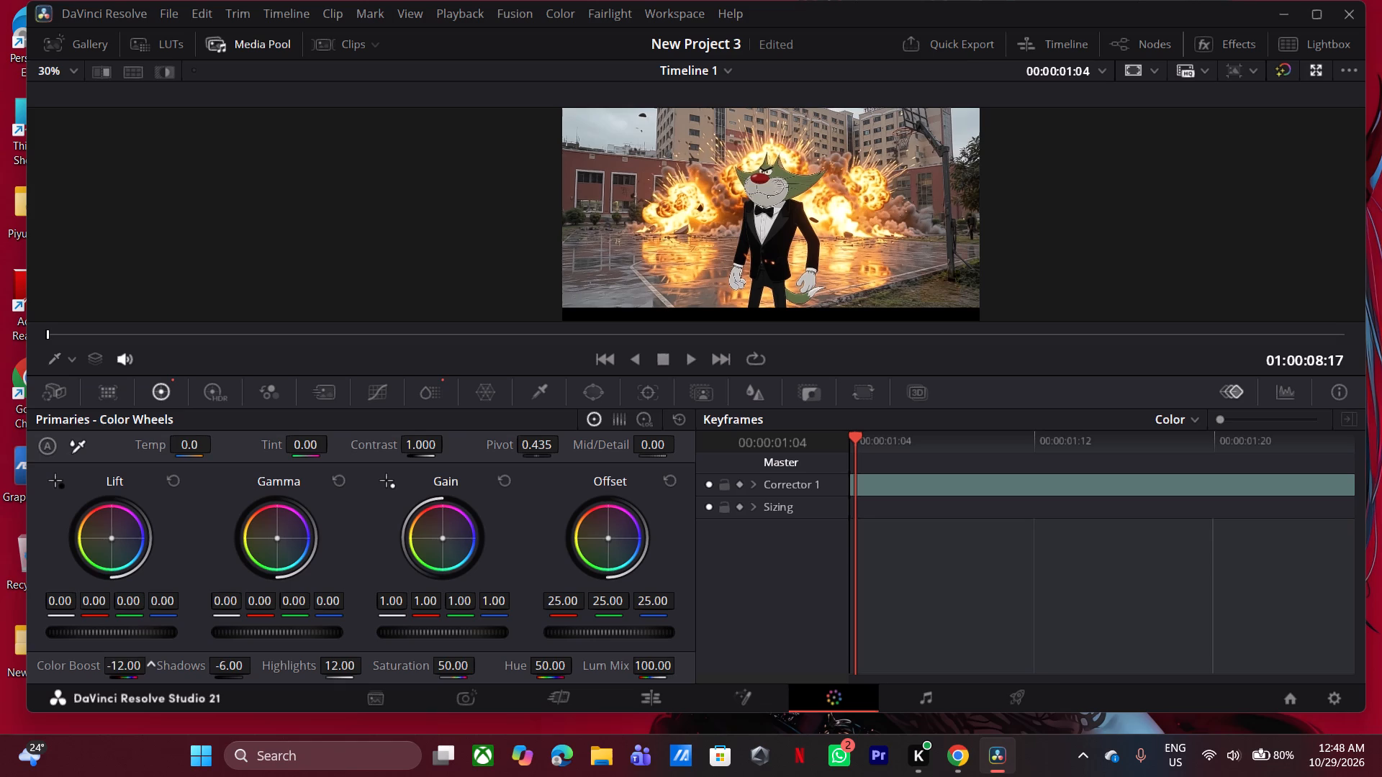
{"action": "left_click_drag", "start_coordinate": [109, 663], "coordinate": [143, 661]}
{"action": "left_click_drag", "start_coordinate": [187, 449], "coordinate": [197, 441]}
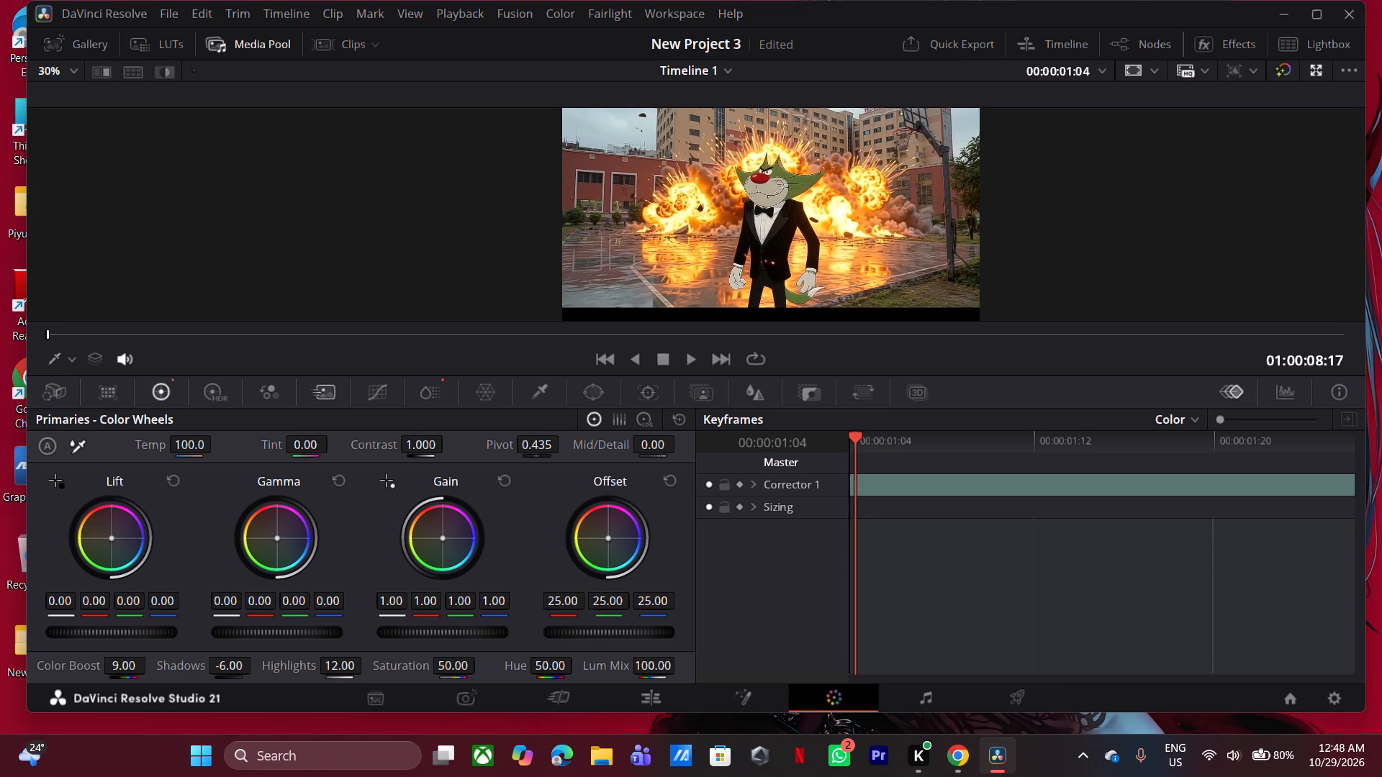
{"action": "left_click_drag", "start_coordinate": [186, 443], "coordinate": [179, 444]}
Shape clip 06's custom curve into a gentle S with one shadow point and one slightly raised highlight point.
{"action": "left_click", "coordinate": [385, 387]}
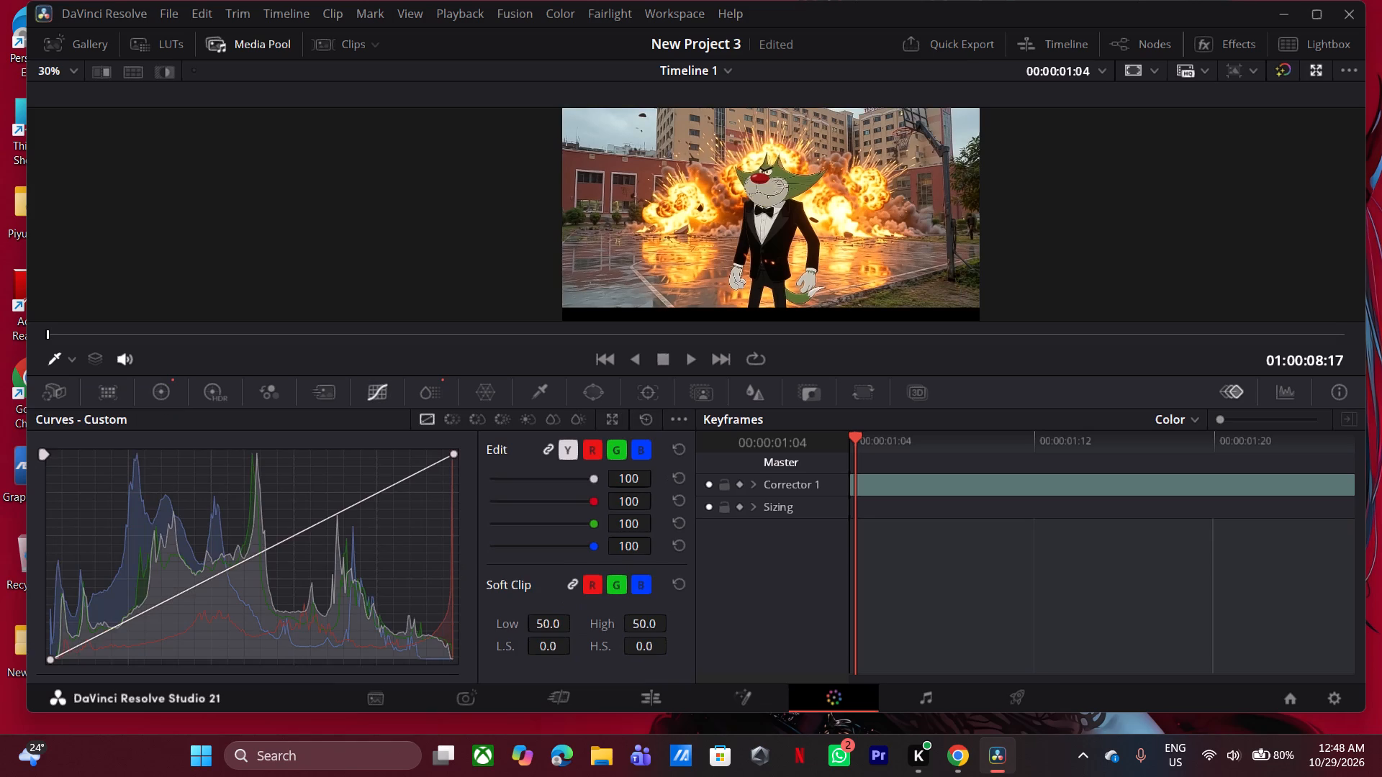
{"action": "left_click_drag", "start_coordinate": [366, 492], "coordinate": [374, 496]}
{"action": "left_click_drag", "start_coordinate": [150, 604], "coordinate": [145, 614]}
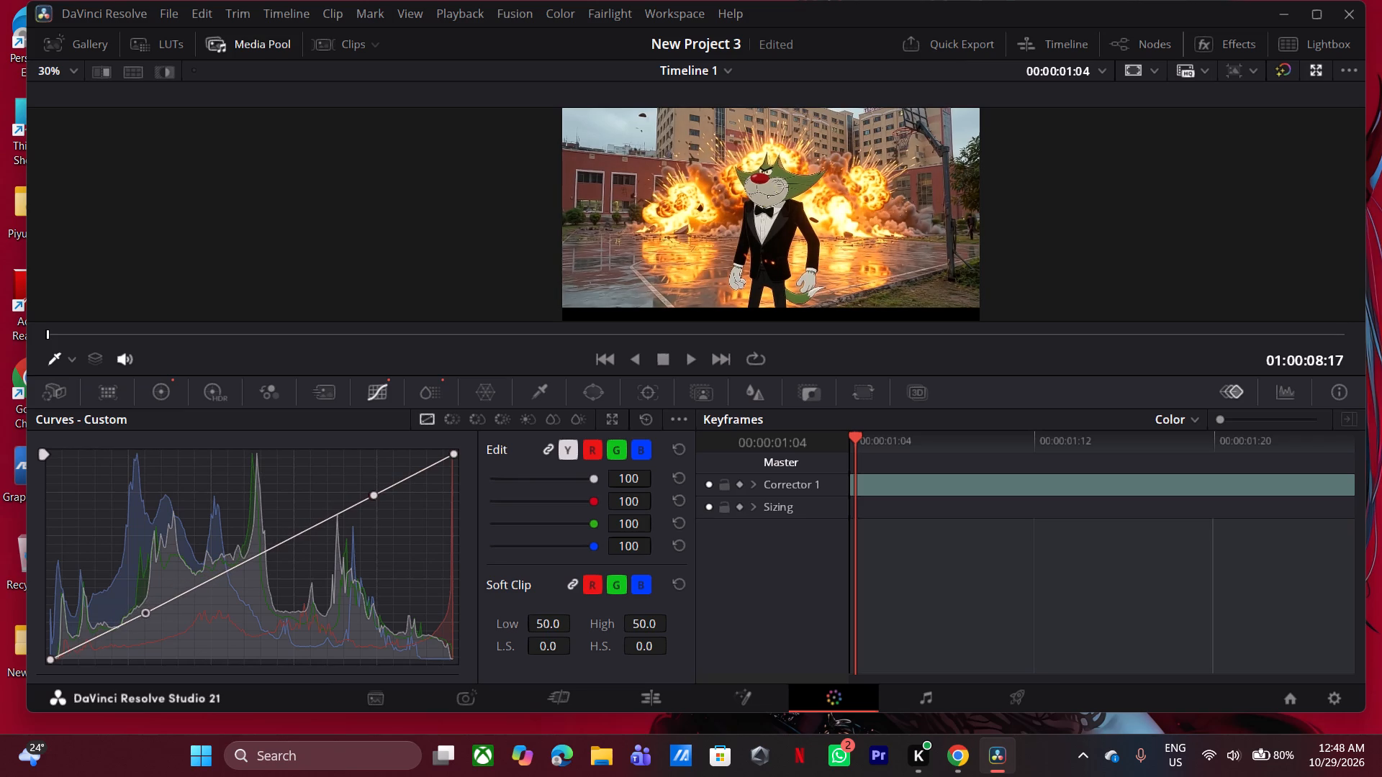
{"action": "left_click", "coordinate": [370, 494]}
Copy clip 06's updated grade to clips 07, 08 and 09.
{"action": "left_click", "coordinate": [328, 36]}
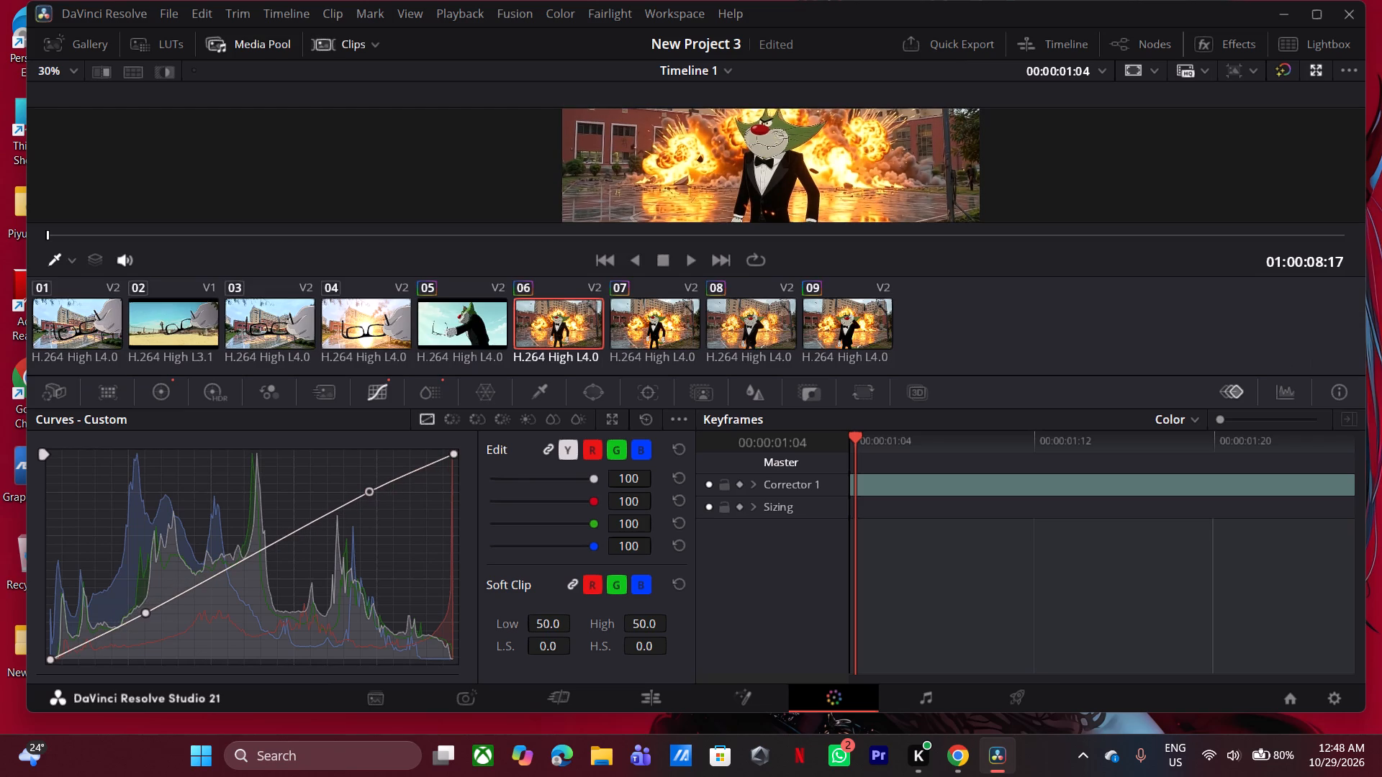
{"action": "left_click", "coordinate": [658, 337]}
{"action": "middle_click", "coordinate": [560, 314]}
{"action": "left_click", "coordinate": [708, 322]}
{"action": "middle_click", "coordinate": [677, 320]}
{"action": "left_click", "coordinate": [844, 340]}
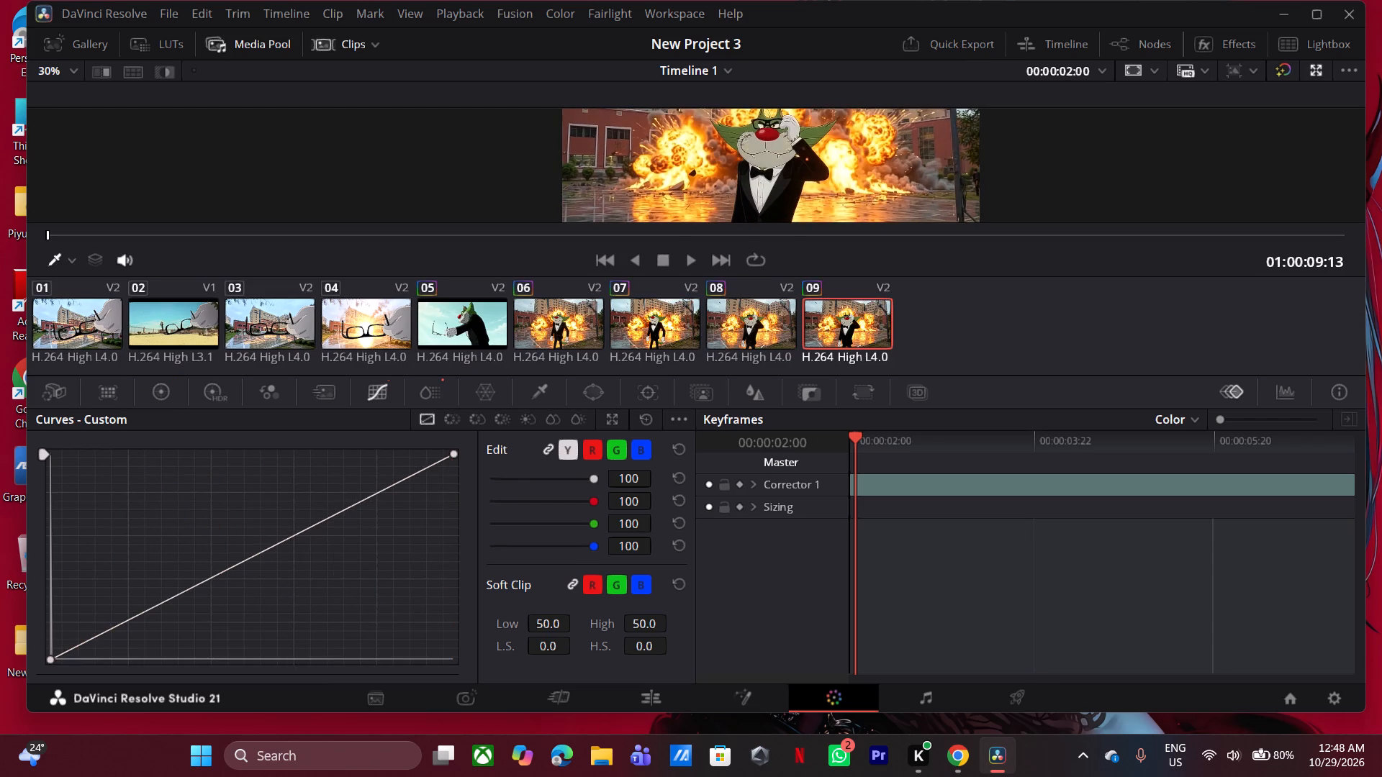
{"action": "middle_click", "coordinate": [744, 324]}
Play the explosion section on the Edit page from 01:00:09:13 and scan the earlier shots to compare the grades.
{"action": "left_click", "coordinate": [668, 691]}
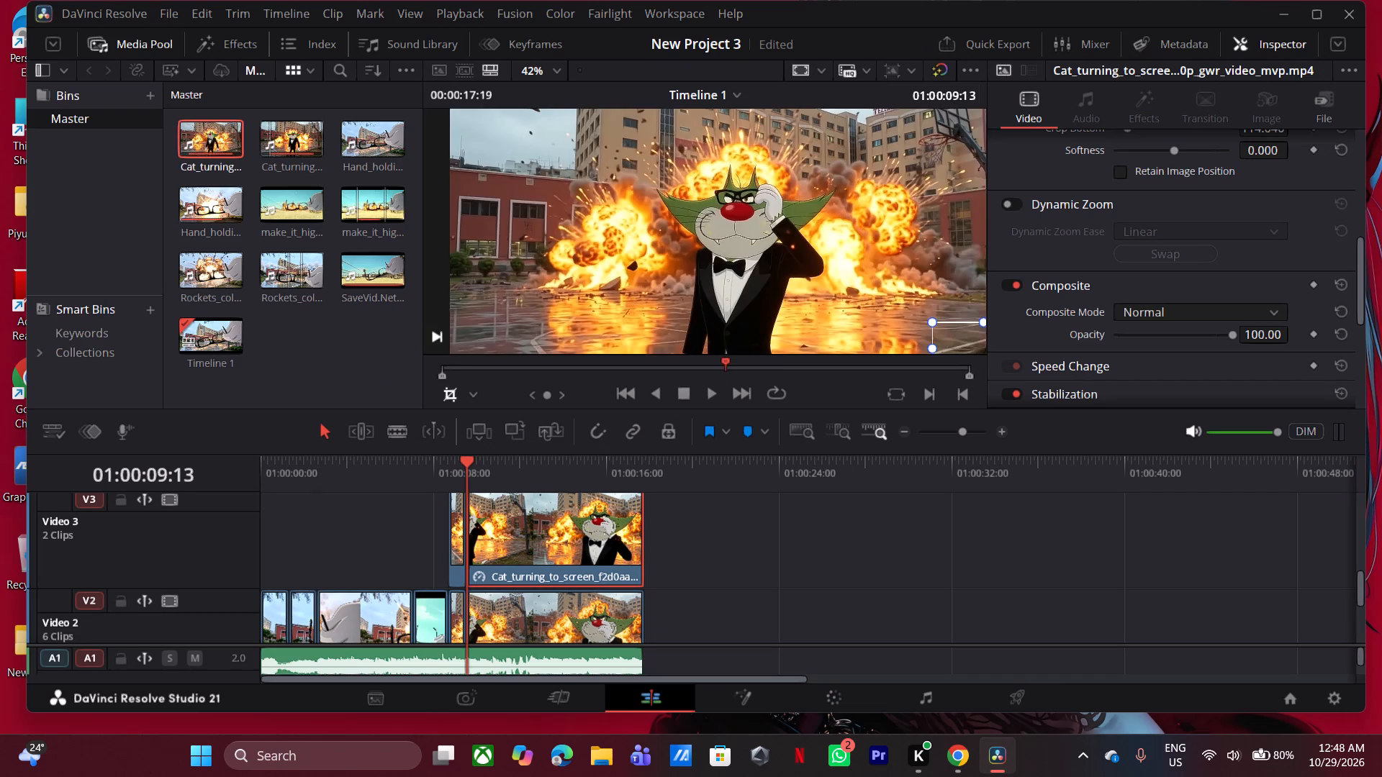
{"action": "key", "text": "space"}
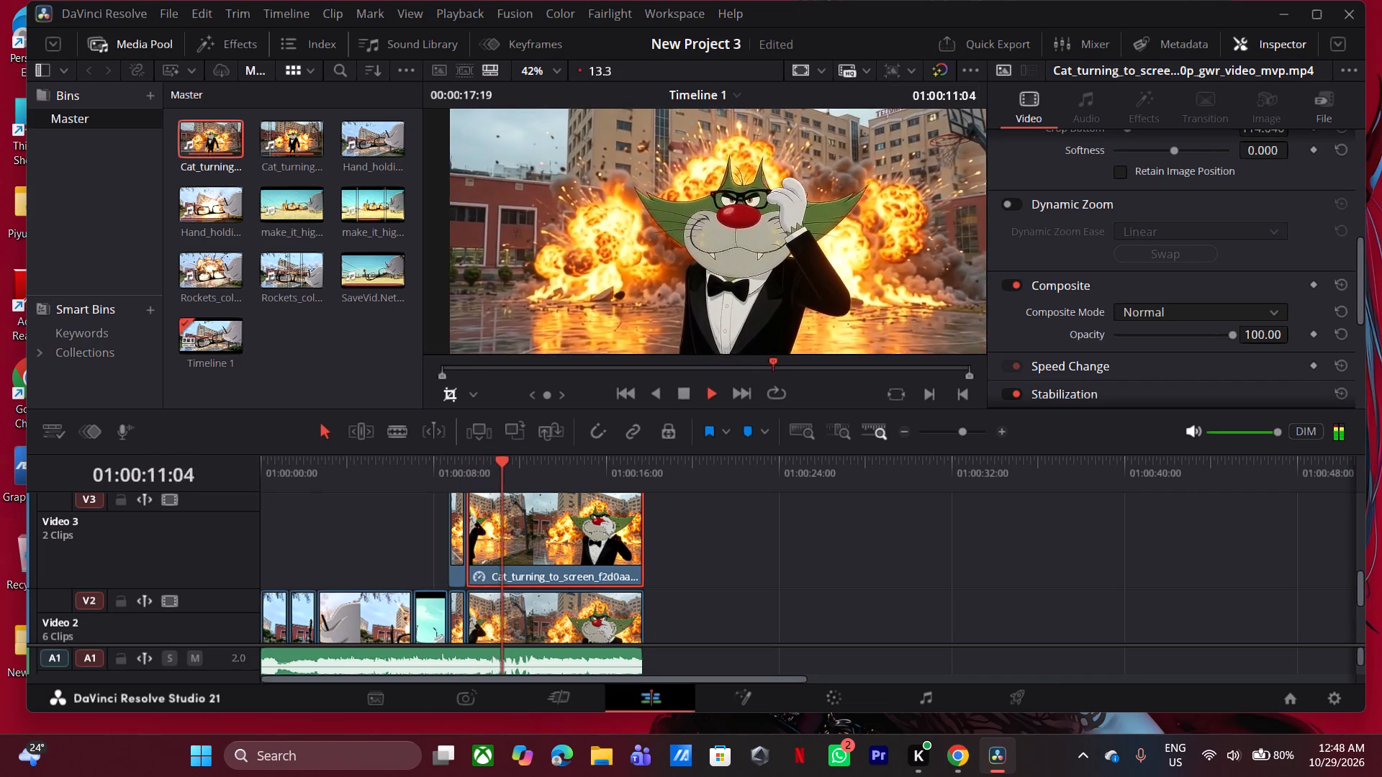
{"action": "key", "text": "space"}
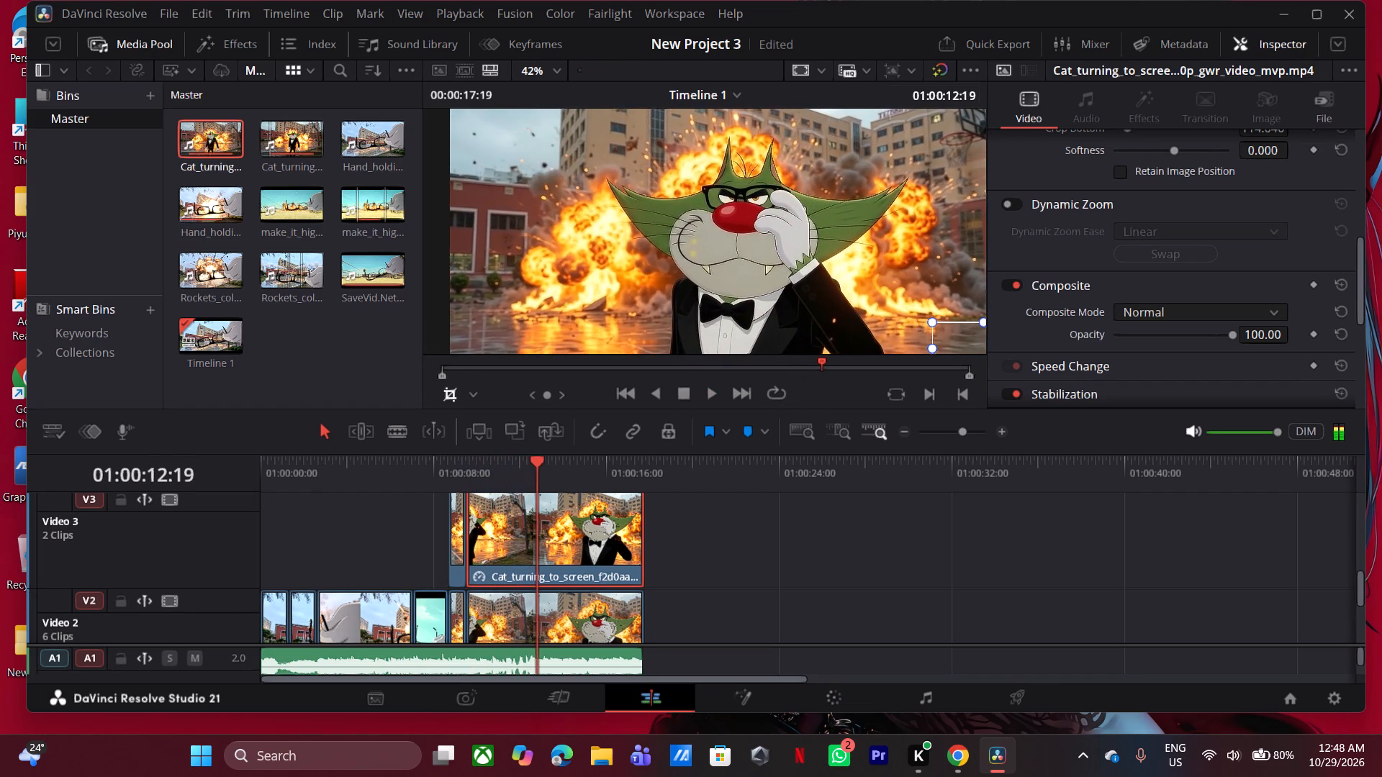
{"action": "key", "text": "space"}
{"action": "key", "text": "space"}
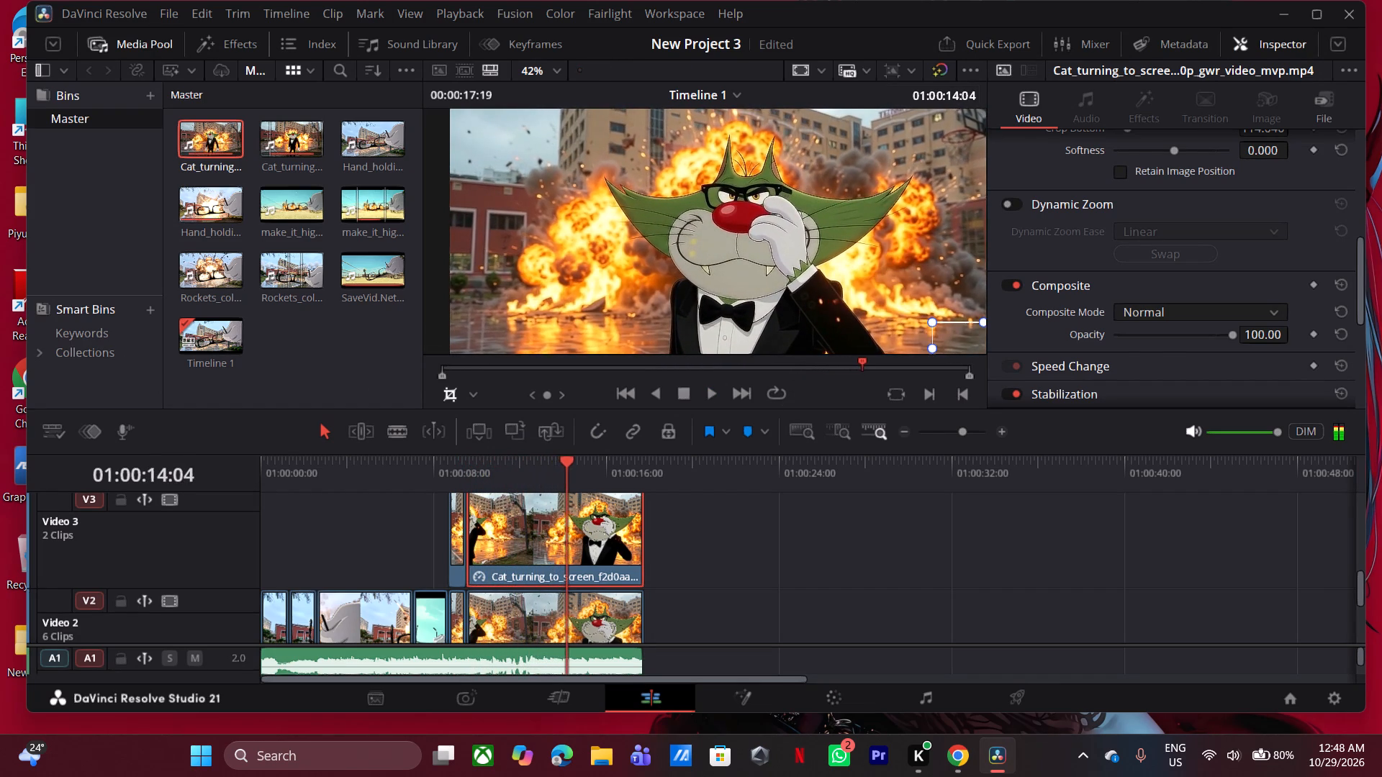
{"action": "scroll", "coordinate": [1080, 364], "scroll_direction": "down", "scroll_amount": 7}
{"action": "left_click_drag", "start_coordinate": [435, 466], "coordinate": [384, 479]}
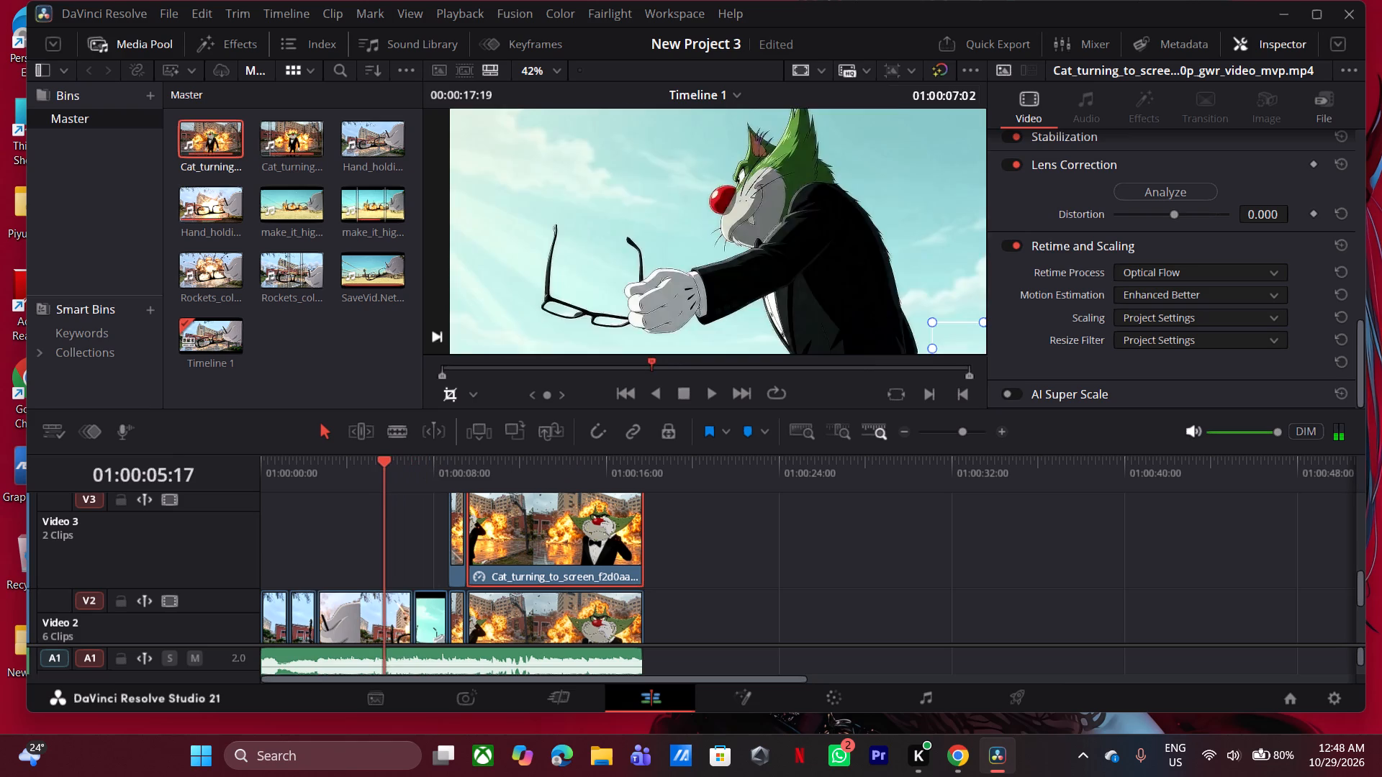
{"action": "left_click_drag", "start_coordinate": [384, 479], "coordinate": [248, 514]}
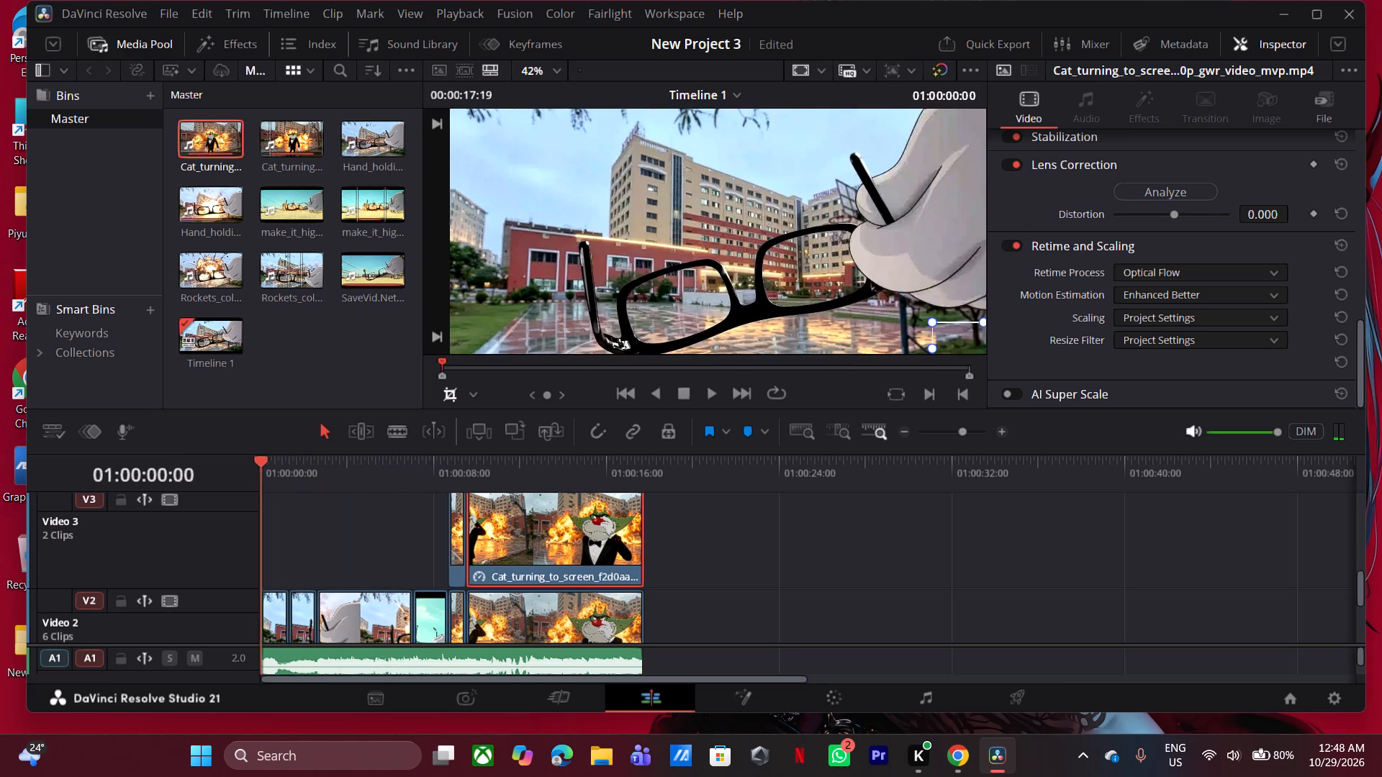
{"action": "left_click_drag", "start_coordinate": [248, 514], "coordinate": [432, 511]}
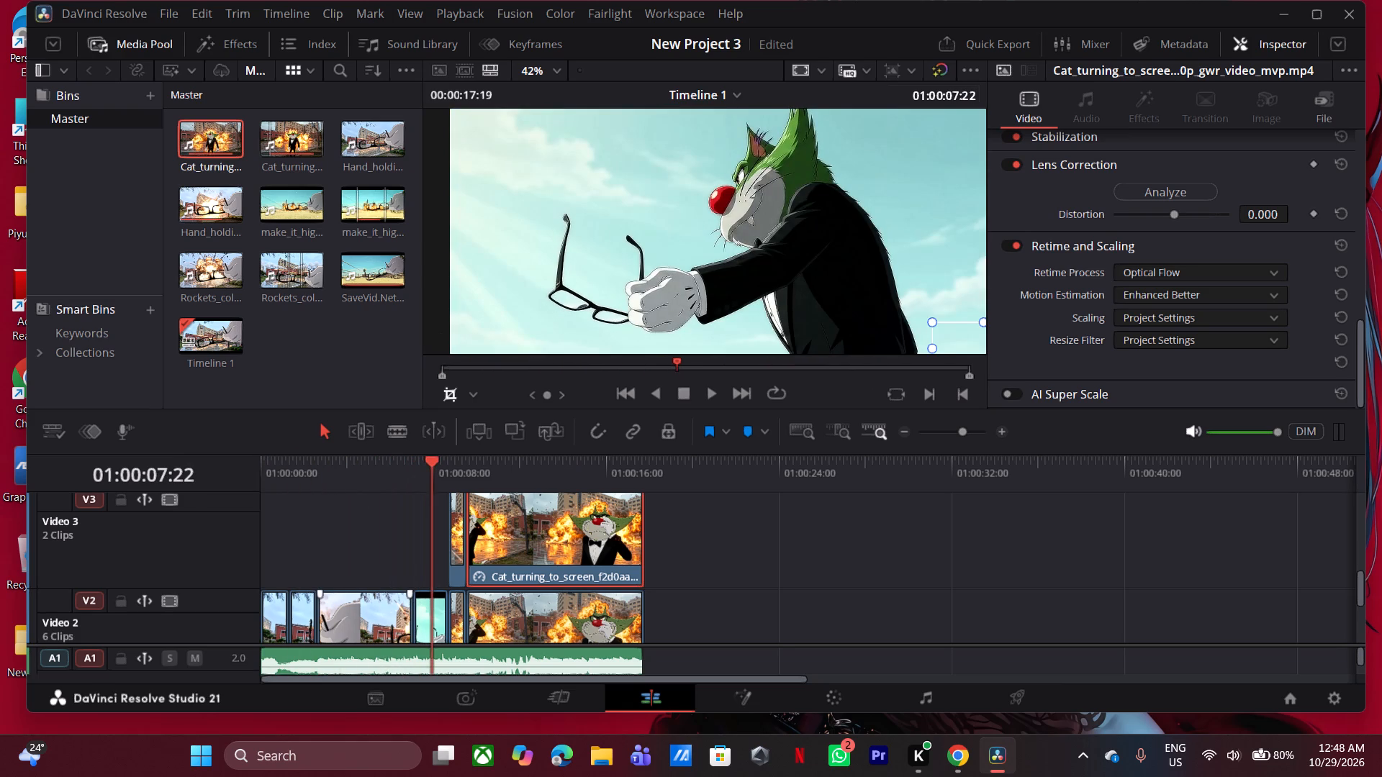
Grade sky clip 05 with ColorSlice, reducing the cyan saturation to 0.39 and readjusting the cyan density.
{"action": "left_click", "coordinate": [438, 632]}
{"action": "left_click", "coordinate": [833, 708]}
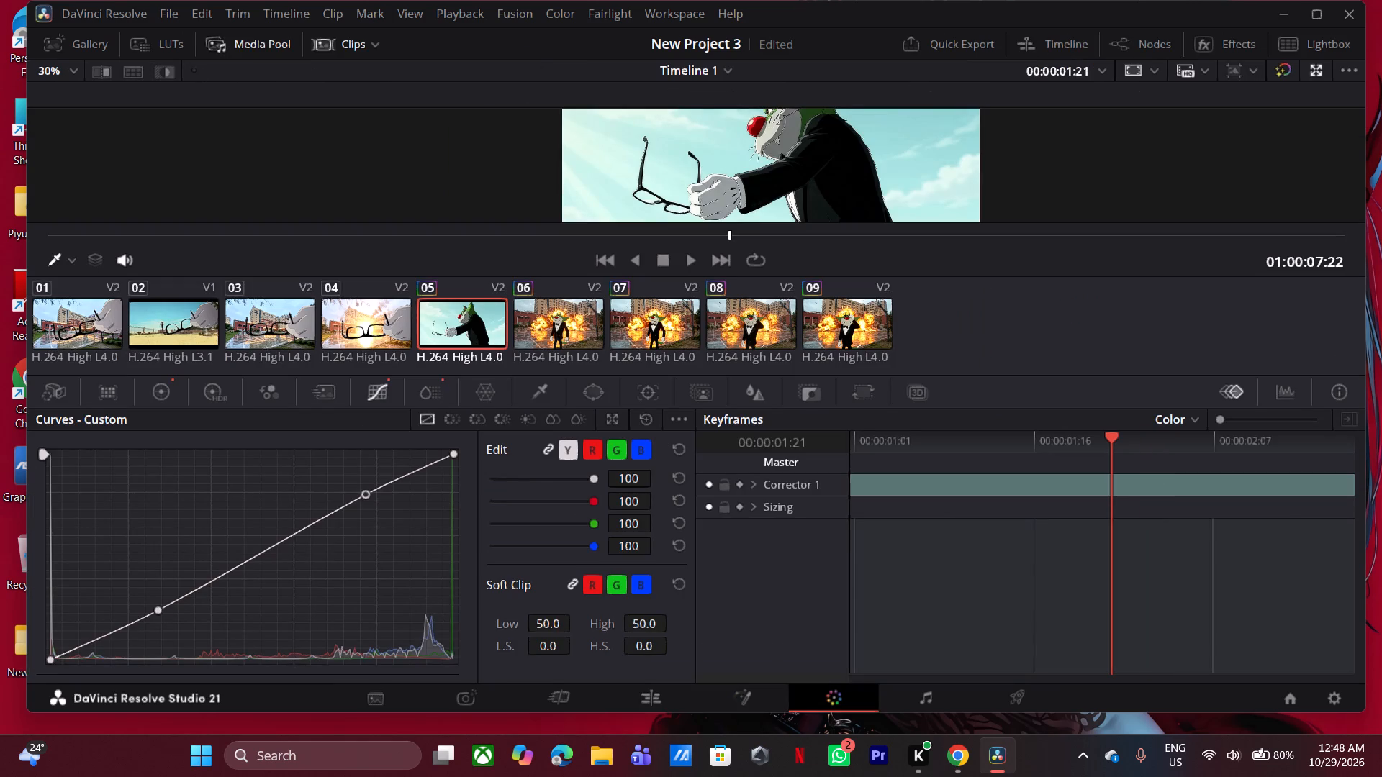
{"action": "double_click", "coordinate": [340, 27]}
{"action": "left_click", "coordinate": [435, 393]}
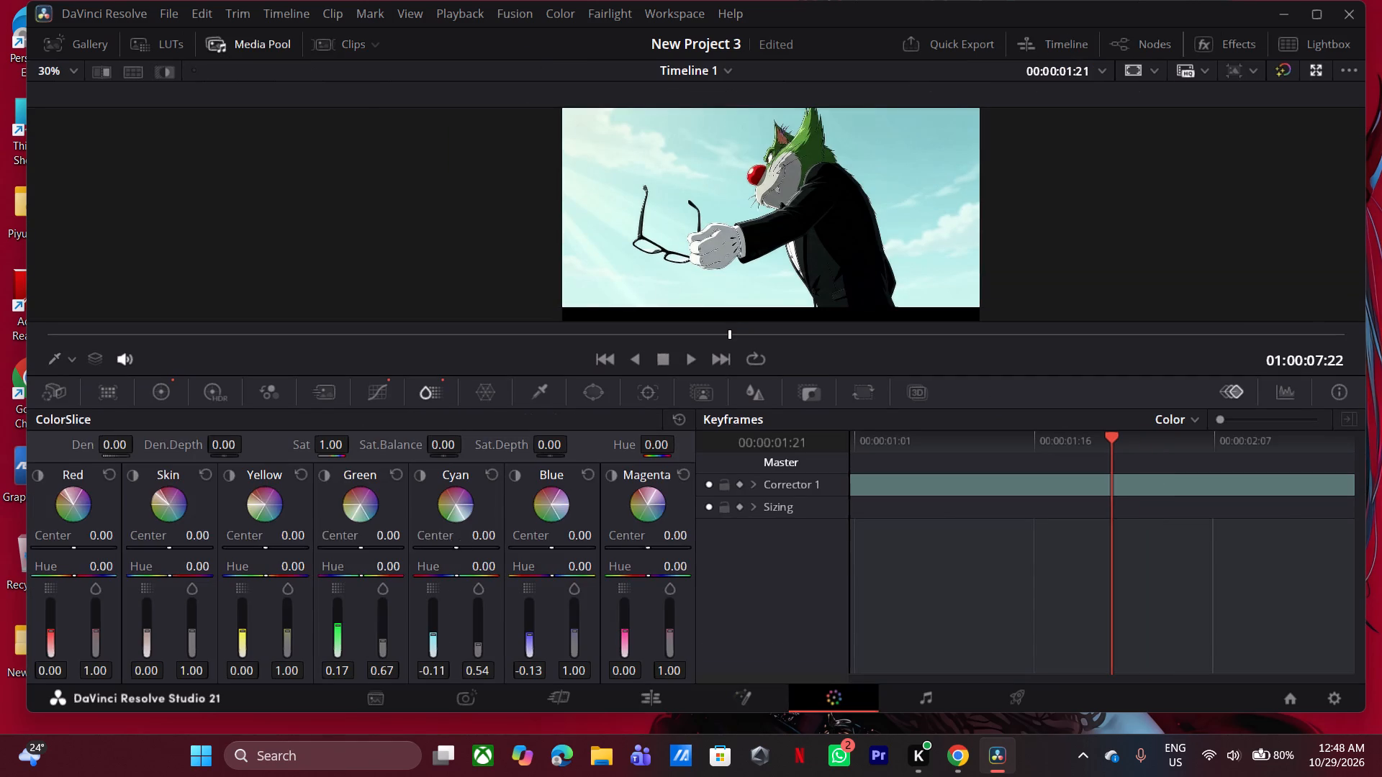
{"action": "left_click", "coordinate": [432, 638]}
{"action": "left_click_drag", "start_coordinate": [479, 644], "coordinate": [487, 671]}
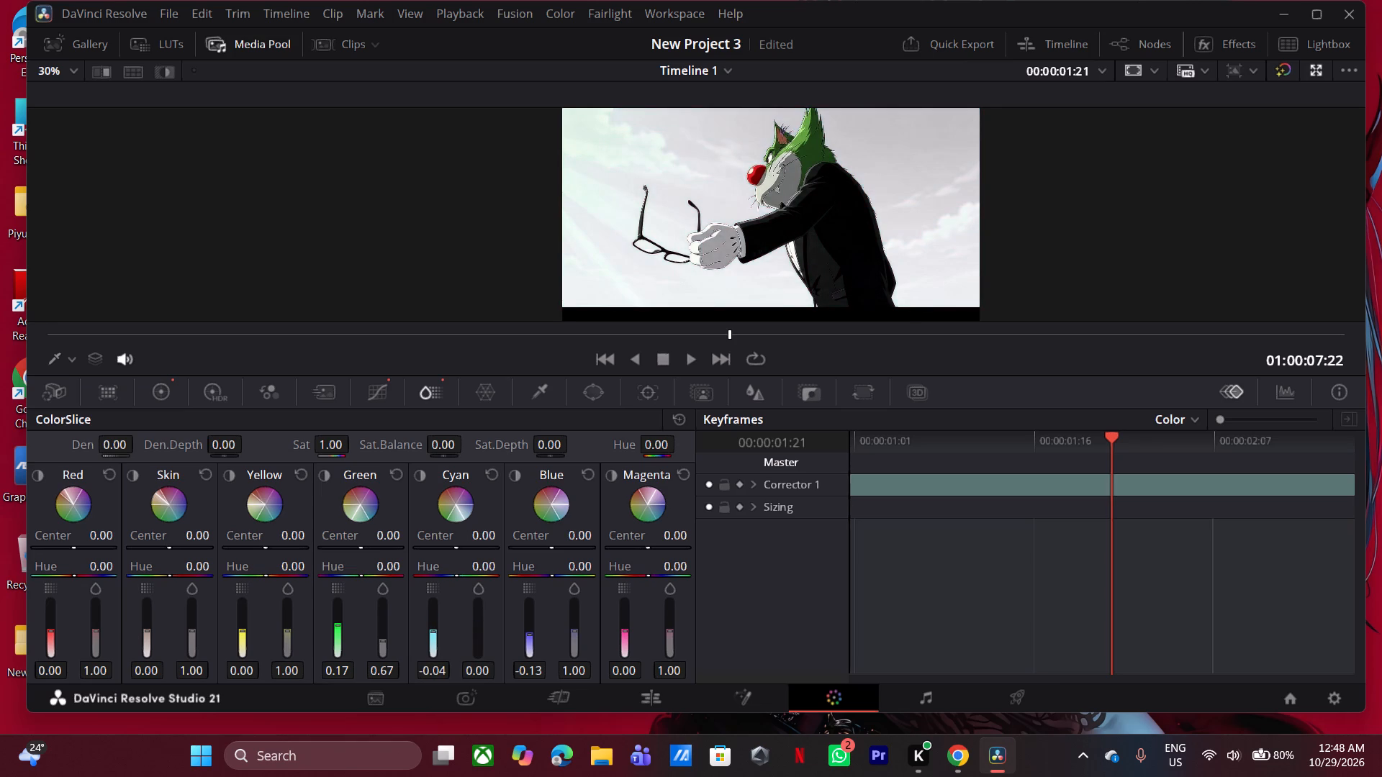
{"action": "left_click_drag", "start_coordinate": [487, 671], "coordinate": [490, 658]}
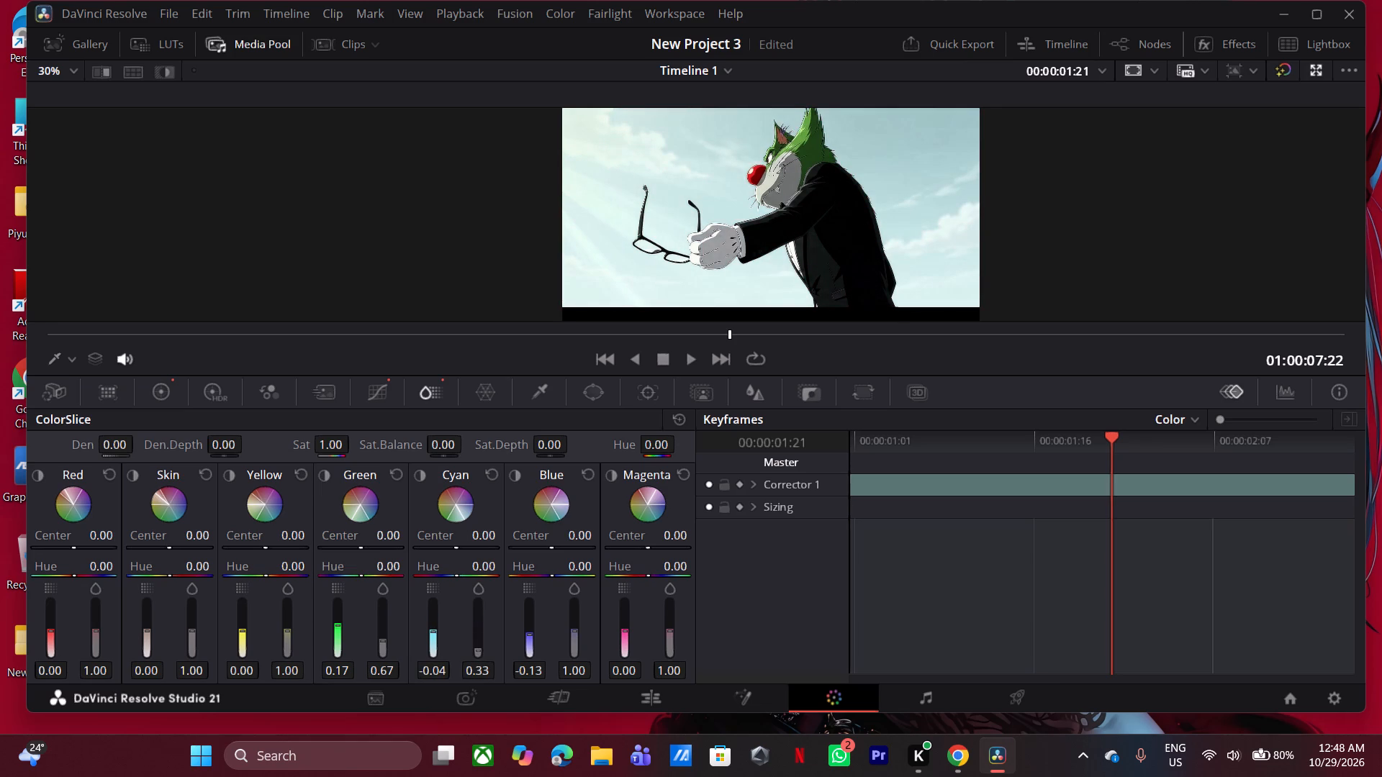
{"action": "left_click_drag", "start_coordinate": [490, 658], "coordinate": [492, 655]}
{"action": "left_click_drag", "start_coordinate": [433, 633], "coordinate": [438, 645]}
{"action": "left_click_drag", "start_coordinate": [438, 645], "coordinate": [442, 627]}
Set clip 05's Highlights to -32.00 in the primary colour wheels.
{"action": "left_click", "coordinate": [172, 388]}
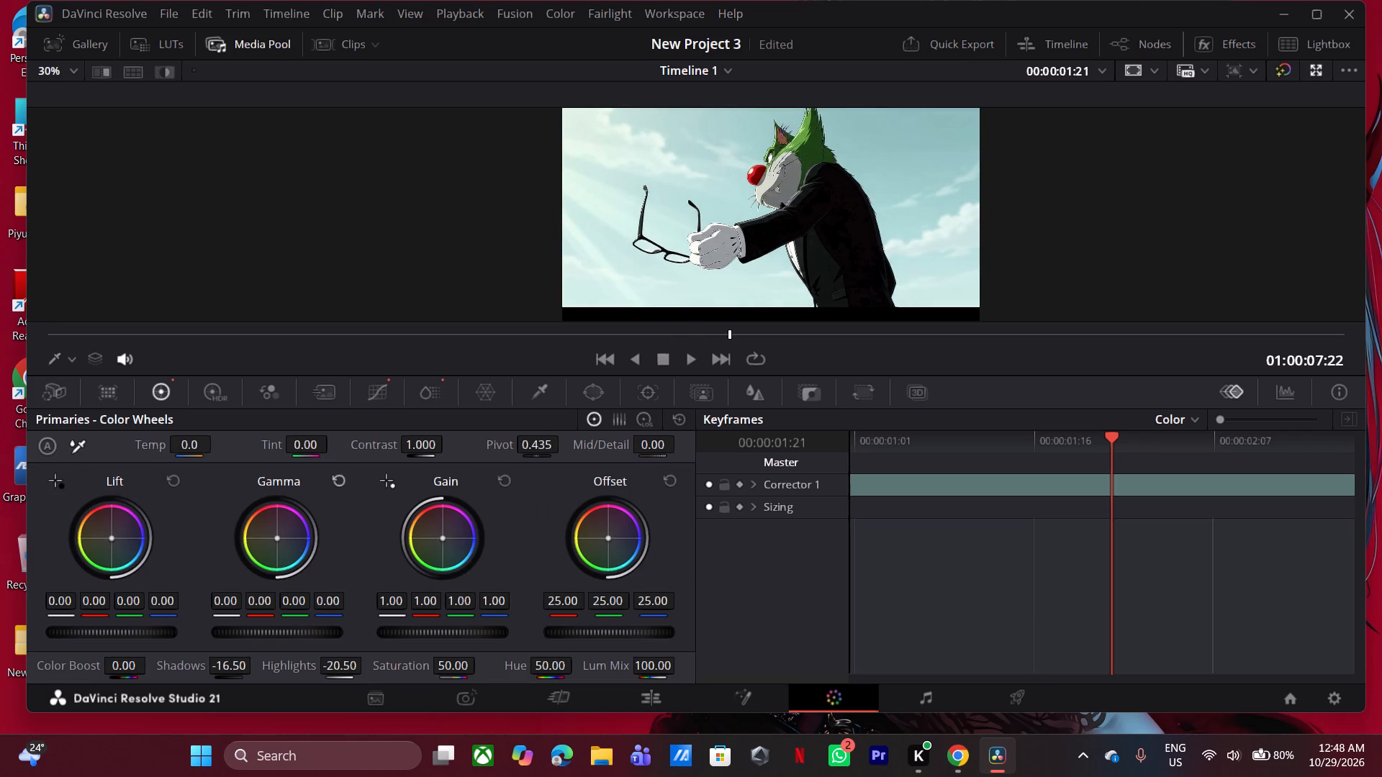
{"action": "left_click_drag", "start_coordinate": [354, 670], "coordinate": [358, 665]}
{"action": "left_click_drag", "start_coordinate": [358, 665], "coordinate": [334, 666]}
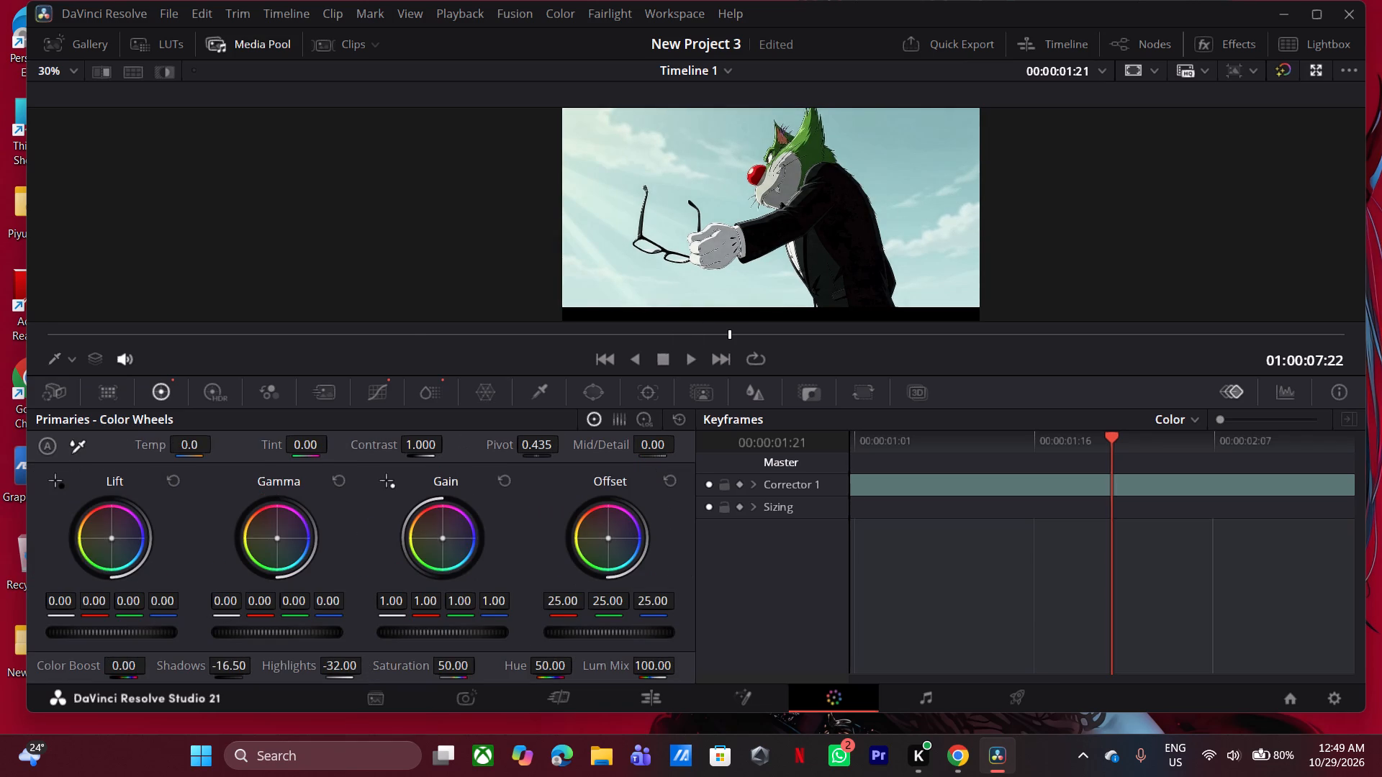
{"action": "left_click", "coordinate": [353, 47]}
On the Deliver page, name the render snu blast and set its destination to the D:\tsai\edit folder.
{"action": "left_click", "coordinate": [1033, 701]}
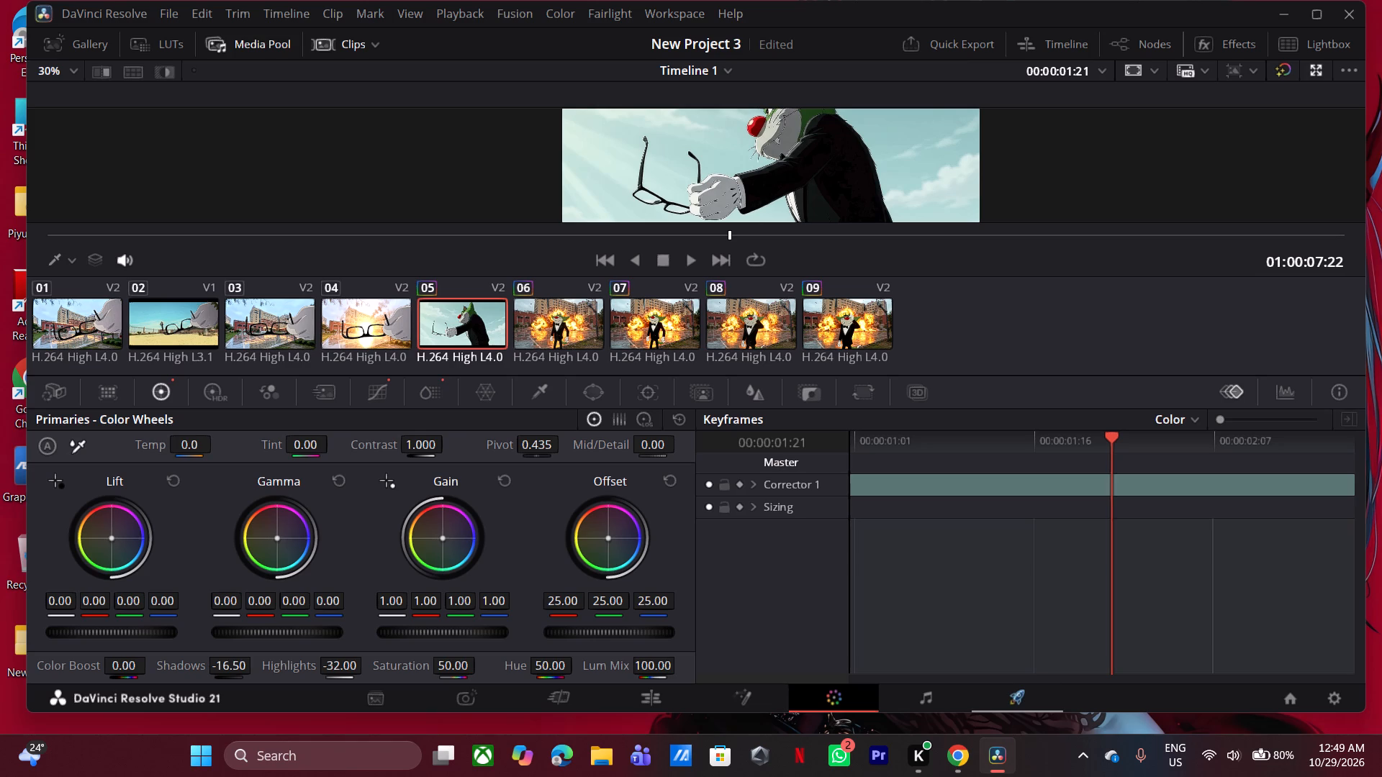
{"action": "left_click", "coordinate": [203, 147]}
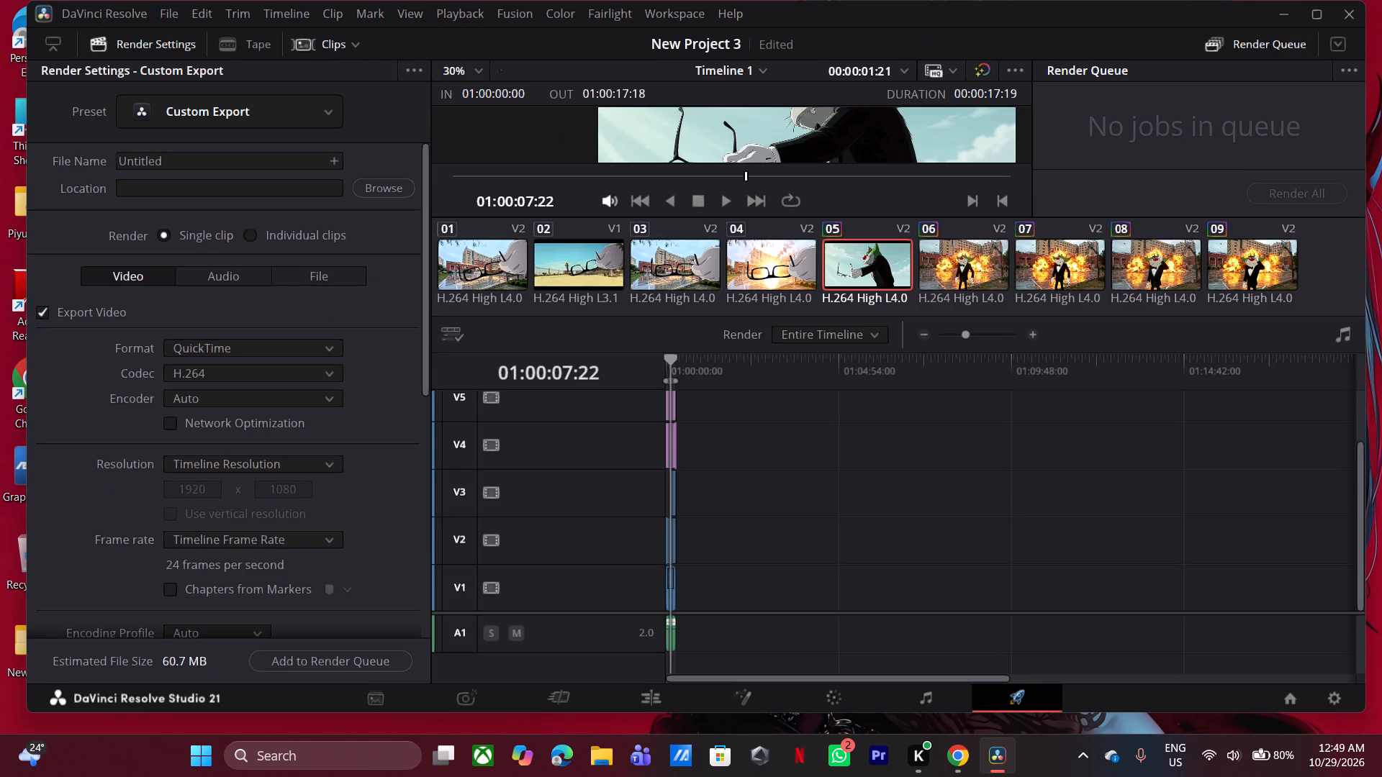
{"action": "triple_click", "coordinate": [187, 168]}
{"action": "key", "text": "s"}
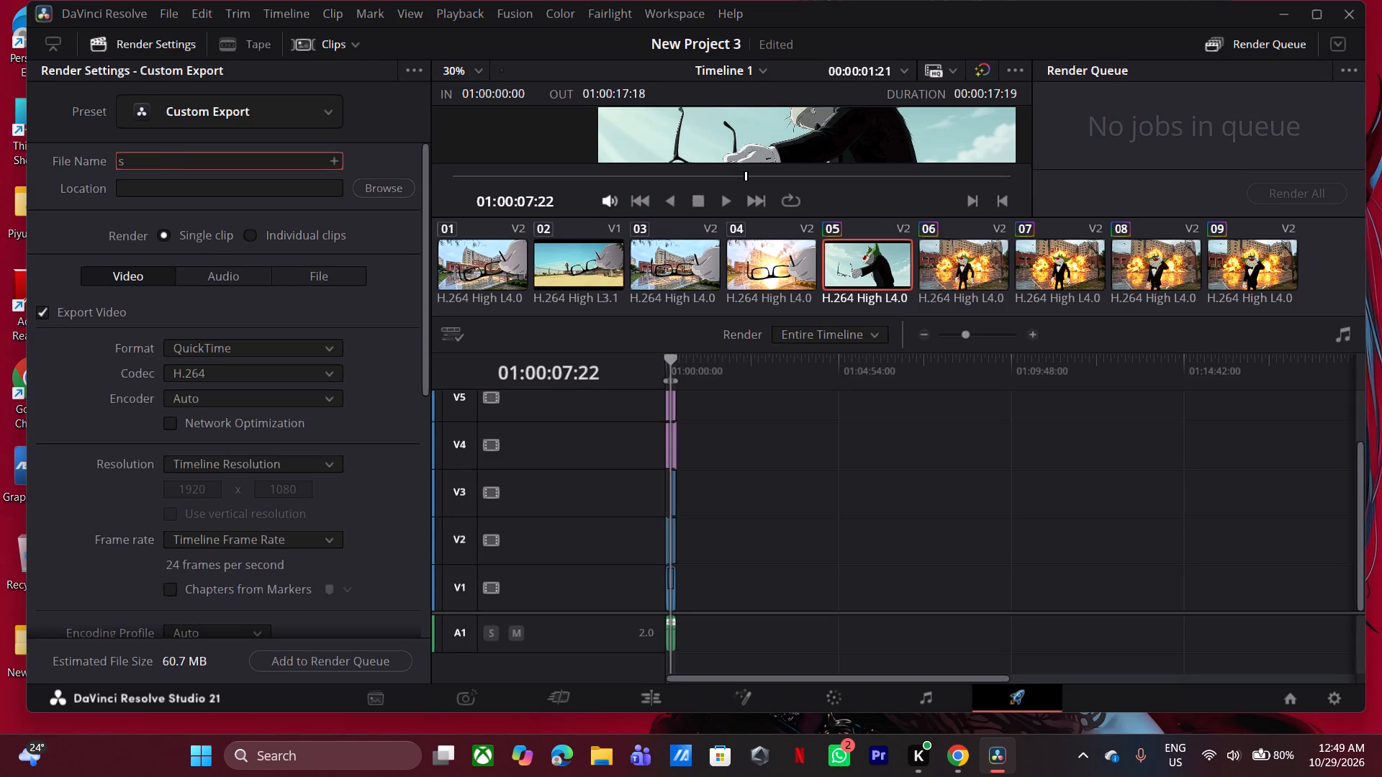
{"action": "type", "text": "nu"}
{"action": "key", "text": "space"}
{"action": "type", "text": "blast"}
{"action": "left_click", "coordinate": [379, 185]}
{"action": "left_click", "coordinate": [79, 273]}
{"action": "left_click", "coordinate": [77, 291]}
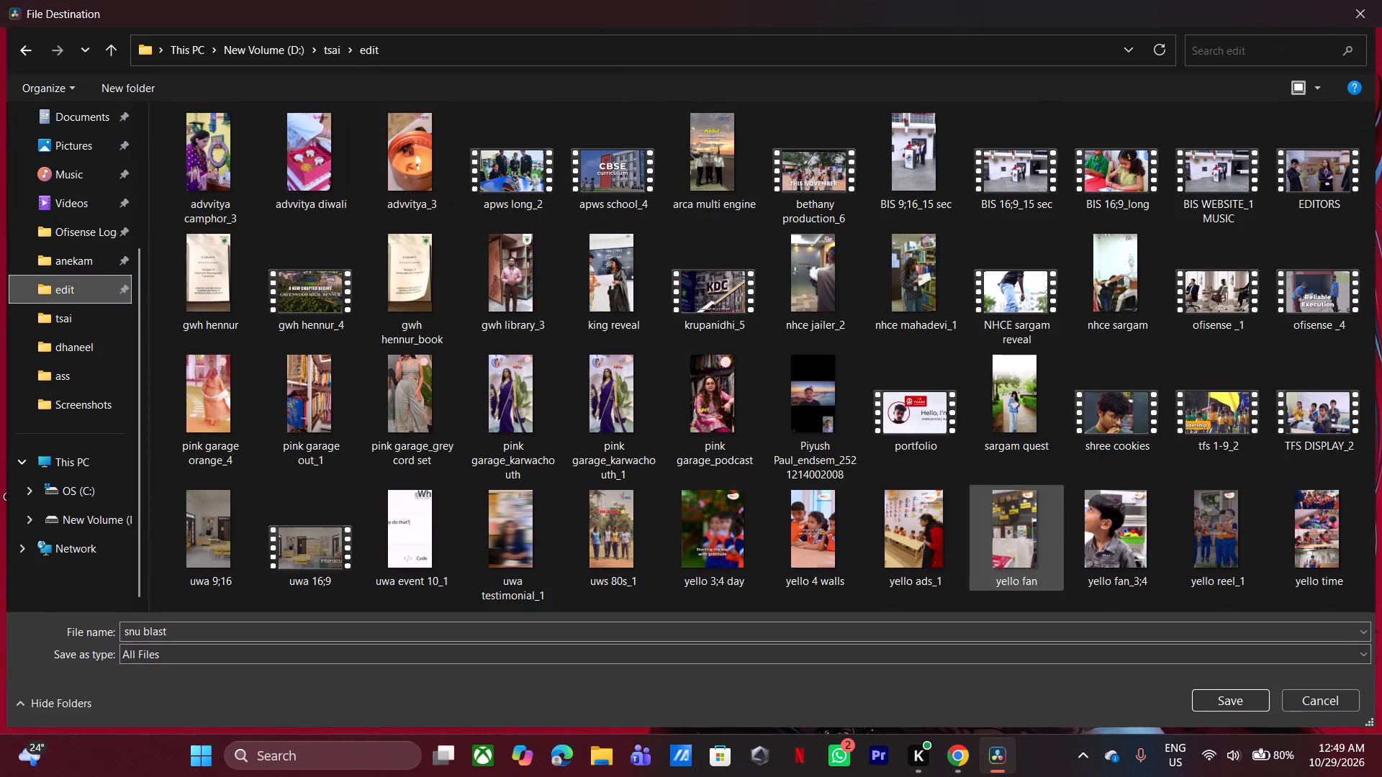
{"action": "left_click", "coordinate": [1213, 699]}
Set the render to MP4 format with the H.264 codec and the NVIDIA encoder.
{"action": "left_click", "coordinate": [281, 345]}
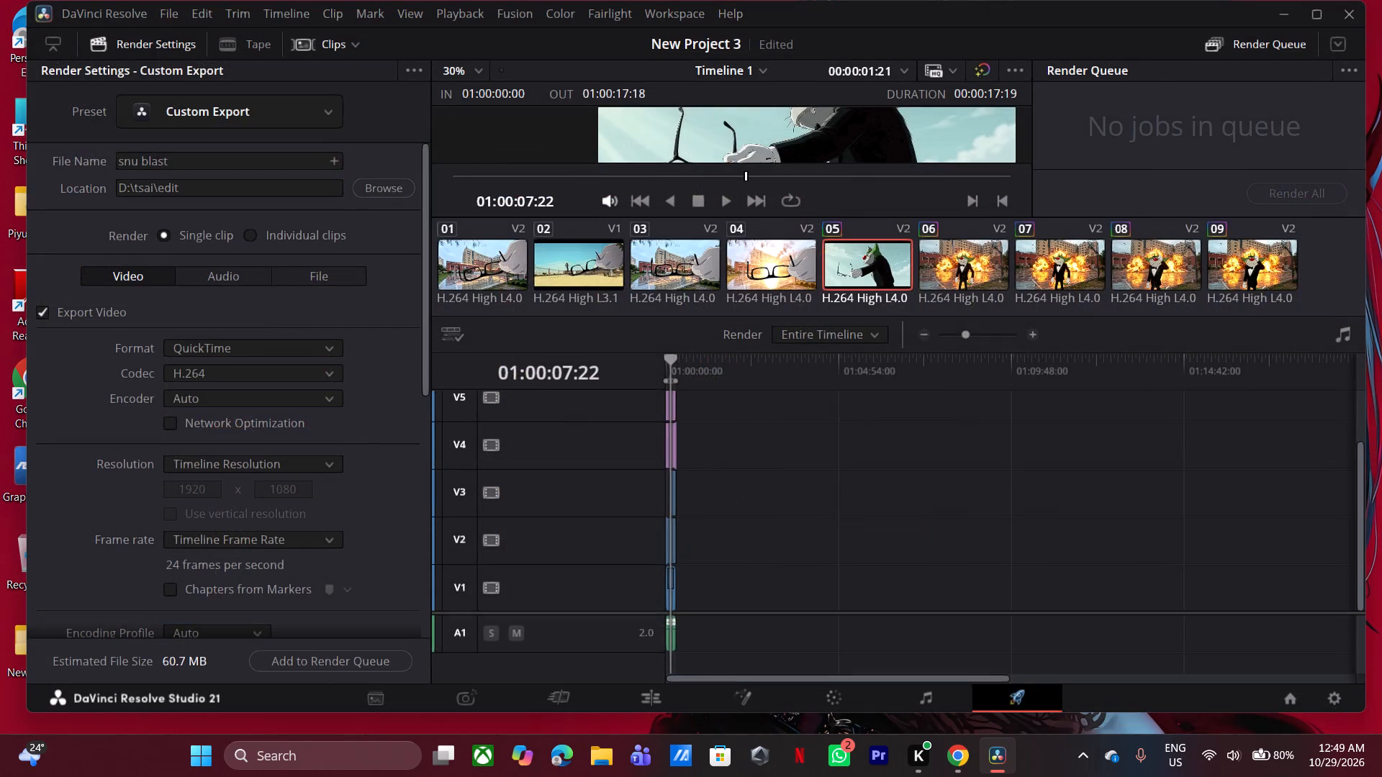
{"action": "double_click", "coordinate": [243, 470]}
{"action": "left_click", "coordinate": [311, 369]}
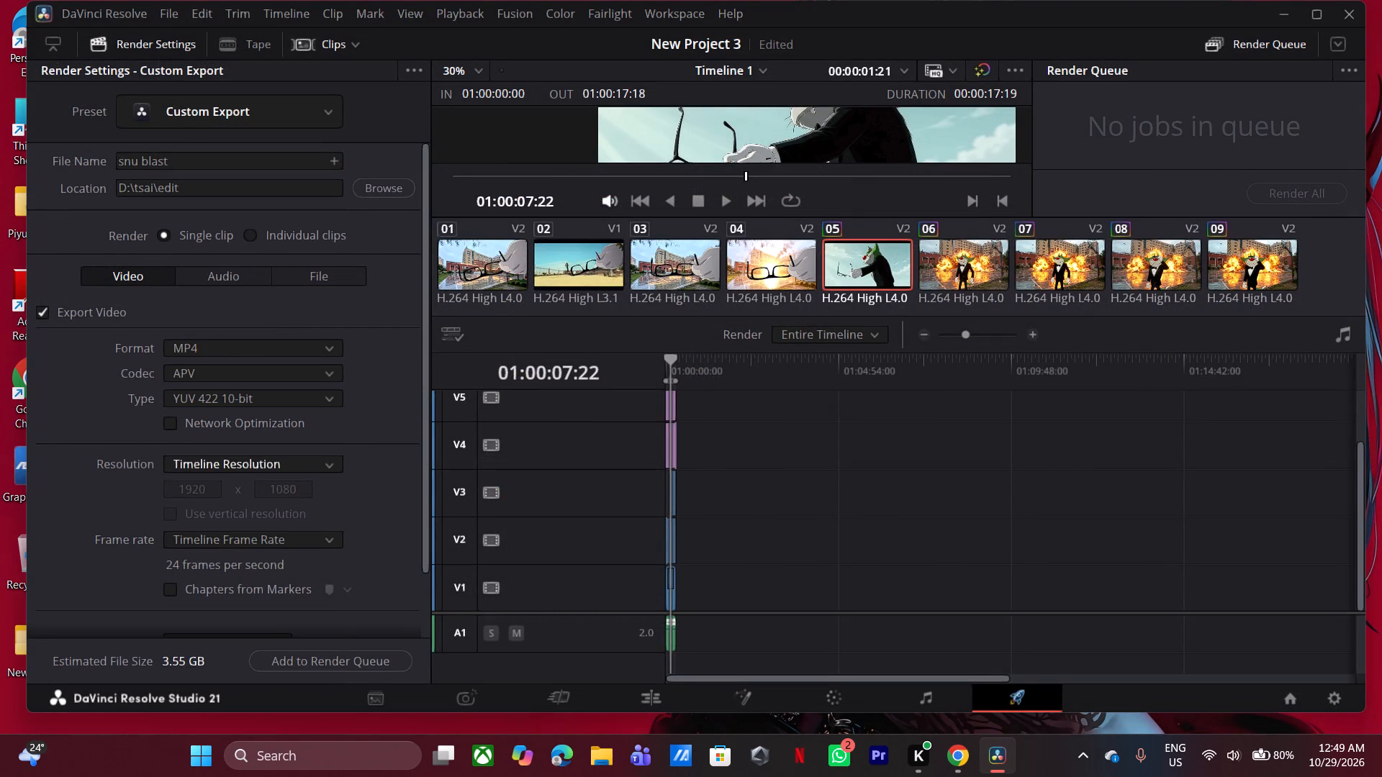
{"action": "left_click", "coordinate": [248, 412]}
{"action": "left_click", "coordinate": [273, 397]}
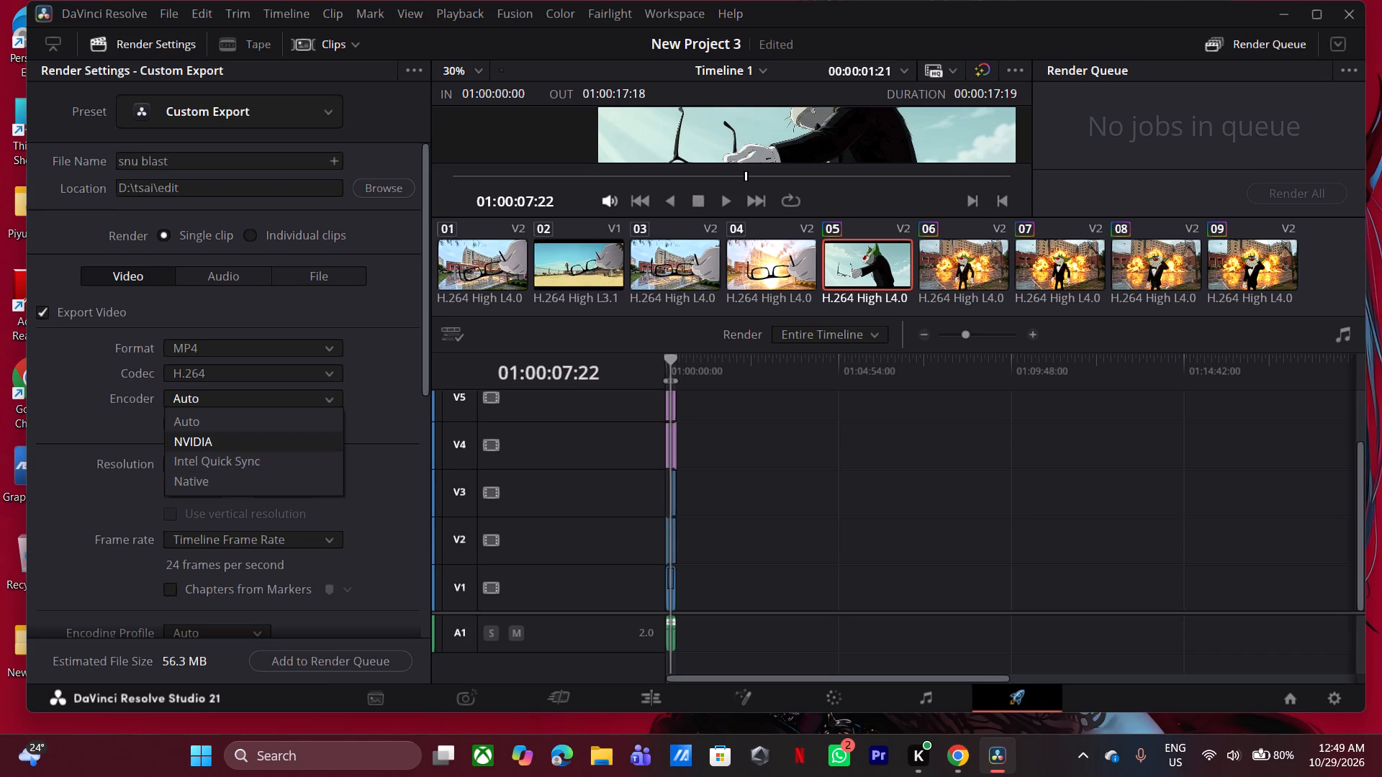
{"action": "left_click", "coordinate": [238, 442]}
Set the encoding profile to High and the rate control to Variable Bitrate (Target Kbps).
{"action": "scroll", "coordinate": [366, 419], "scroll_direction": "down", "scroll_amount": 2}
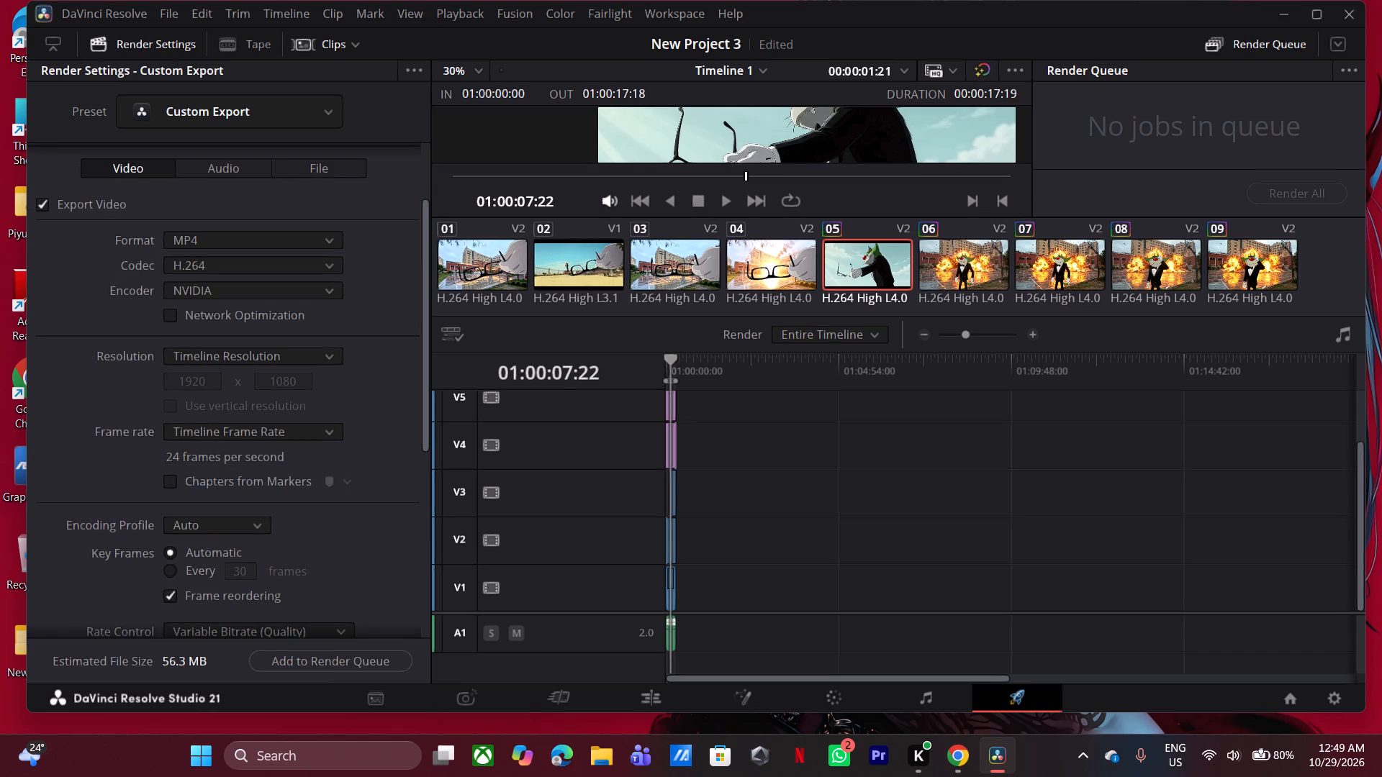
{"action": "scroll", "coordinate": [340, 402], "scroll_direction": "down", "scroll_amount": 3}
{"action": "left_click", "coordinate": [252, 362]}
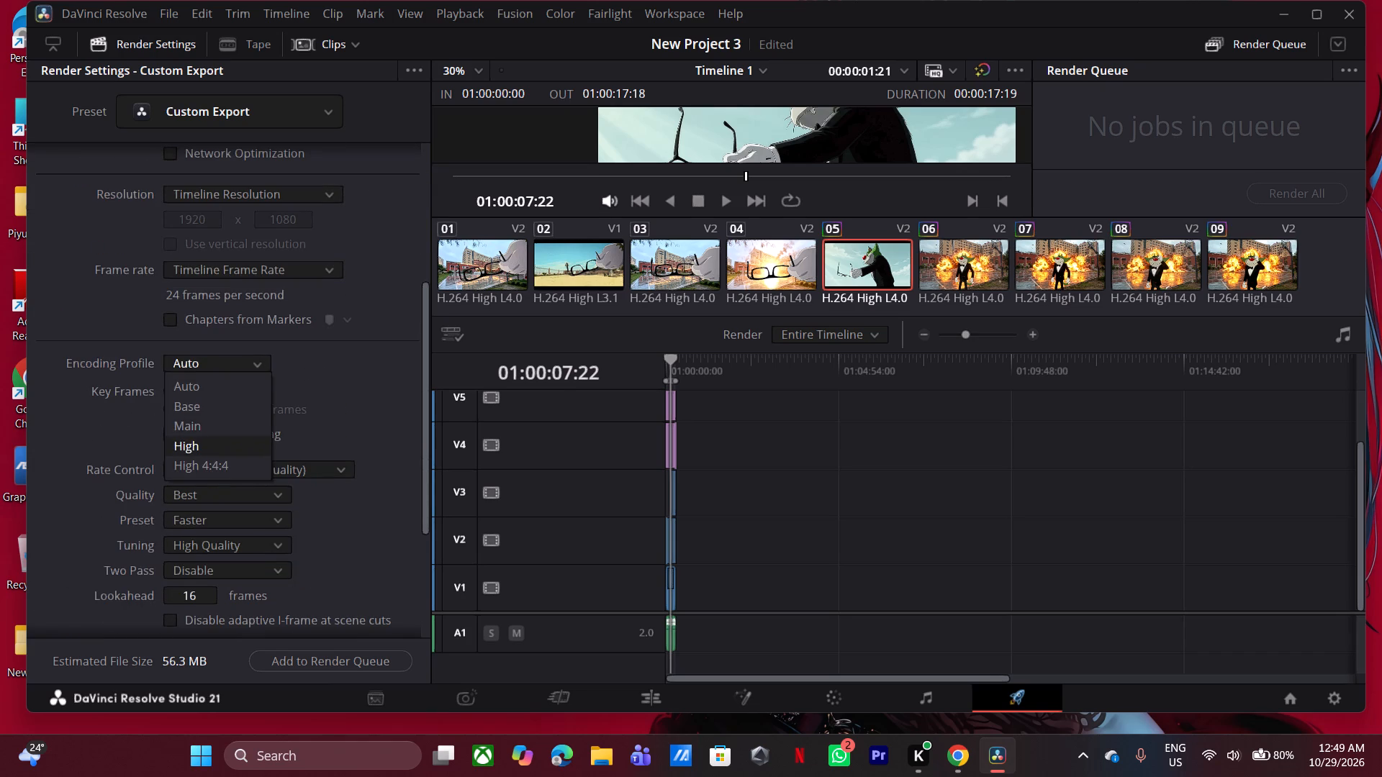
{"action": "double_click", "coordinate": [217, 439]}
{"action": "scroll", "coordinate": [390, 434], "scroll_direction": "down", "scroll_amount": 2}
{"action": "left_click", "coordinate": [332, 360]}
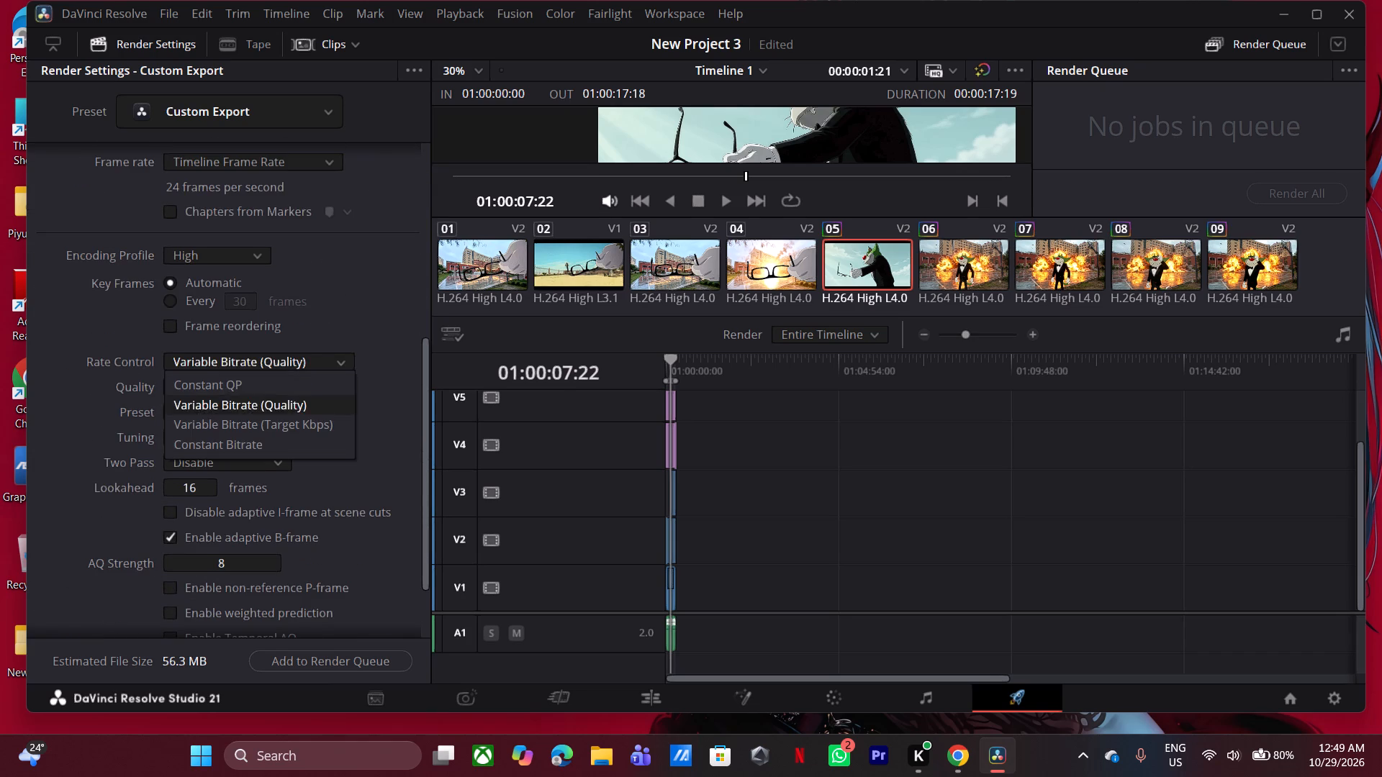
{"action": "left_click", "coordinate": [281, 423]}
{"action": "left_click", "coordinate": [320, 359]}
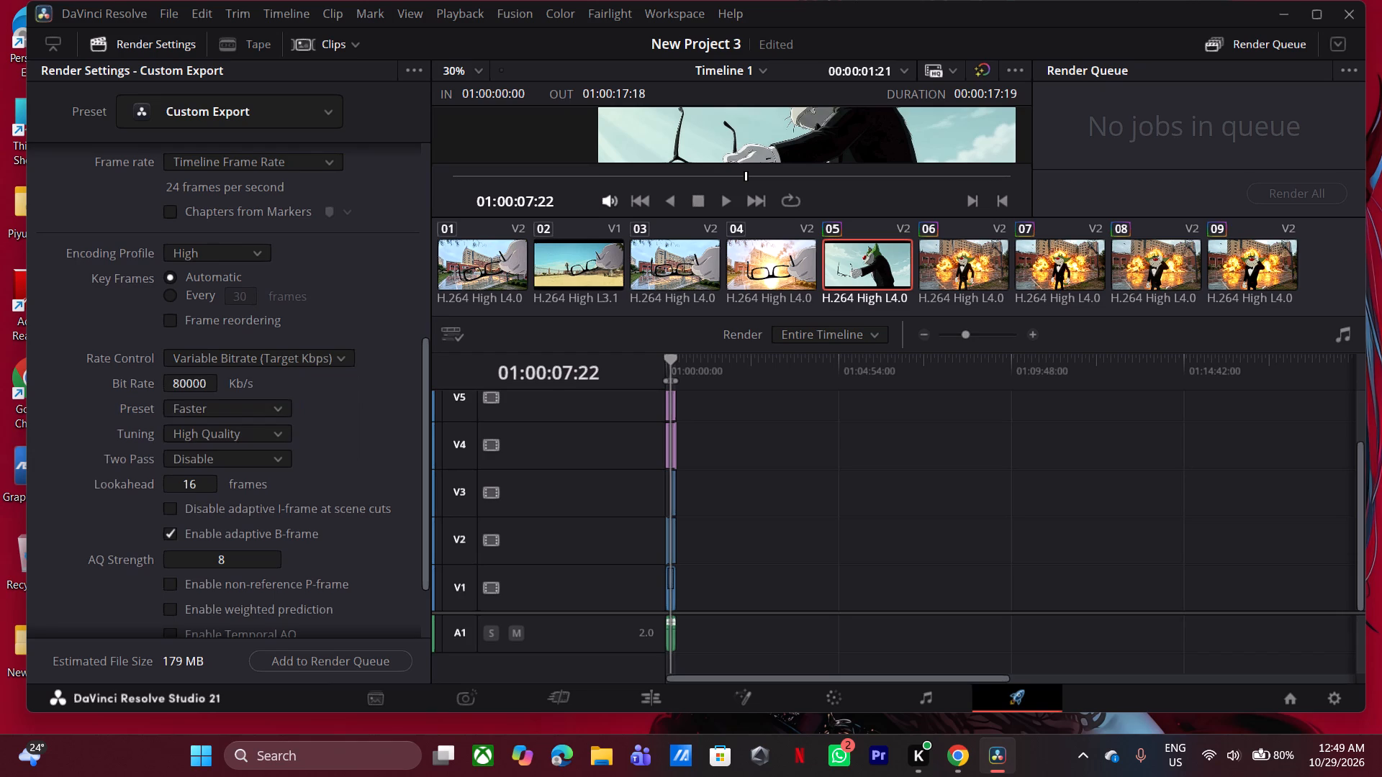
{"action": "double_click", "coordinate": [294, 400]}
{"action": "left_click", "coordinate": [344, 355]}
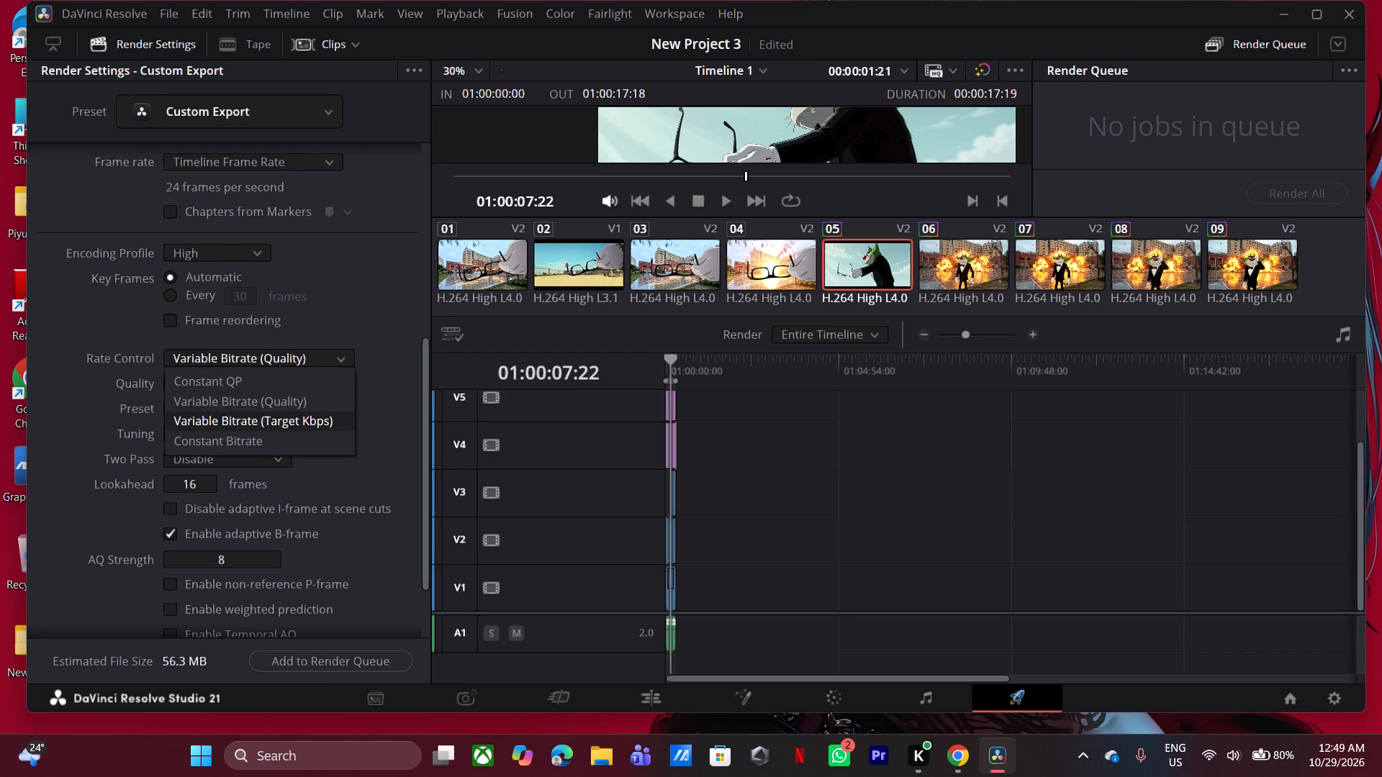
{"action": "left_click", "coordinate": [305, 420]}
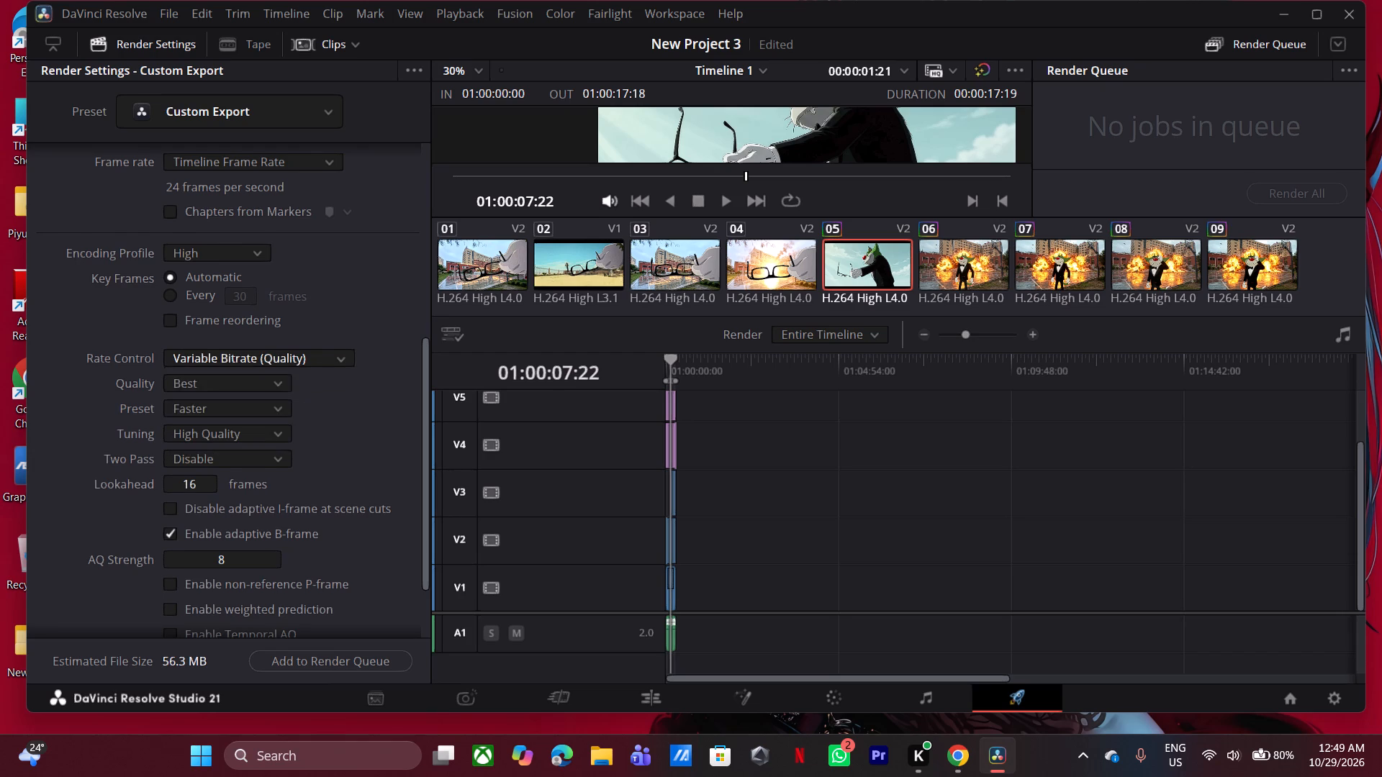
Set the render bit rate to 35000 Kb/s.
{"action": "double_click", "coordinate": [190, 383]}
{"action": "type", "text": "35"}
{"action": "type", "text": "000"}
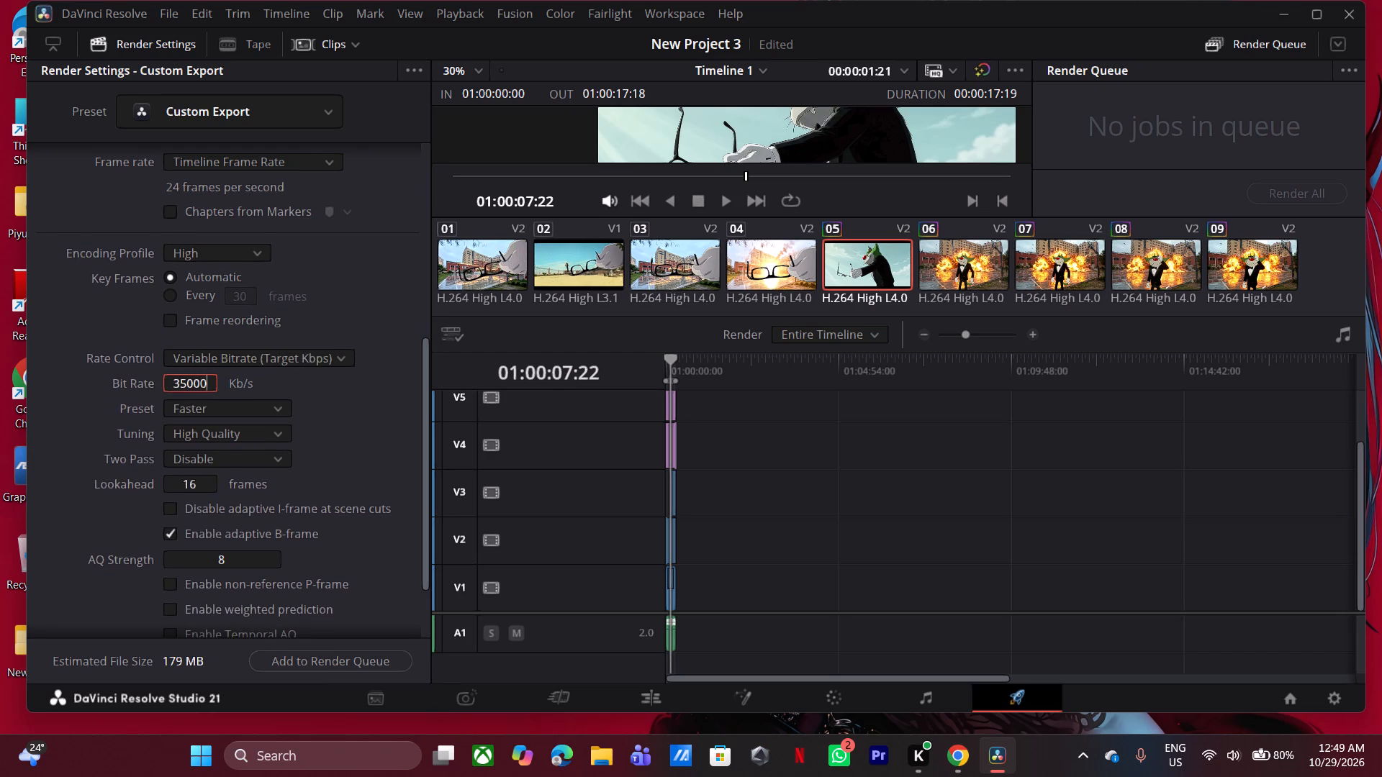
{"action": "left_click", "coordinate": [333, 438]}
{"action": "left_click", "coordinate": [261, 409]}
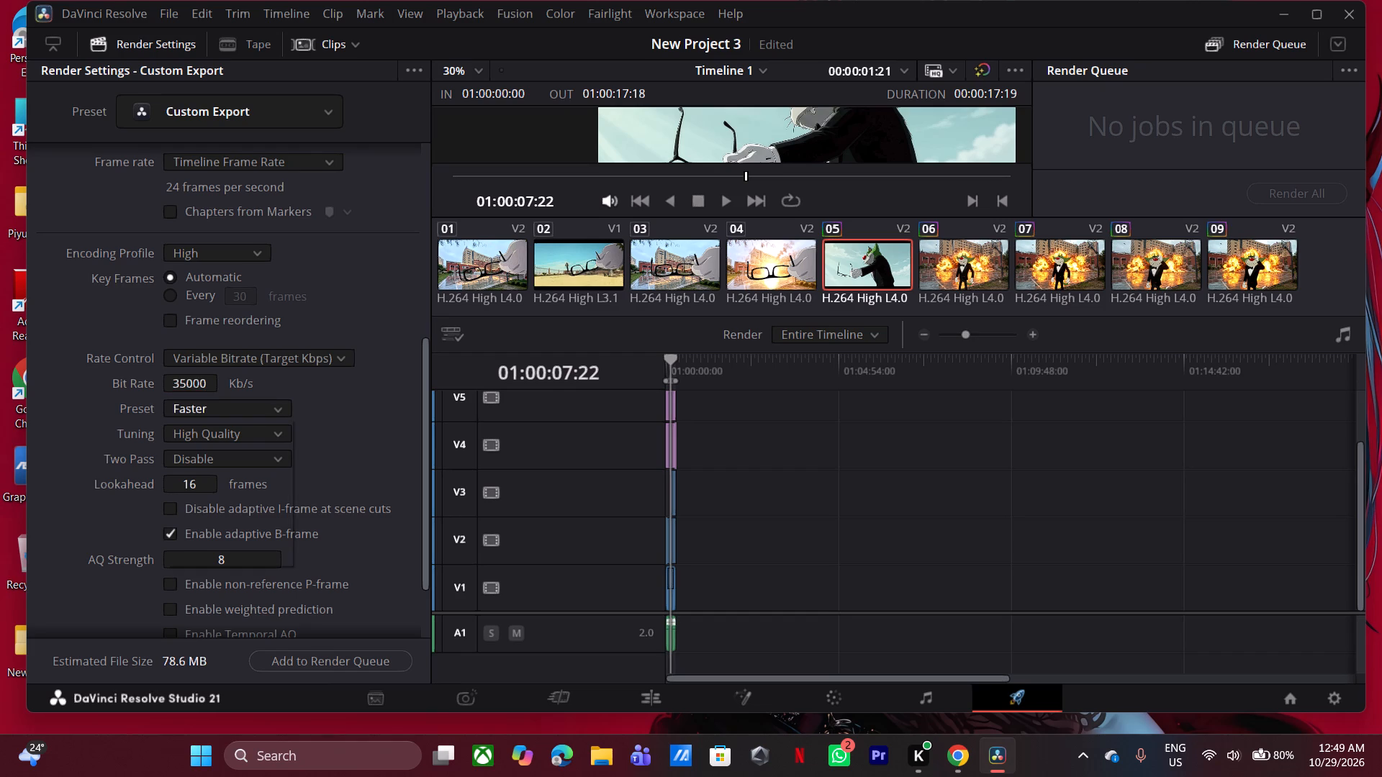
Apply the saved insta render preset and set its encoding profile to High.
{"action": "left_click", "coordinate": [274, 109]}
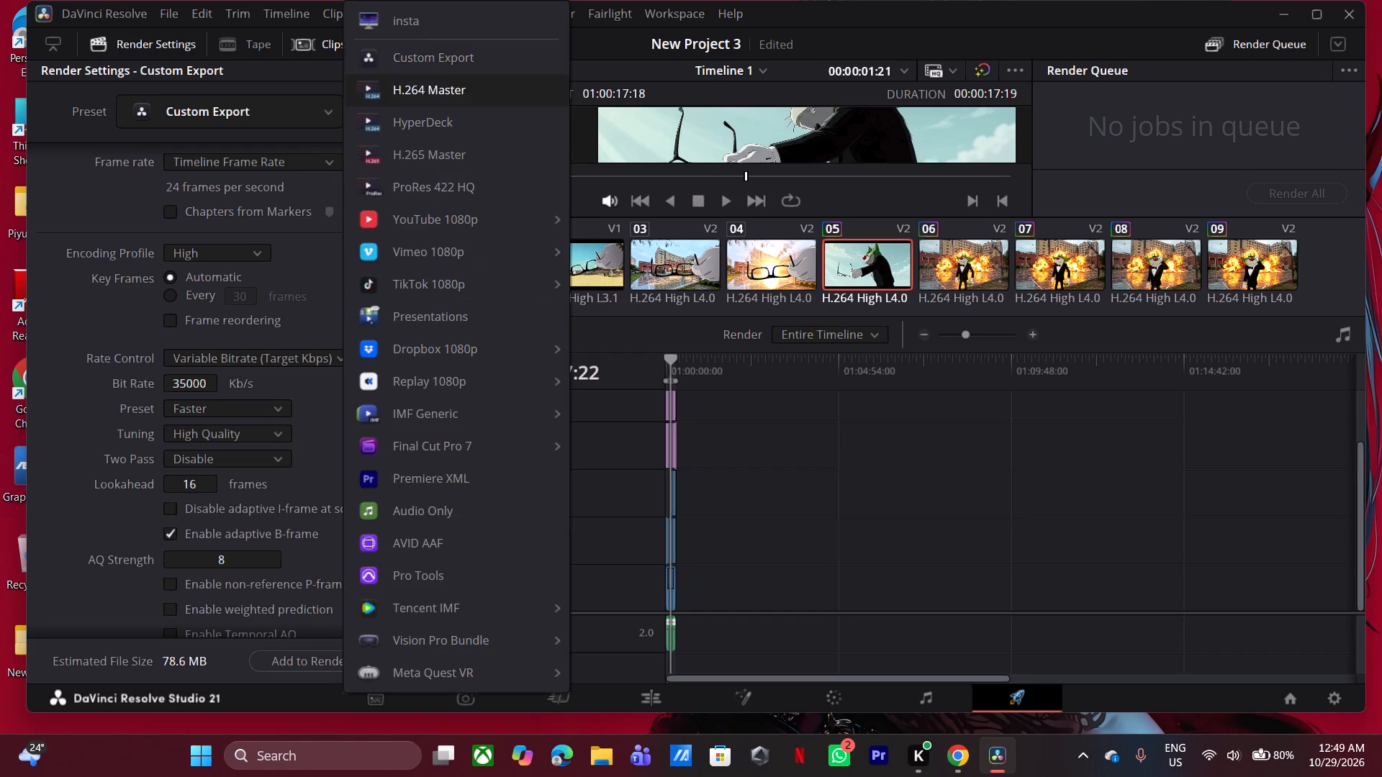
{"action": "left_click", "coordinate": [443, 24]}
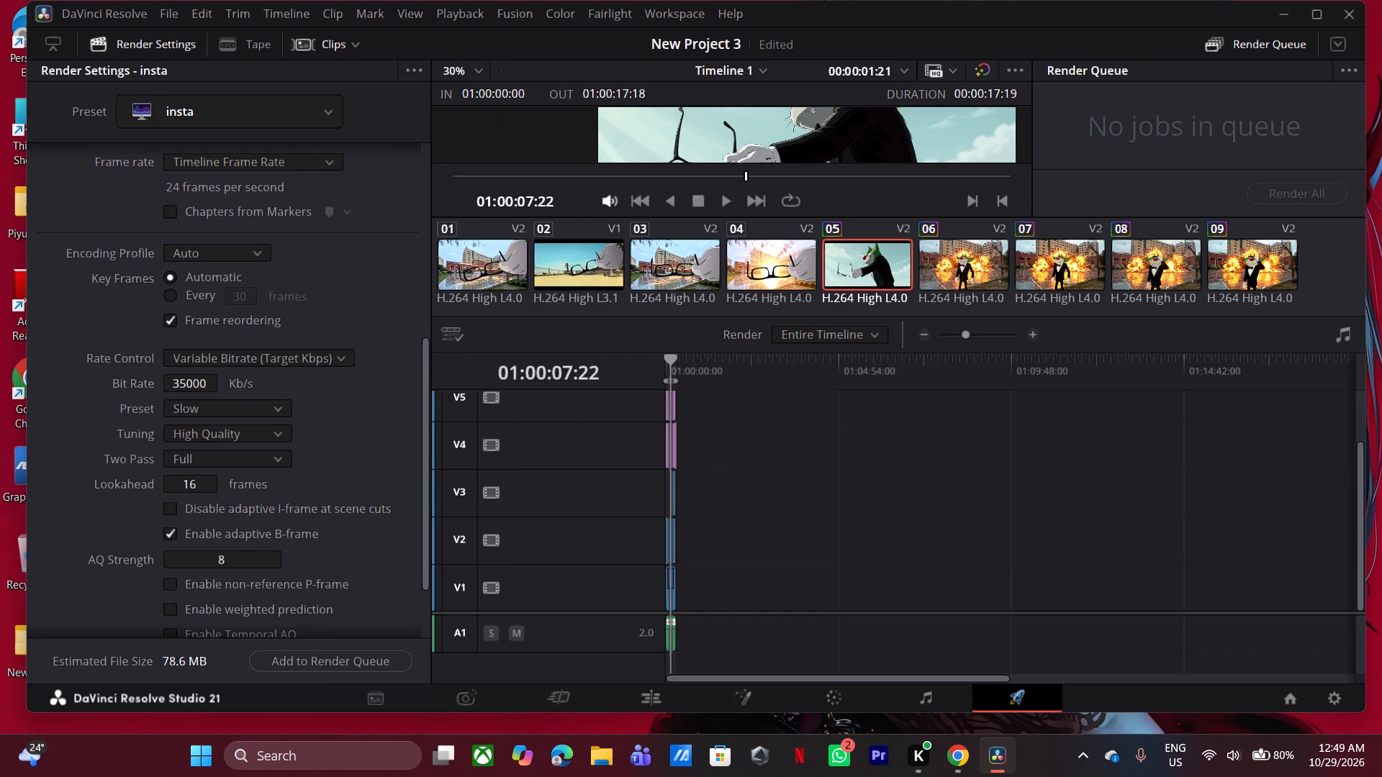
{"action": "left_click", "coordinate": [251, 258]}
{"action": "left_click", "coordinate": [196, 333]}
Name the render file snu blast.
{"action": "scroll", "coordinate": [351, 309], "scroll_direction": "up", "scroll_amount": 7}
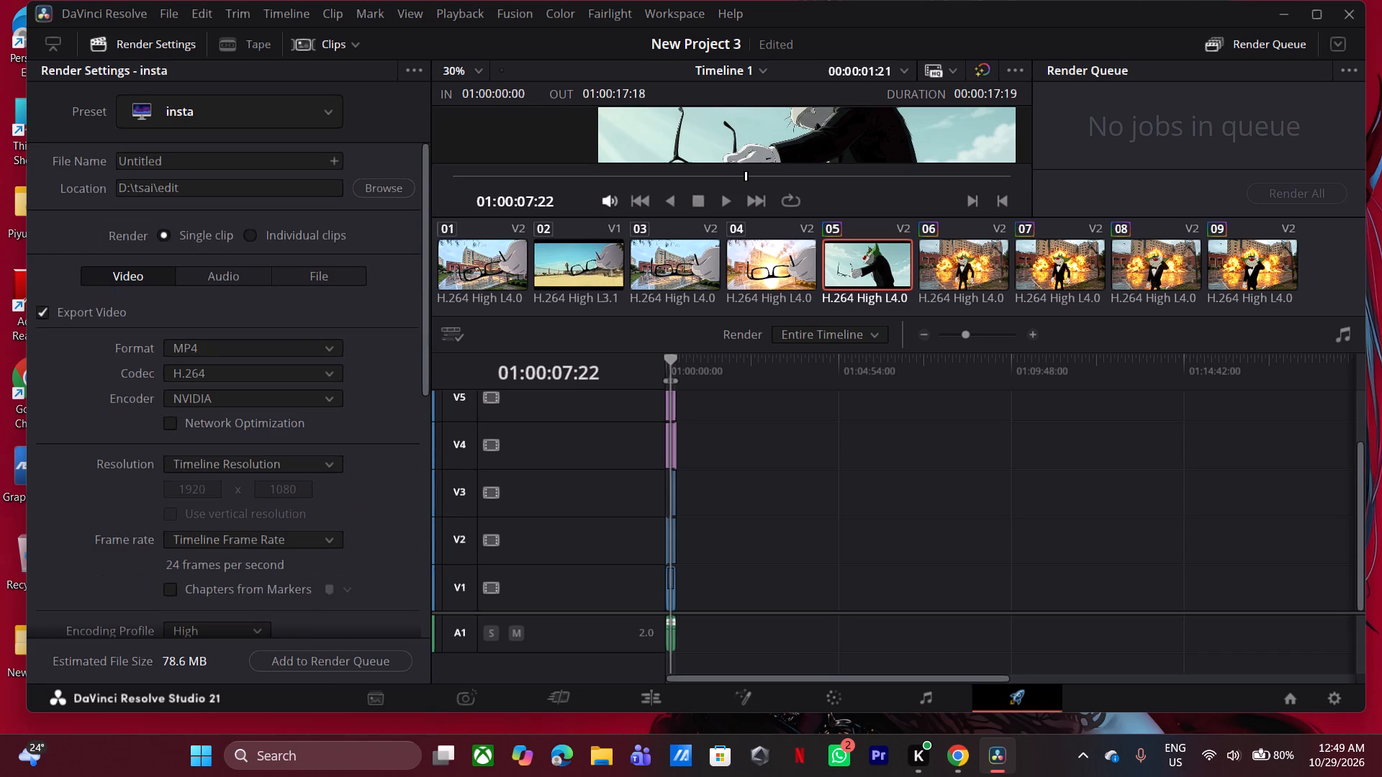
{"action": "double_click", "coordinate": [254, 161]}
{"action": "type", "text": "snu blast"}
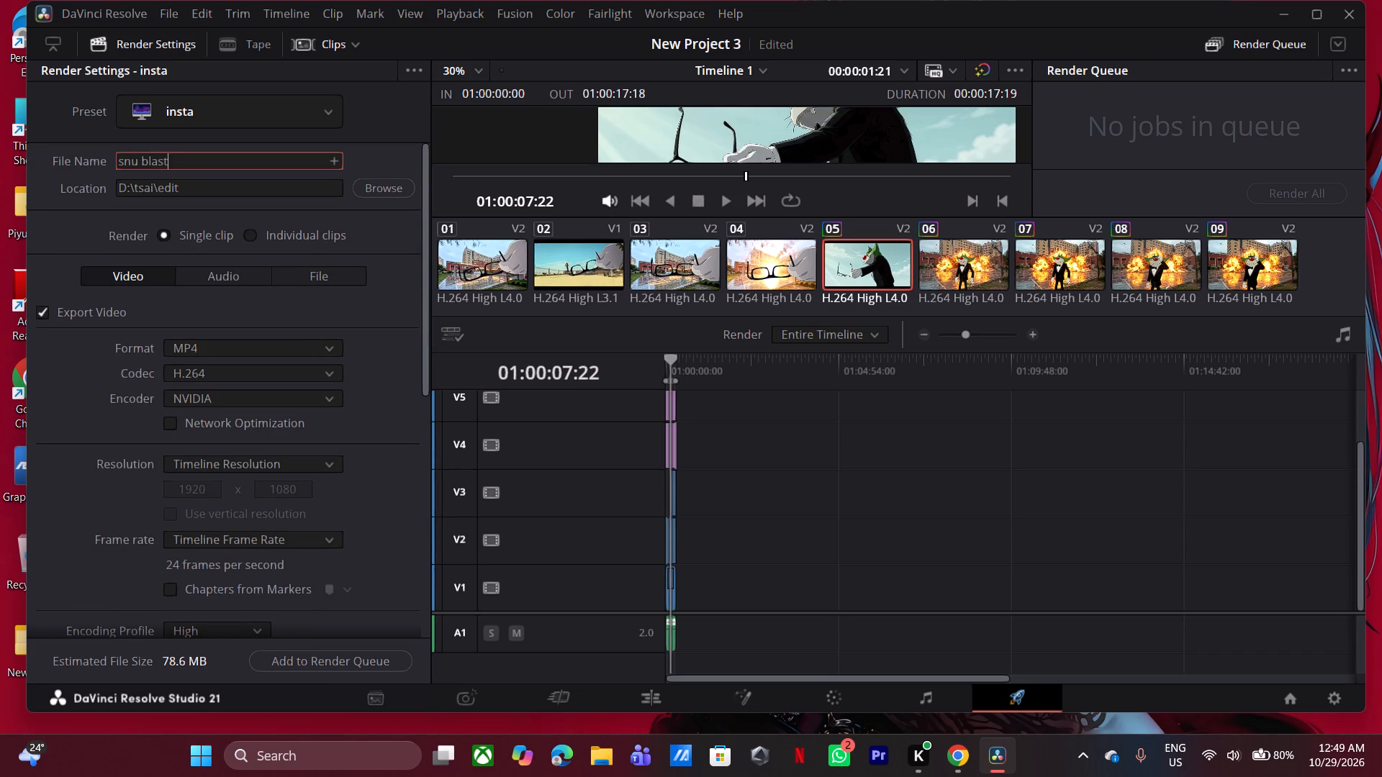
Enable subtitle export in the subtitle settings and set its format to Burn into video.
{"action": "scroll", "coordinate": [420, 467], "scroll_direction": "down", "scroll_amount": 12}
{"action": "left_click", "coordinate": [129, 620]}
{"action": "scroll", "coordinate": [258, 602], "scroll_direction": "down", "scroll_amount": 3}
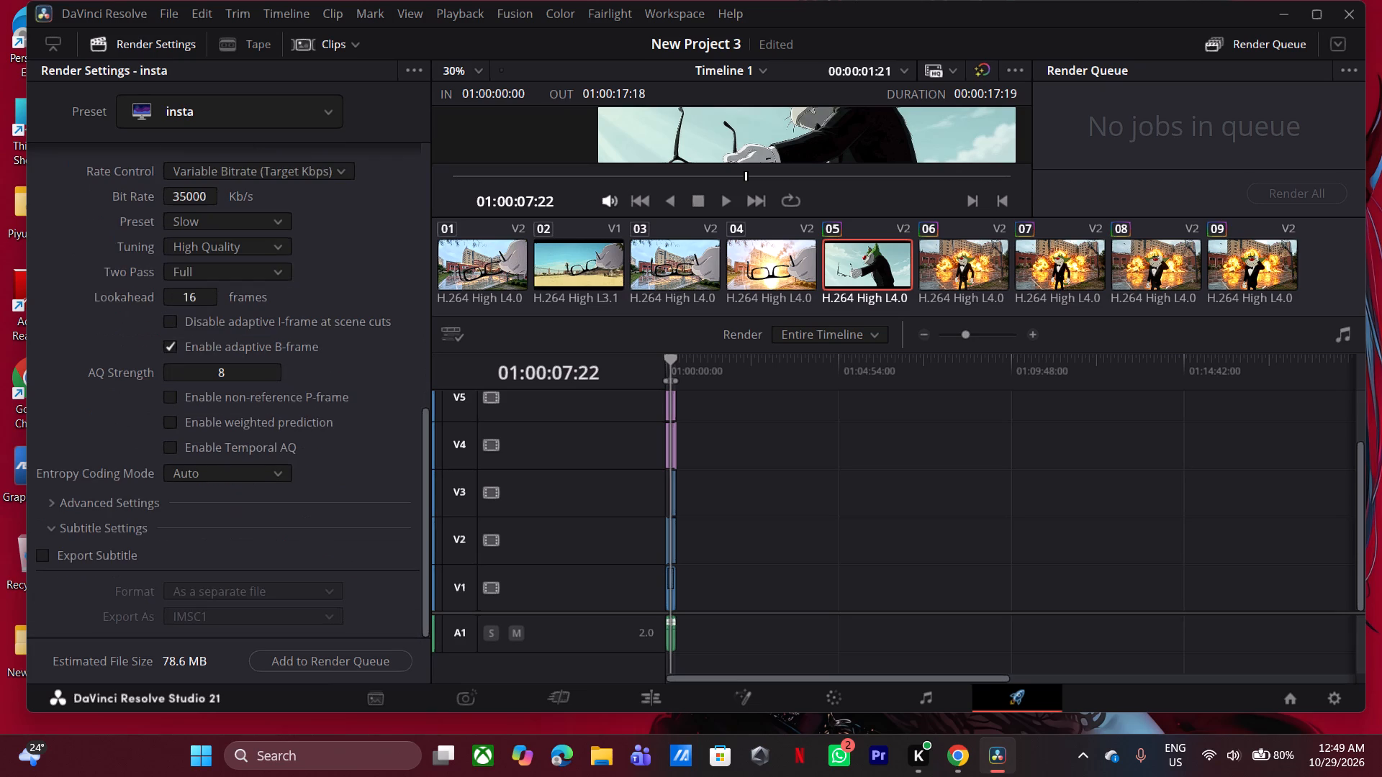
{"action": "left_click", "coordinate": [95, 555]}
{"action": "left_click", "coordinate": [250, 593]}
{"action": "left_click", "coordinate": [235, 656]}
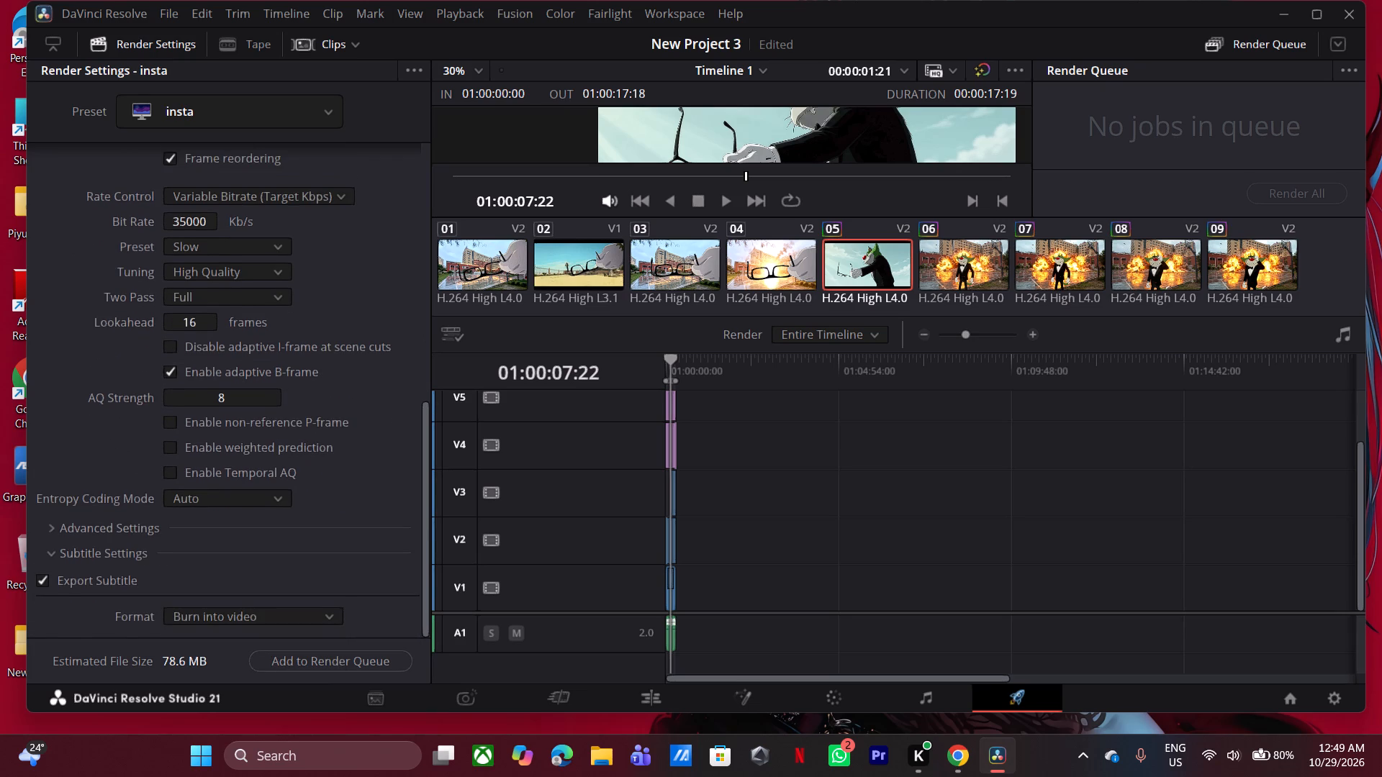
Add the snu blast job to the render queue and render it.
{"action": "scroll", "coordinate": [362, 571], "scroll_direction": "up", "scroll_amount": 6}
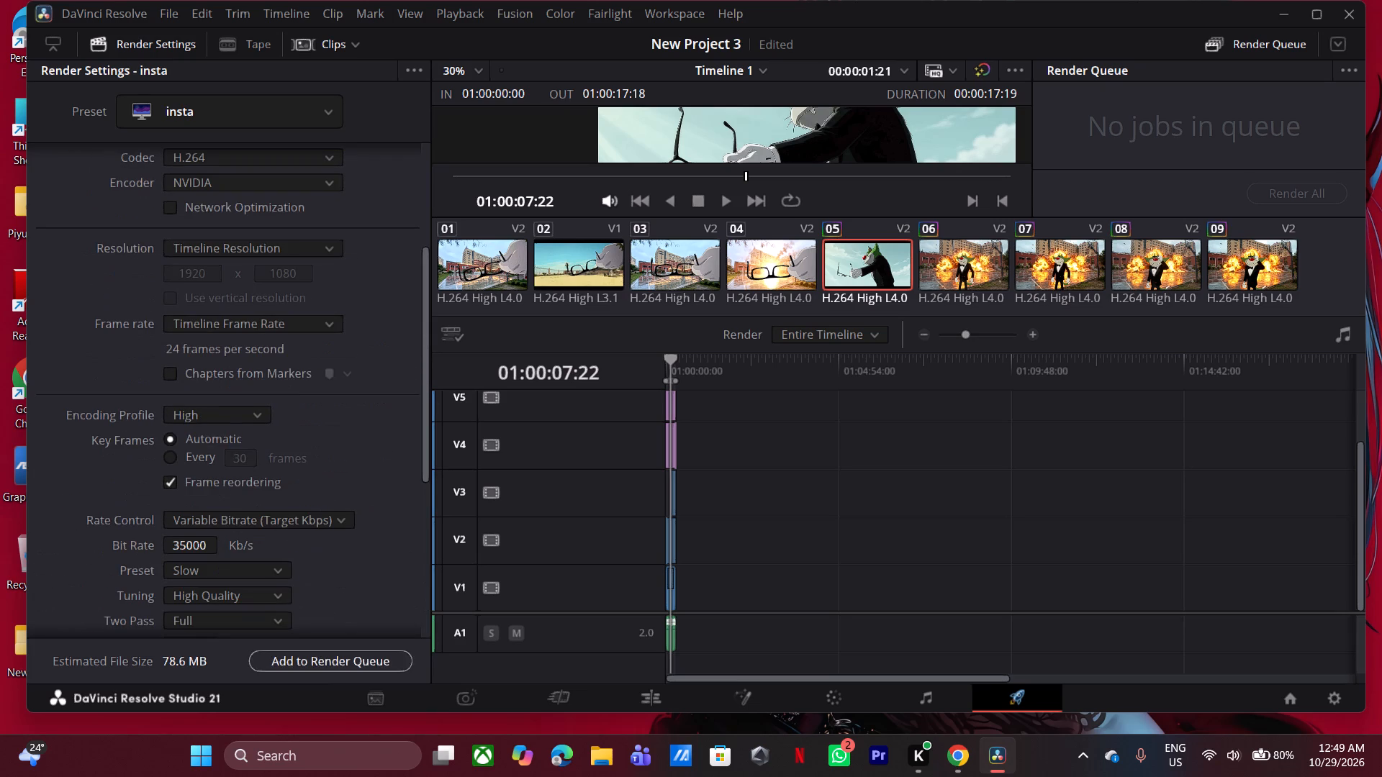
{"action": "left_click", "coordinate": [365, 666]}
{"action": "left_click", "coordinate": [1288, 195]}
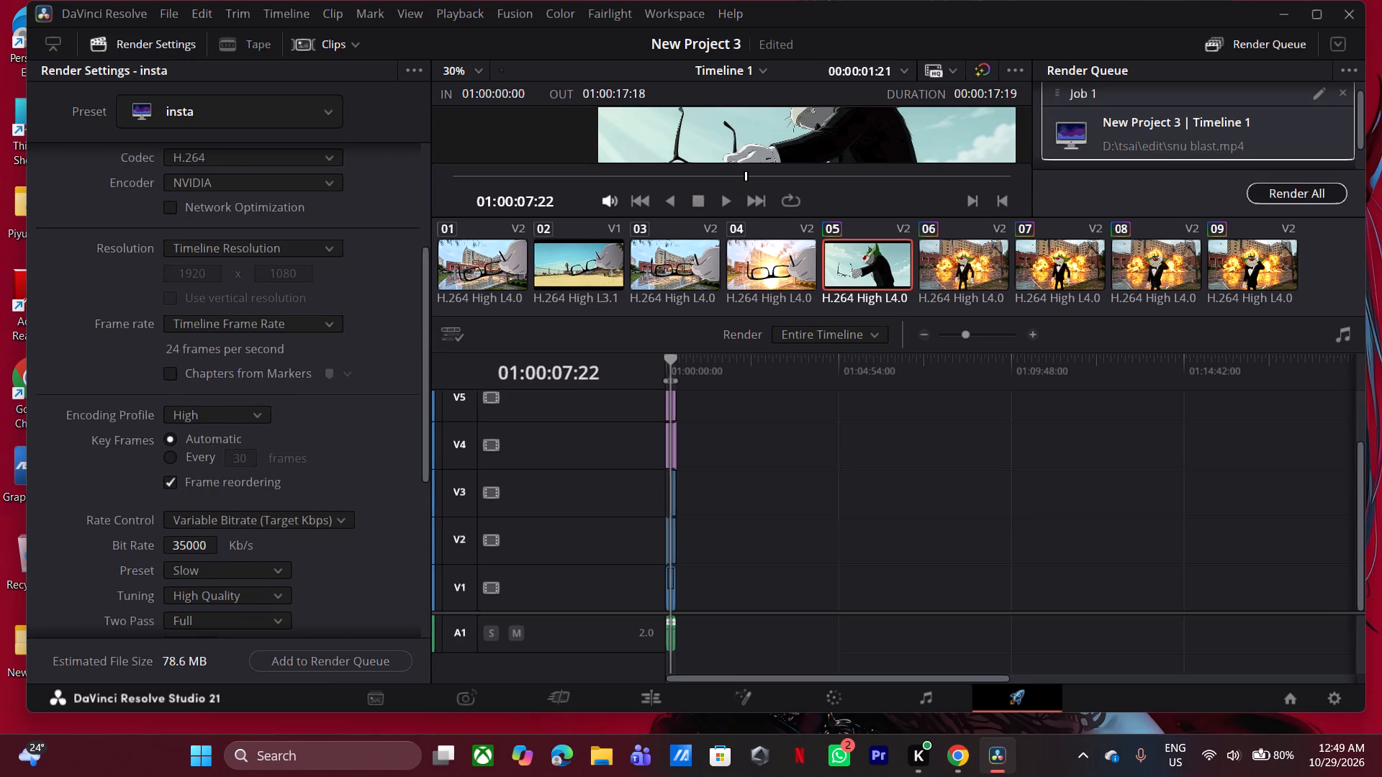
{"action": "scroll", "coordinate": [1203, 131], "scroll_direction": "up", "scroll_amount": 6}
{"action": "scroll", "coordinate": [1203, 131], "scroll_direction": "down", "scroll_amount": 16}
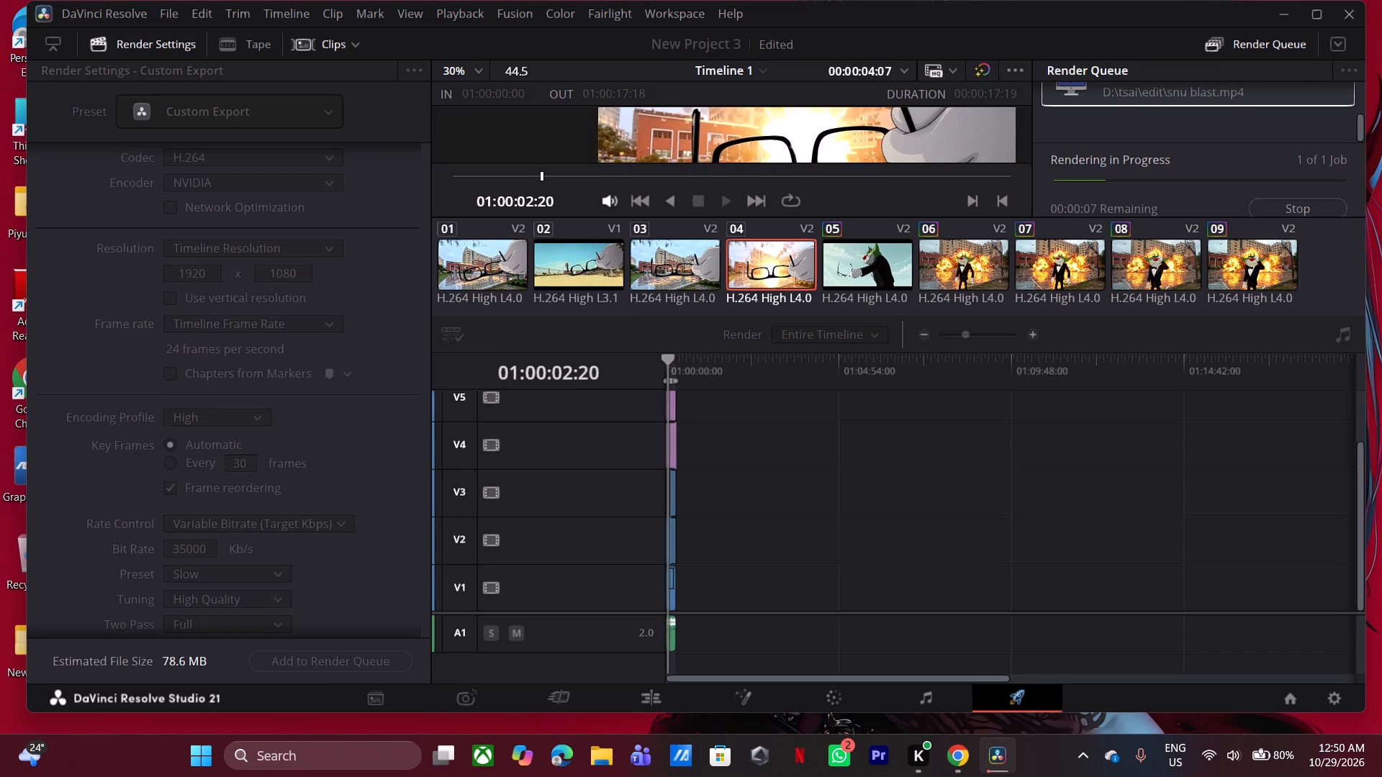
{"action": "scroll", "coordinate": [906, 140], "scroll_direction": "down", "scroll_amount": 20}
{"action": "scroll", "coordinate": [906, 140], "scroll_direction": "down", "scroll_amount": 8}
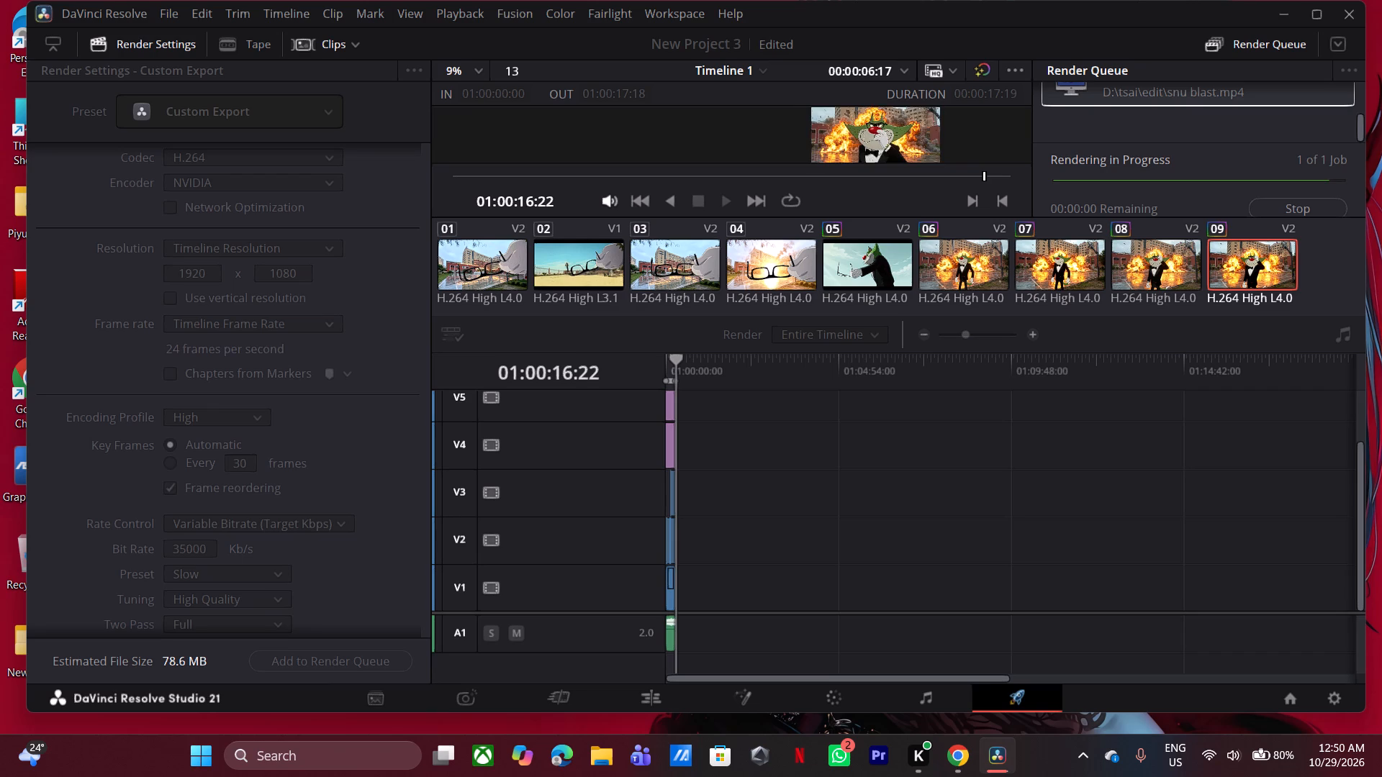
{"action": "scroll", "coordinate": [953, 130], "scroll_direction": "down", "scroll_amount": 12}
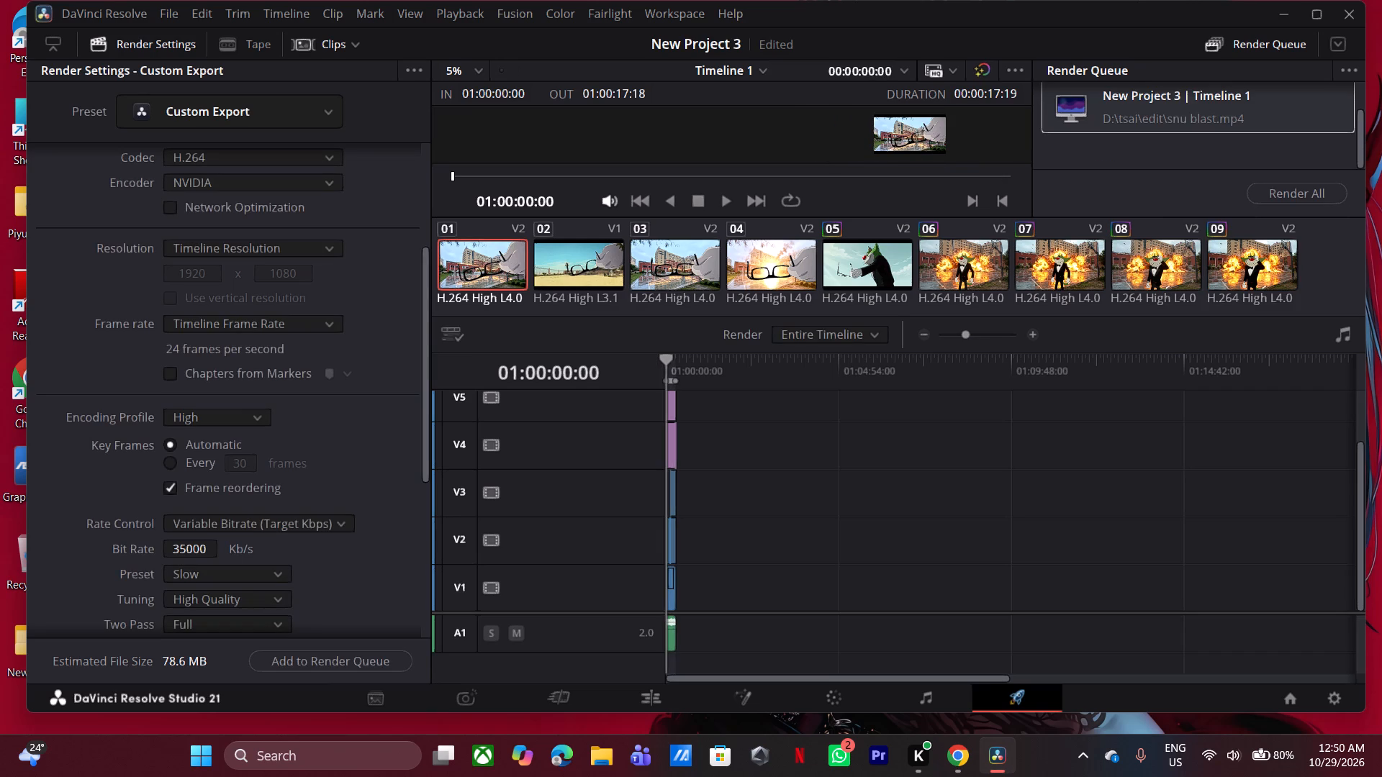
Return to the Edit page and save the project.
{"action": "left_click", "coordinate": [653, 699]}
{"action": "scroll", "coordinate": [800, 558], "scroll_direction": "up", "scroll_amount": 2}
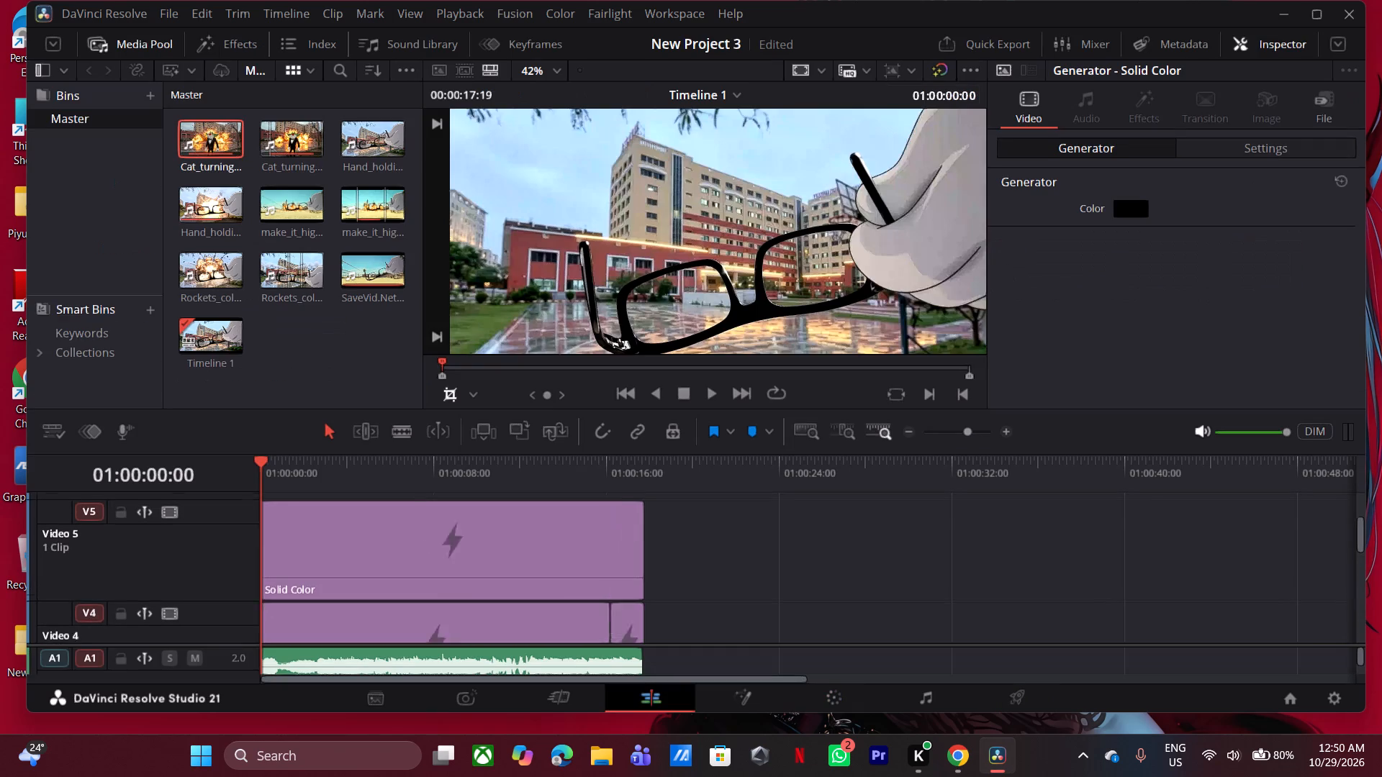
{"action": "scroll", "coordinate": [800, 558], "scroll_direction": "up", "scroll_amount": 1}
{"action": "scroll", "coordinate": [800, 558], "scroll_direction": "down", "scroll_amount": 1}
{"action": "key", "text": "ctrl+s"}
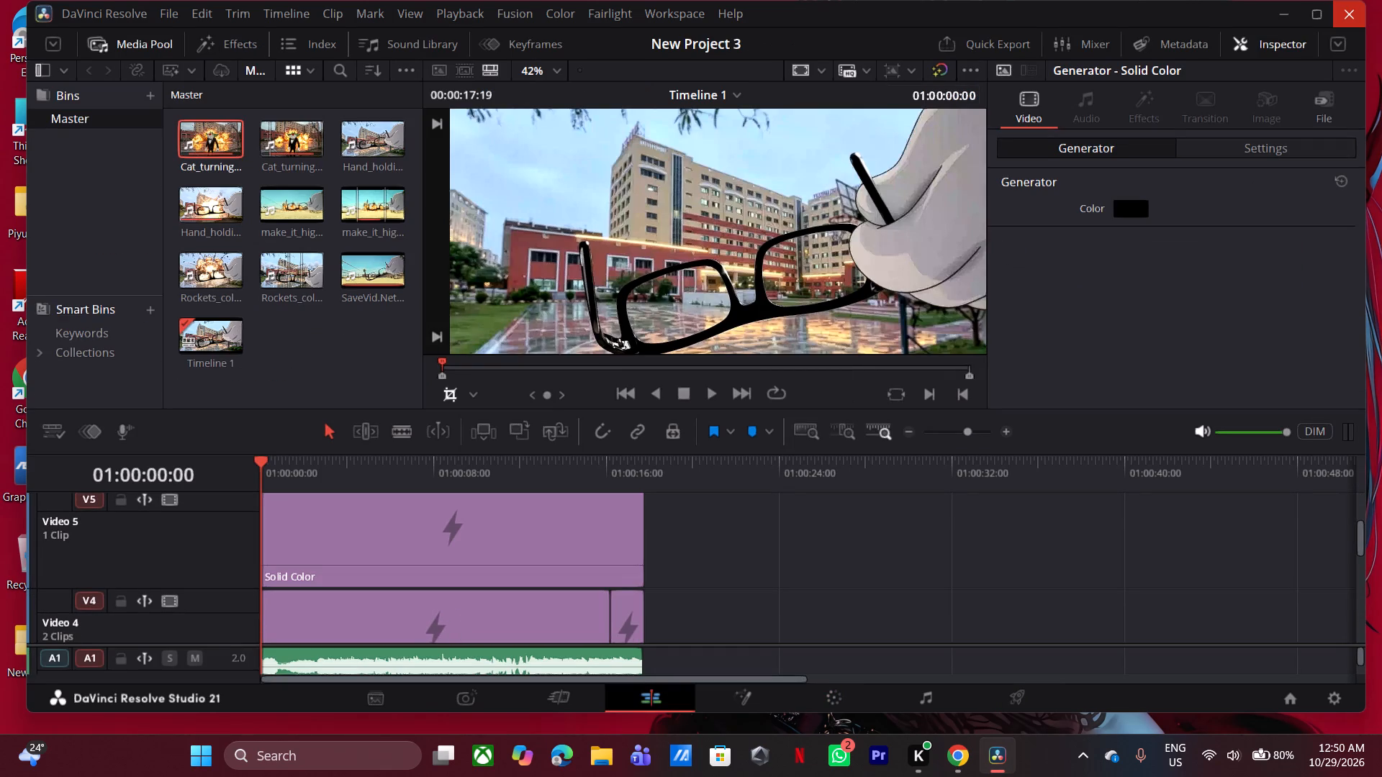